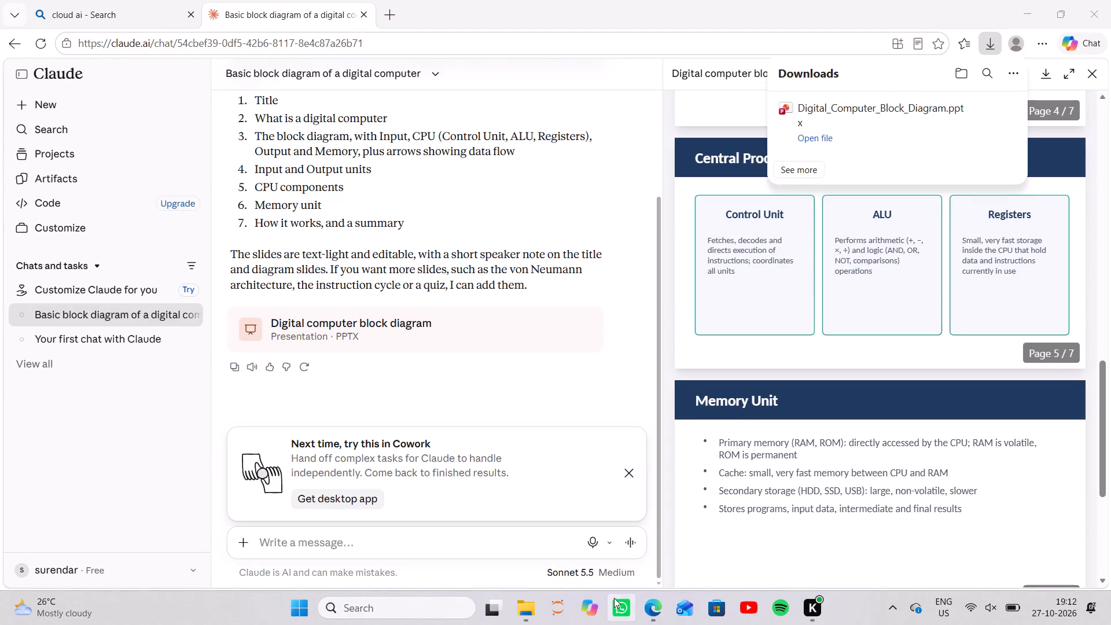
Switch to WhatsApp from the downloaded digital computer presentation's chat.
click(625, 600)
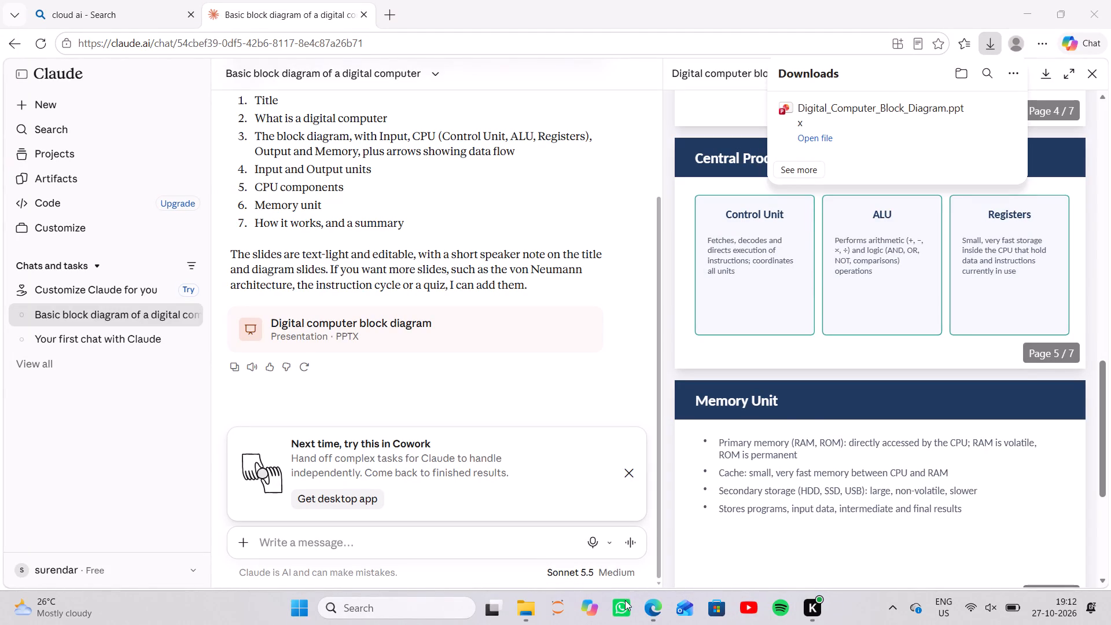
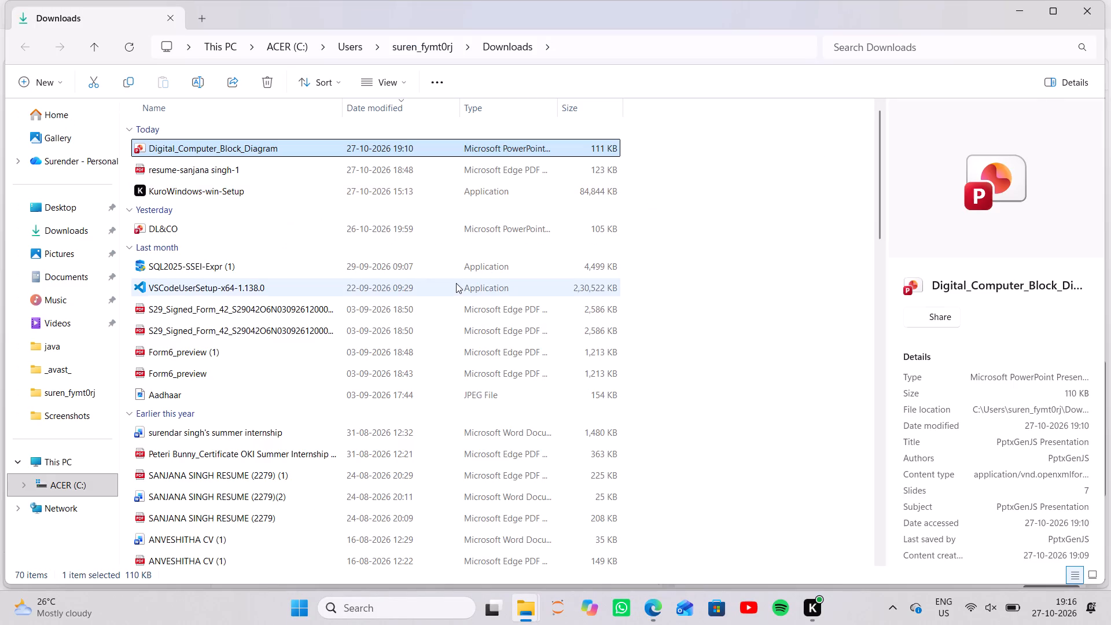
Open the downloaded Digital_Computer_Block_Diagram presentation from the Downloads folder in PowerPoint.
double_click(314, 150)
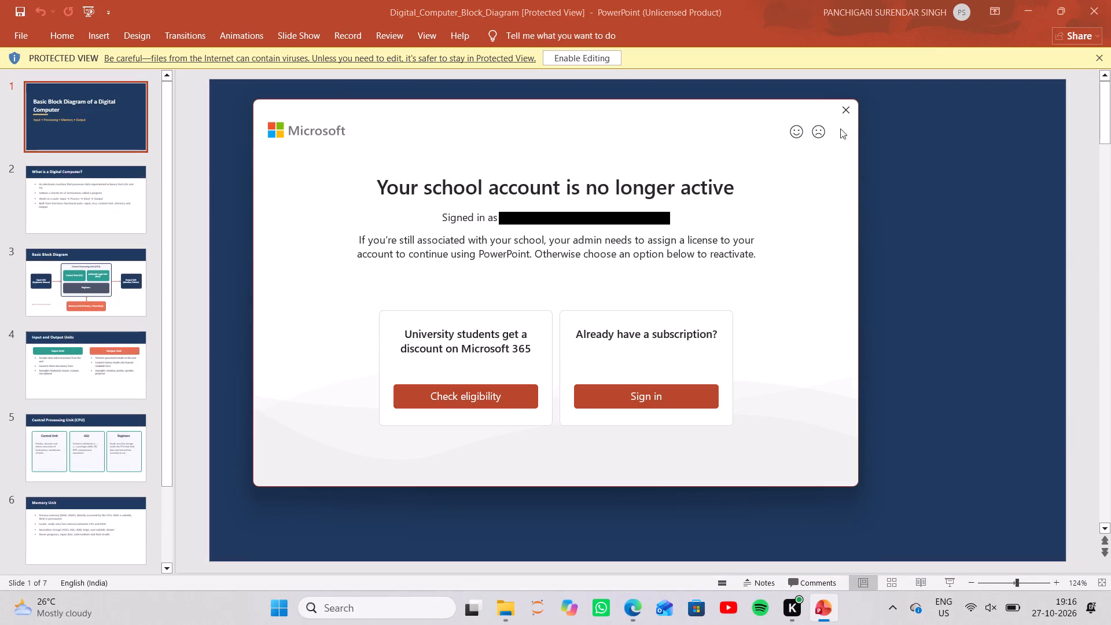
Dismiss the inactive school account notice and enable editing for the Digital_Computer_Block_Diagram presentation.
click(850, 100)
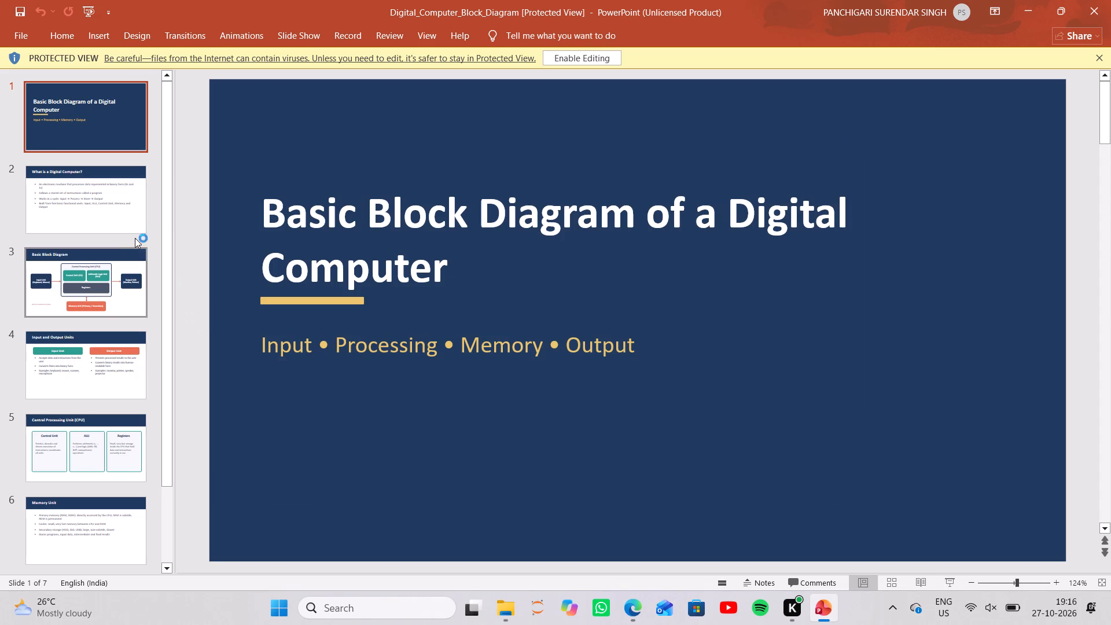
click(132, 230)
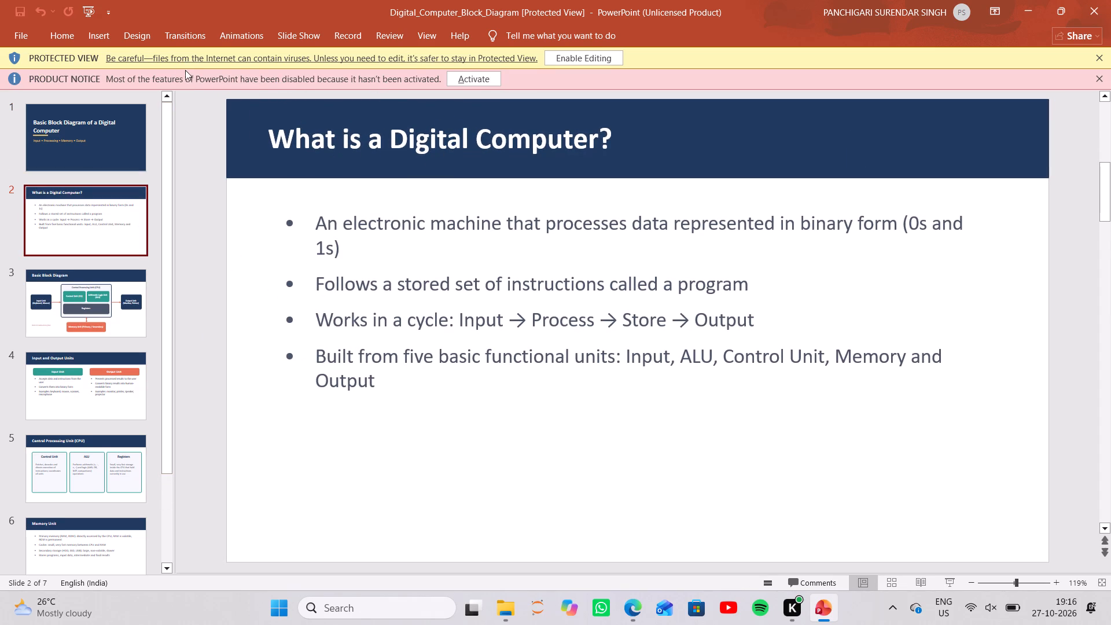
click(563, 58)
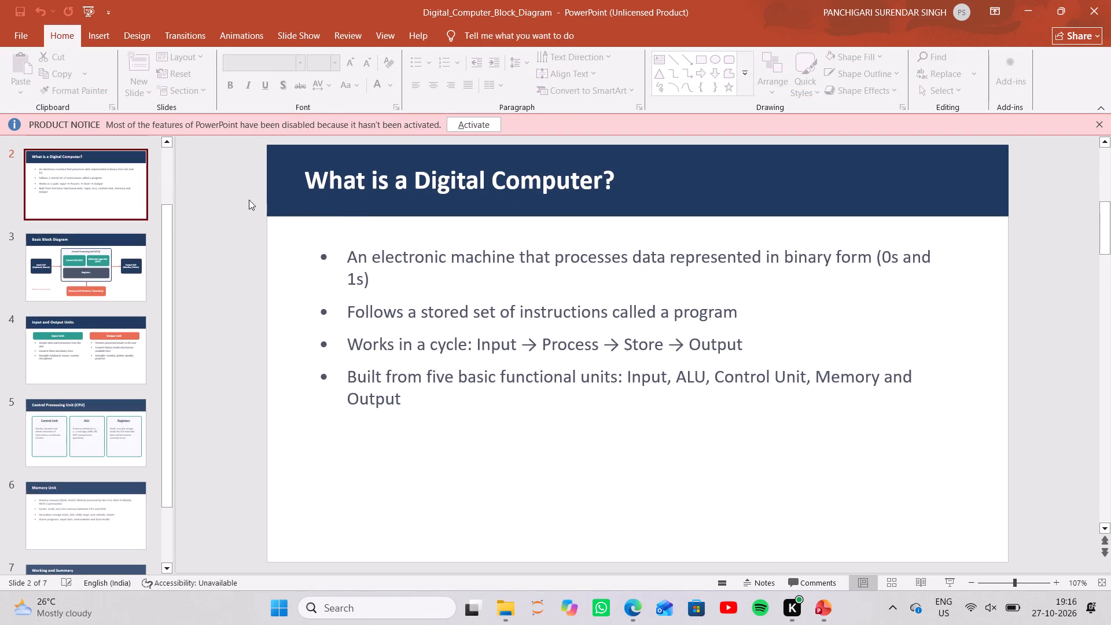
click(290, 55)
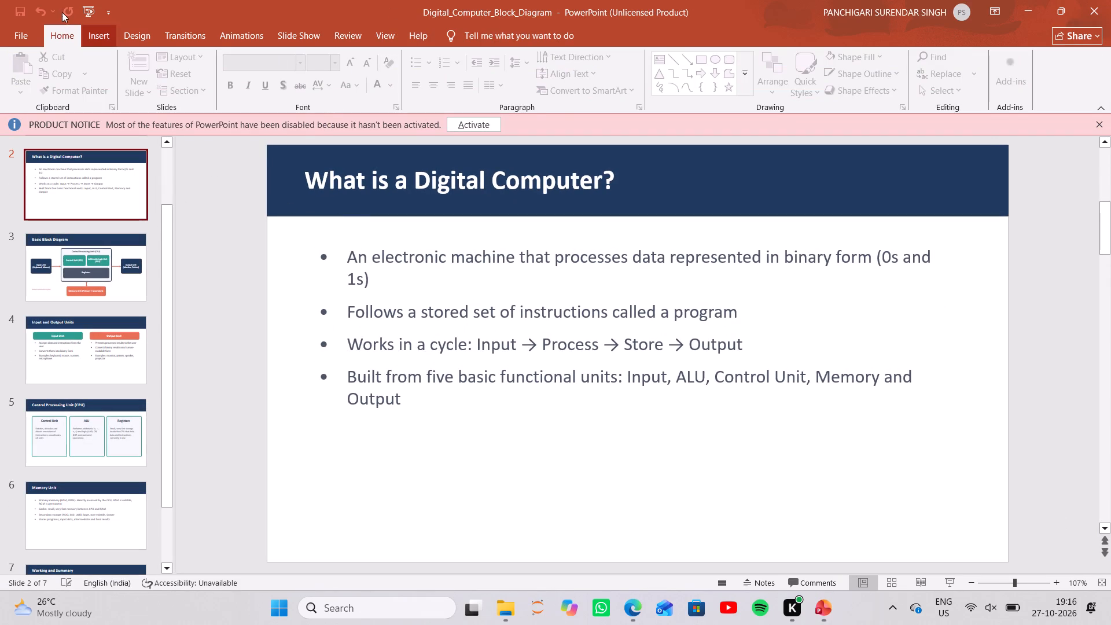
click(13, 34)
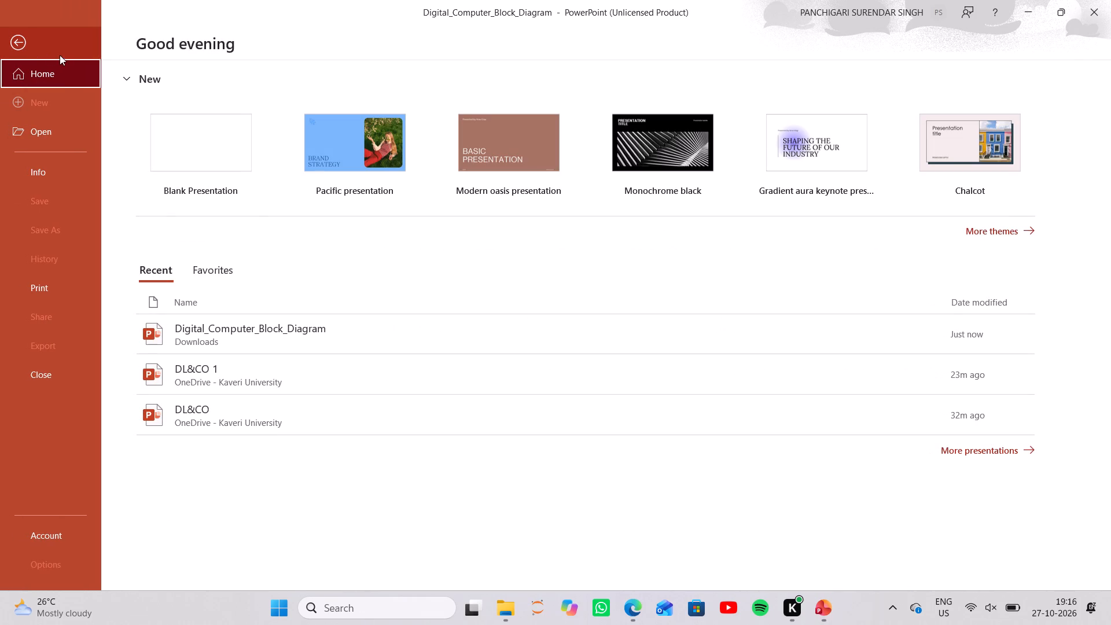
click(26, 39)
Skim the presentation's slides from "What is a Digital Computer?" through "Working and Summary".
click(85, 236)
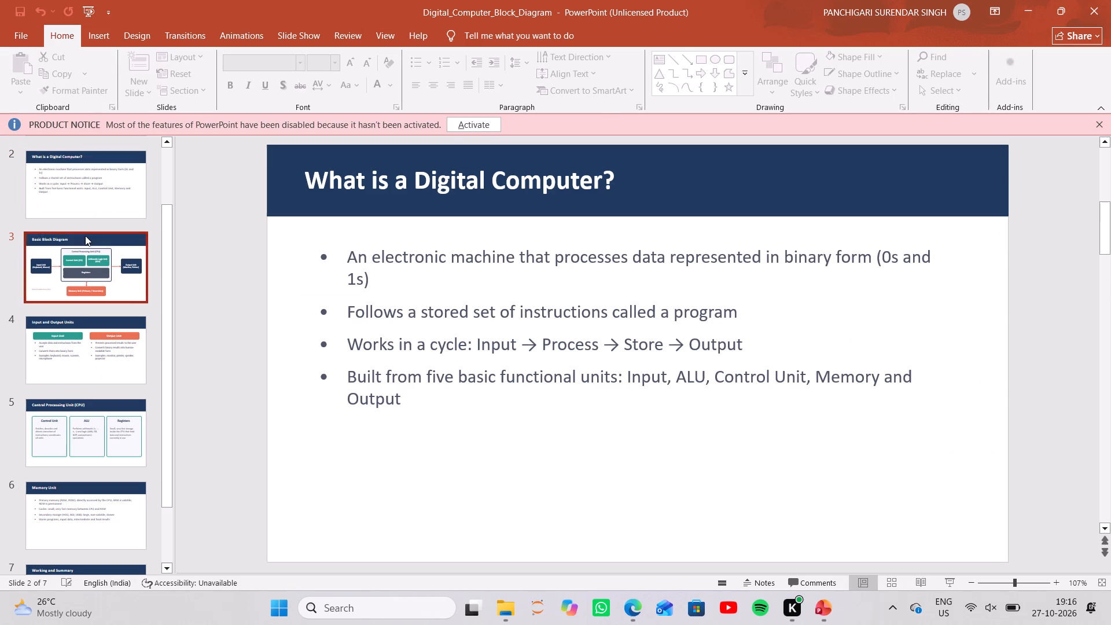
scroll(273, 316, up, 1)
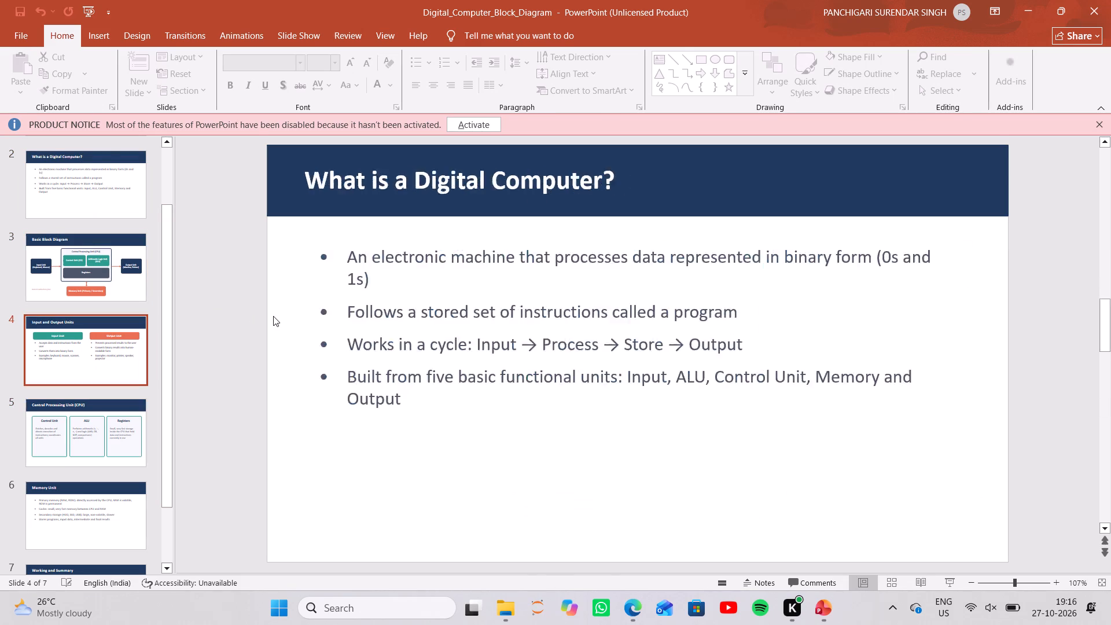
scroll(273, 316, up, 1)
click(128, 266)
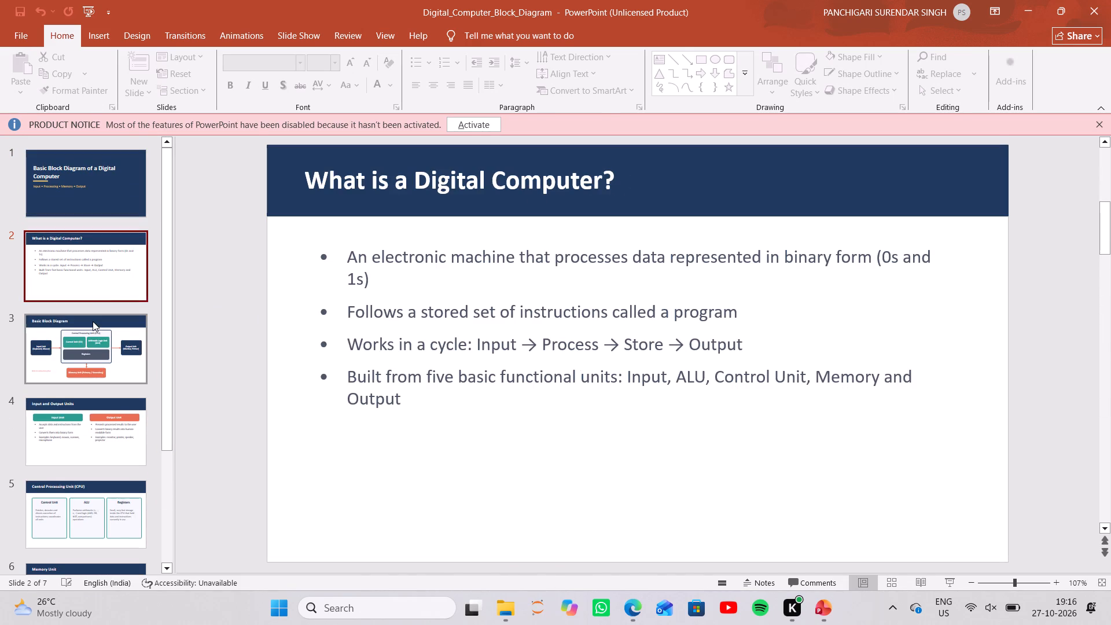
click(93, 321)
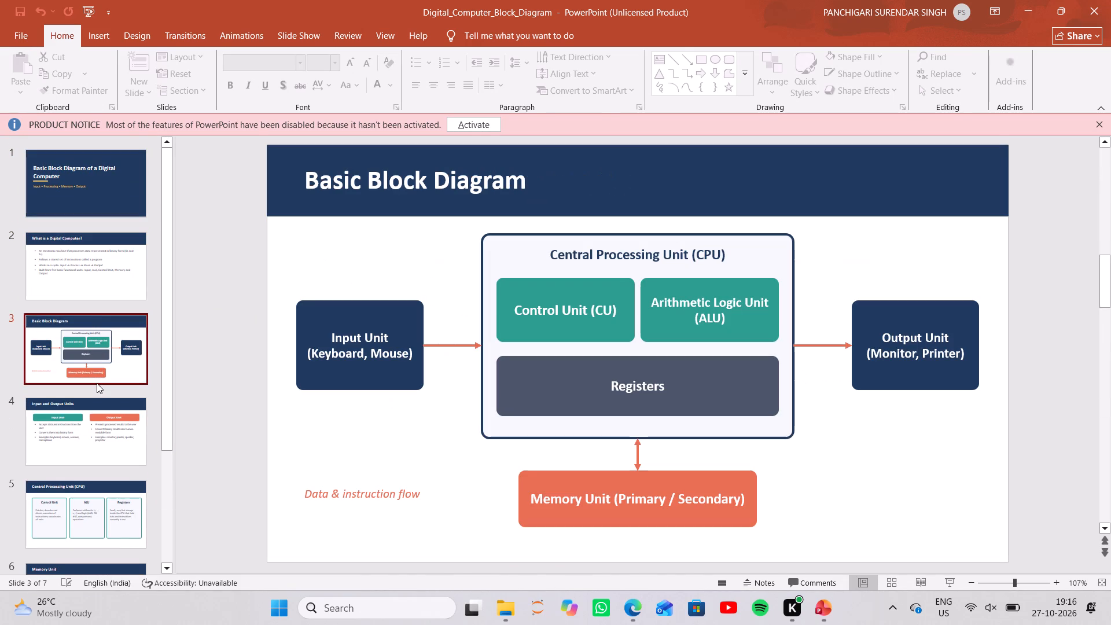
click(86, 432)
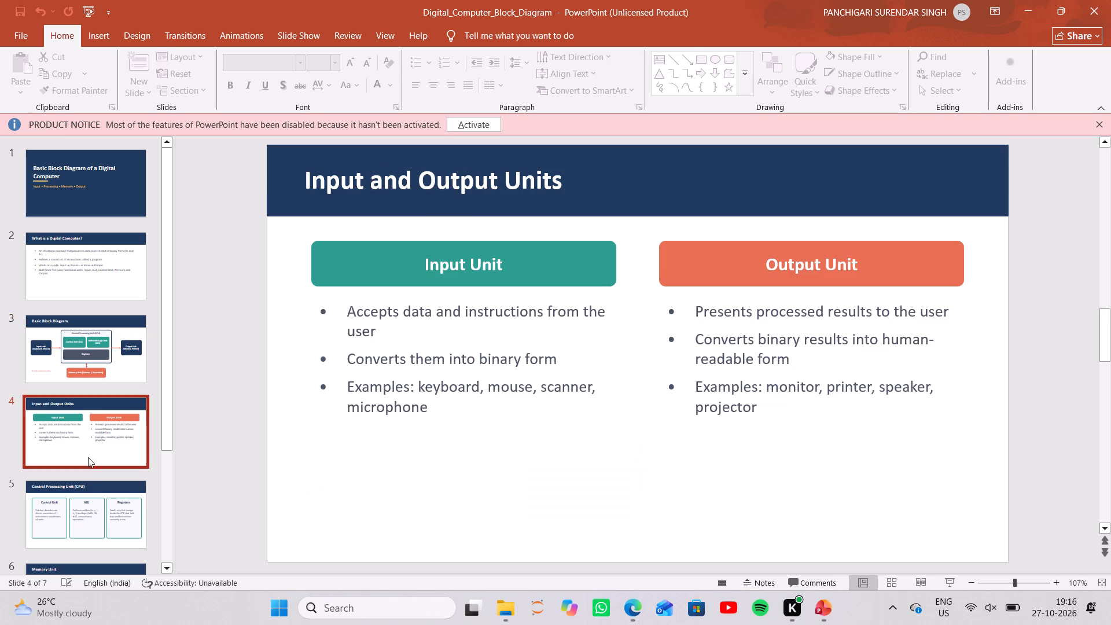
click(92, 383)
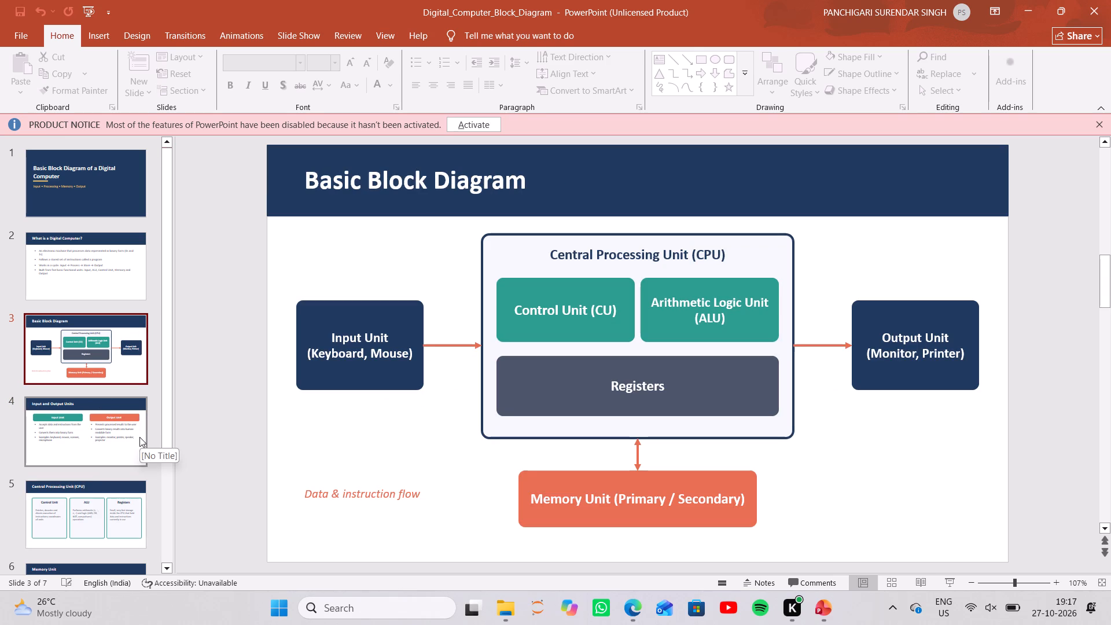
click(108, 450)
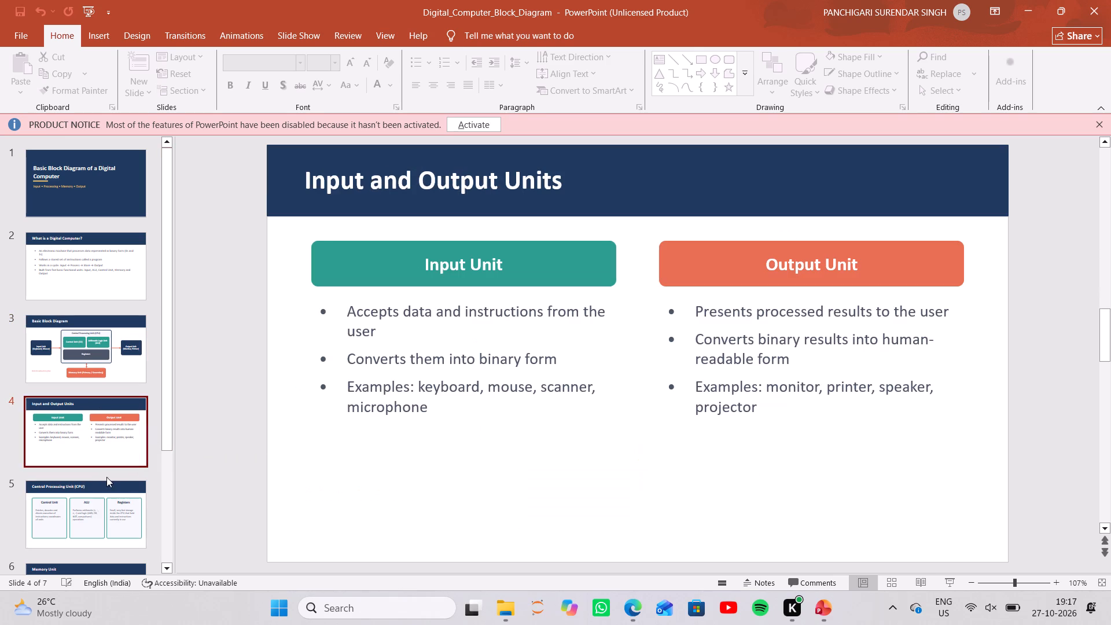
click(103, 487)
scroll(103, 487, down, 1)
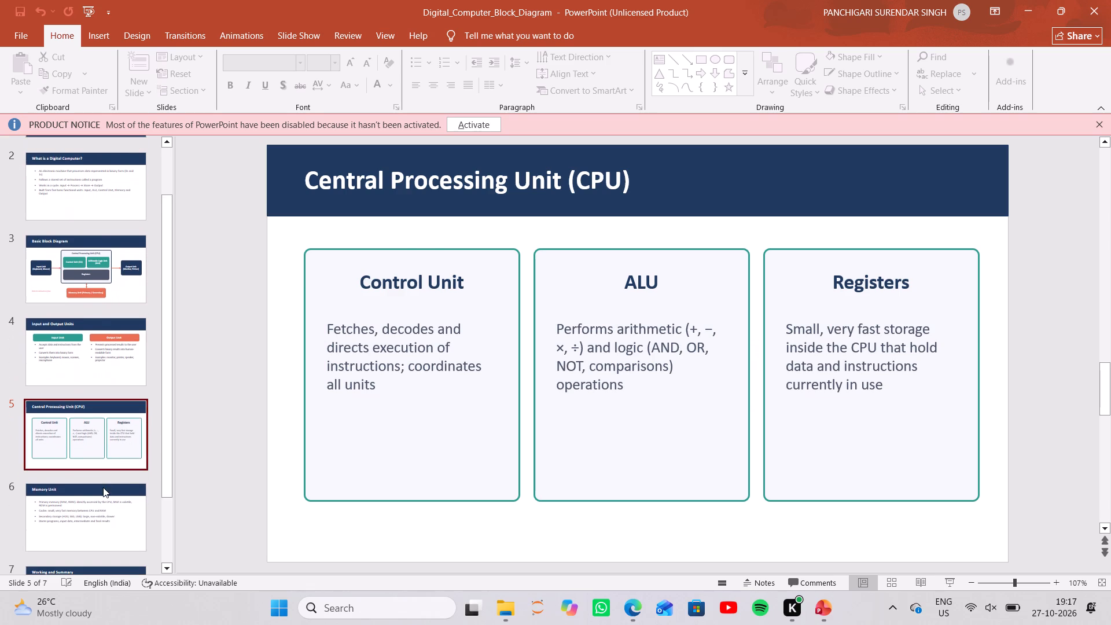
click(103, 487)
scroll(103, 487, down, 1)
click(100, 500)
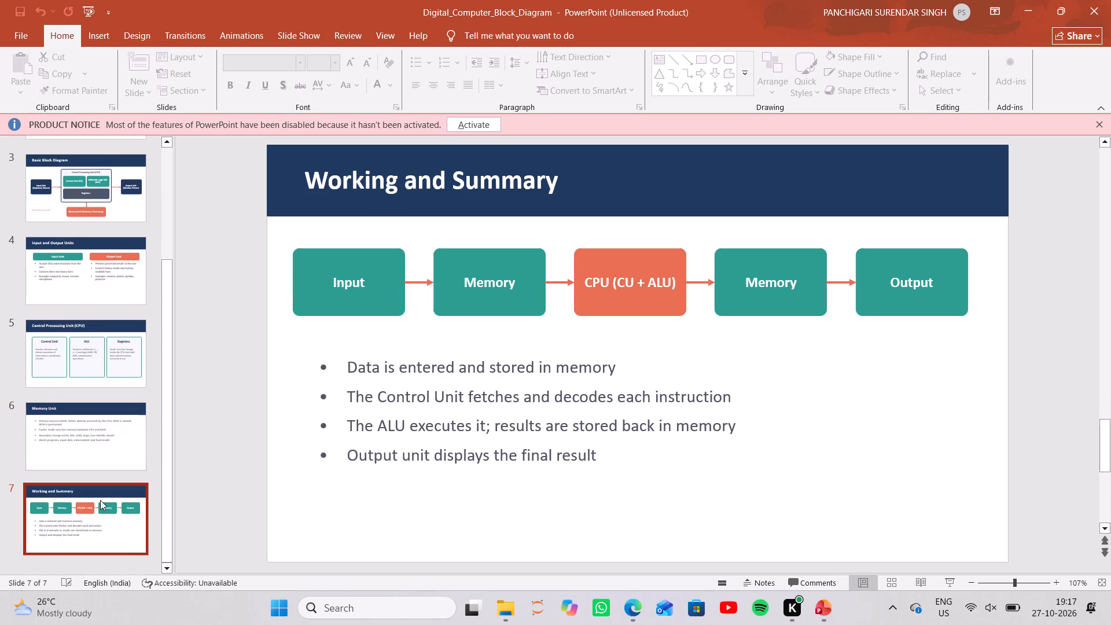
scroll(100, 500, down, 3)
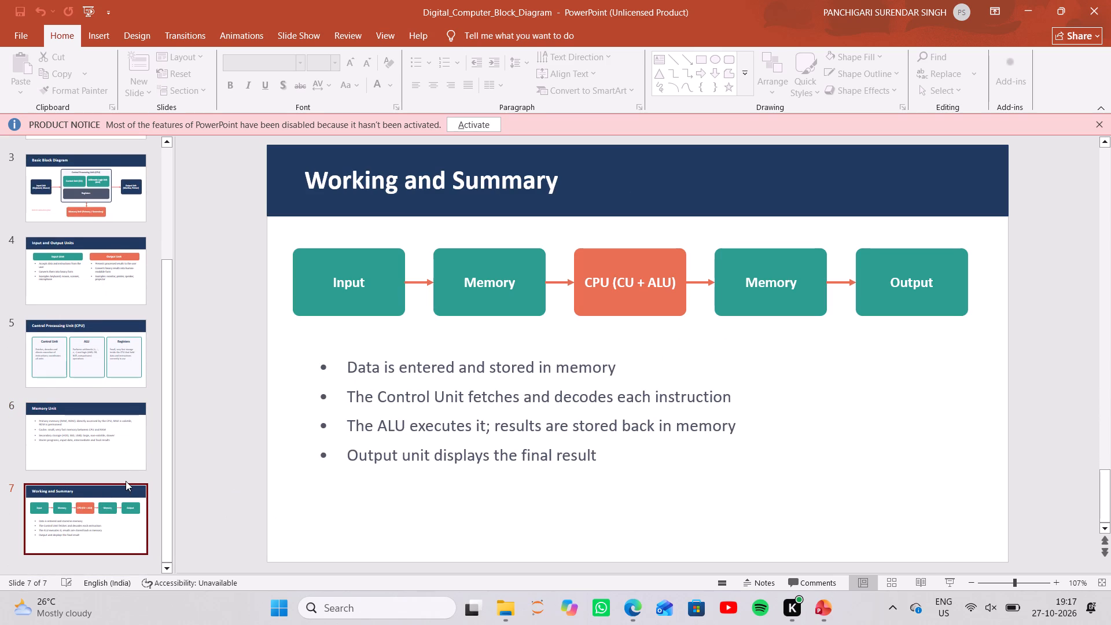
scroll(126, 481, down, 1)
scroll(126, 481, up, 10)
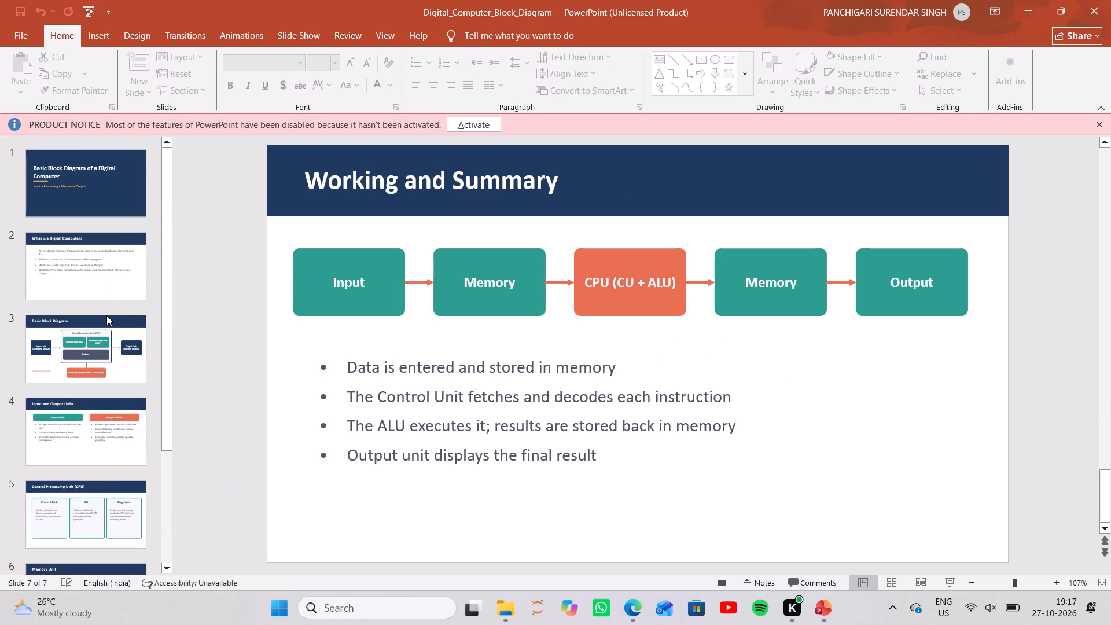
Review the whole presentation again from the title slide to "Working and Summary", reading the definition and block diagram slides closely.
click(105, 220)
click(104, 193)
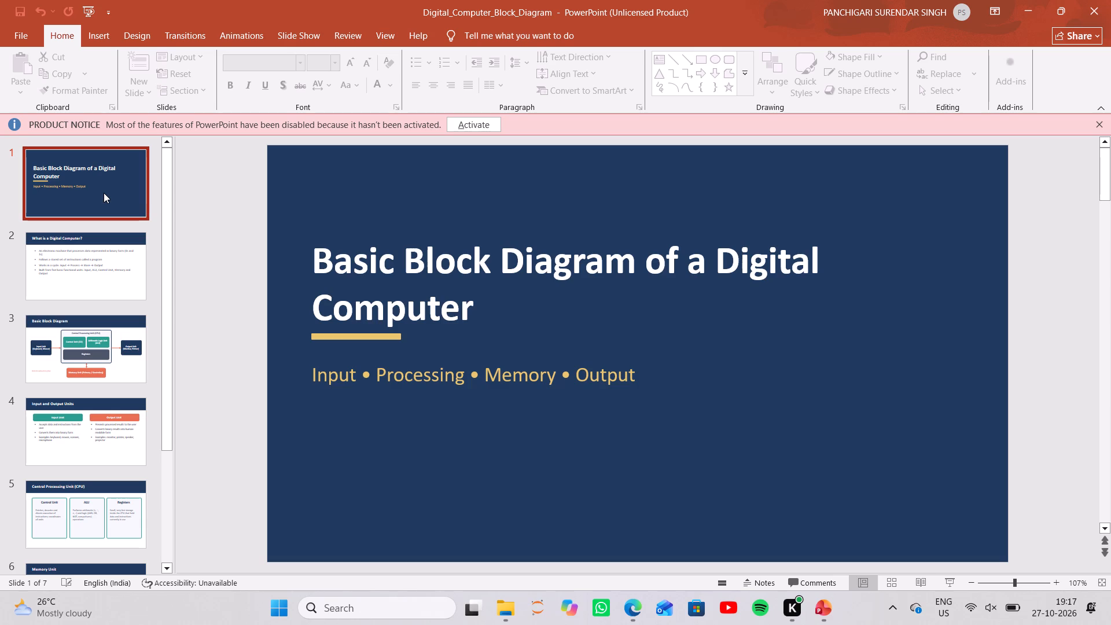
click(104, 193)
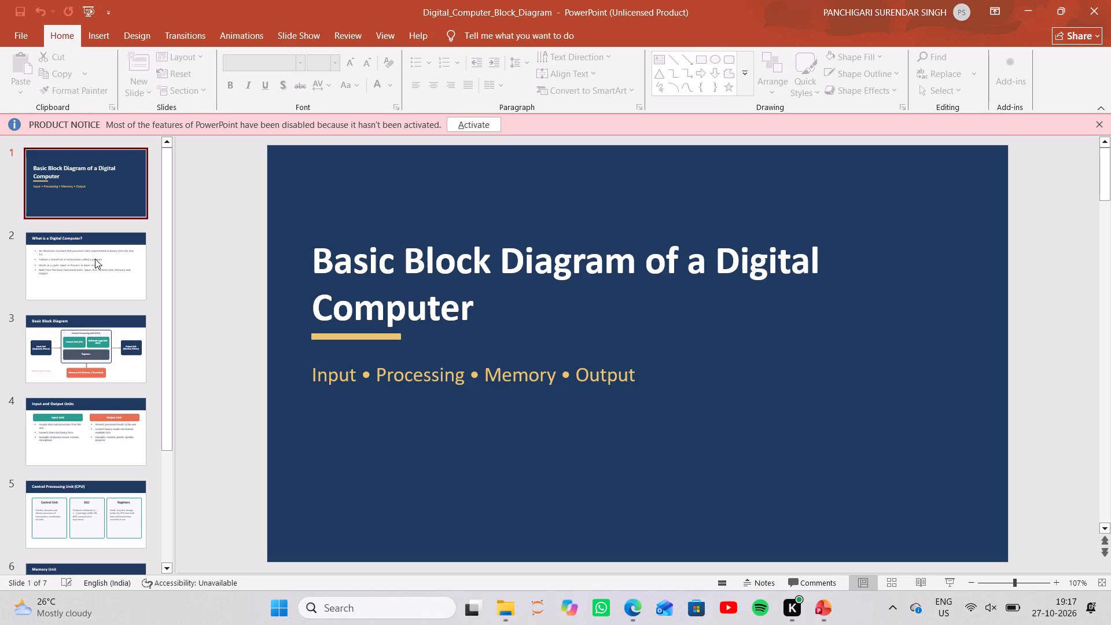
click(95, 259)
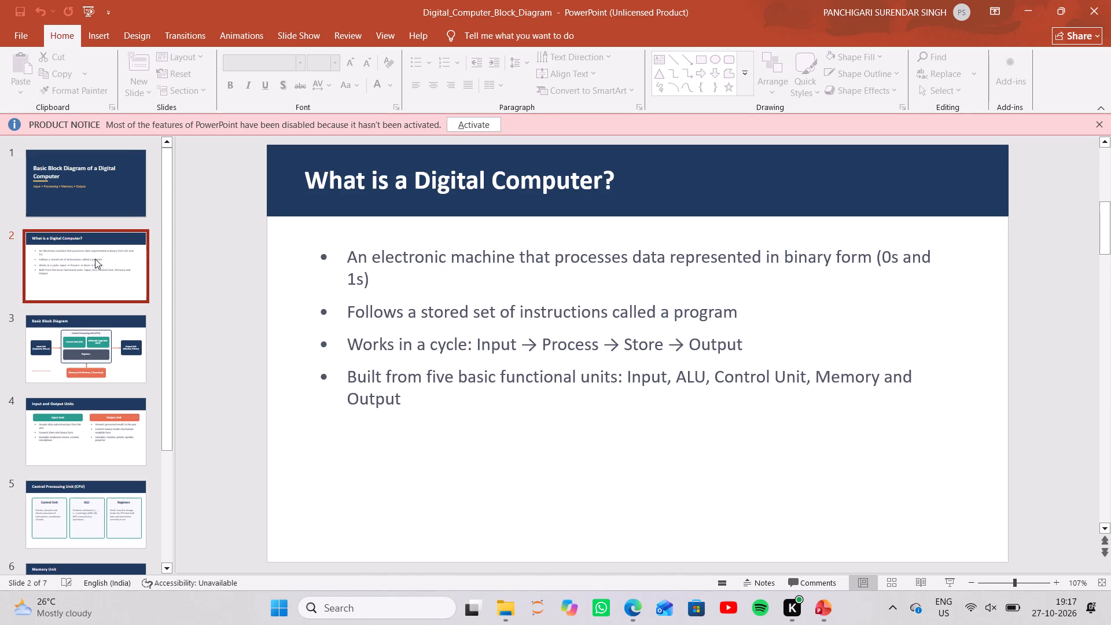
click(111, 194)
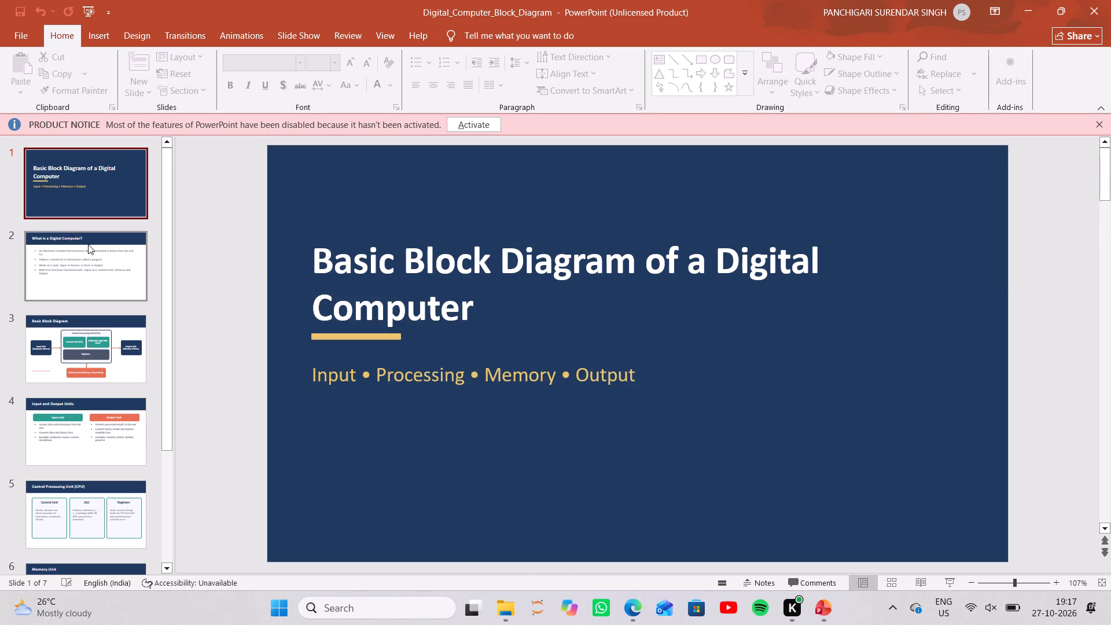
click(65, 248)
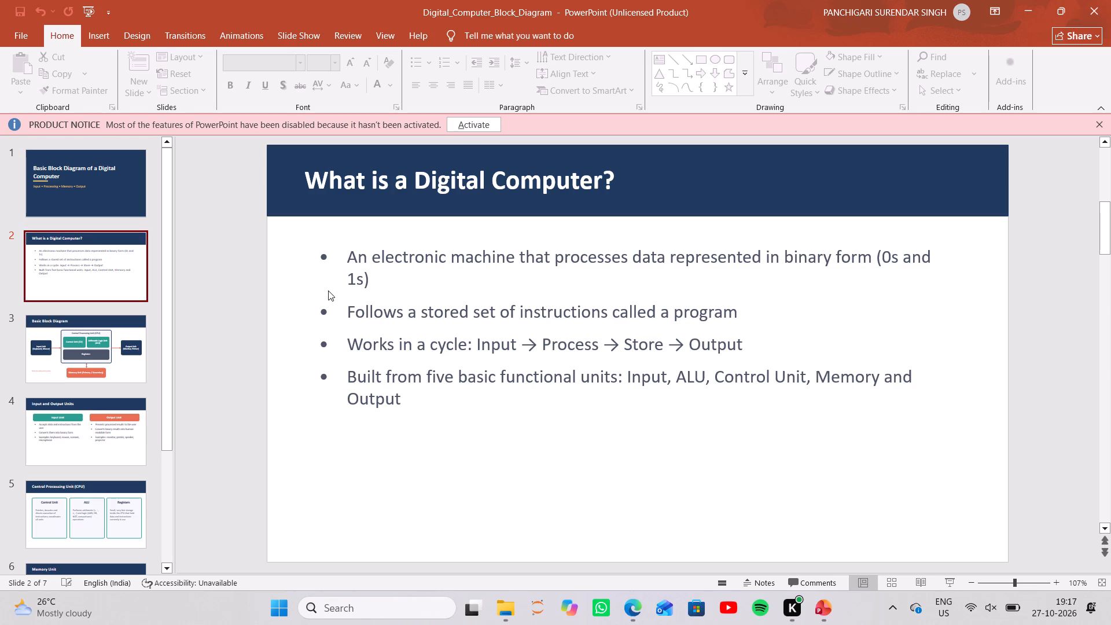
click(93, 334)
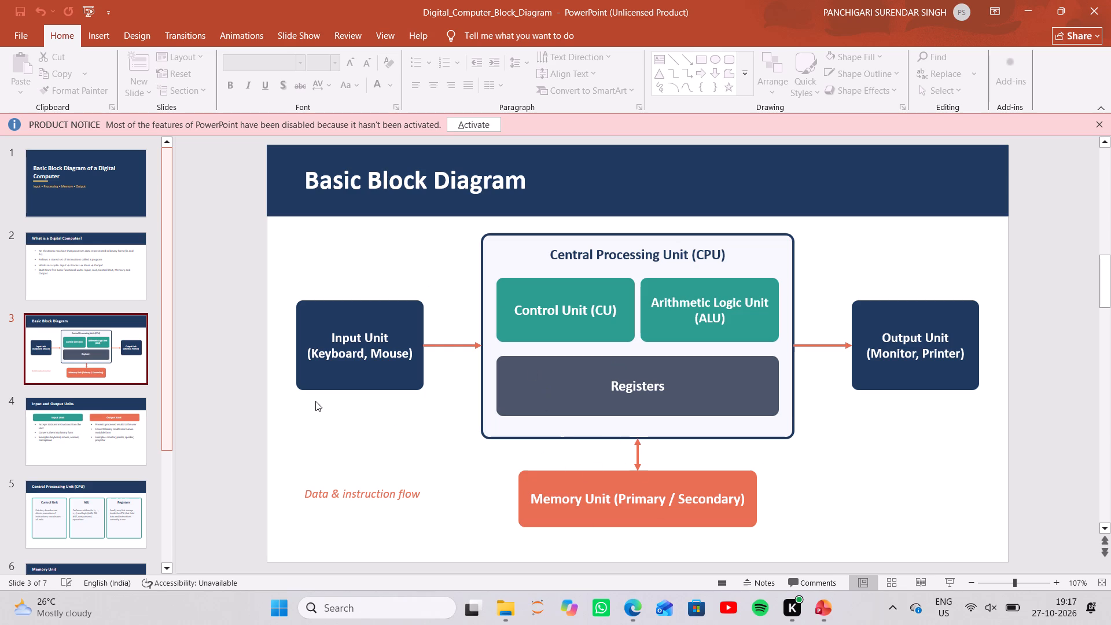
click(106, 418)
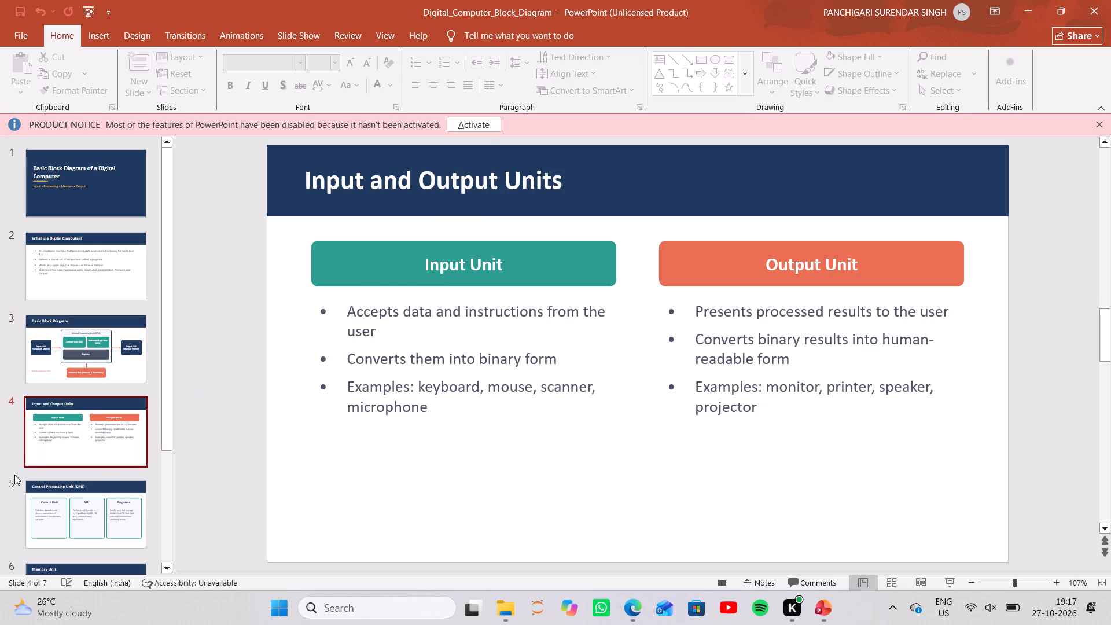
click(47, 487)
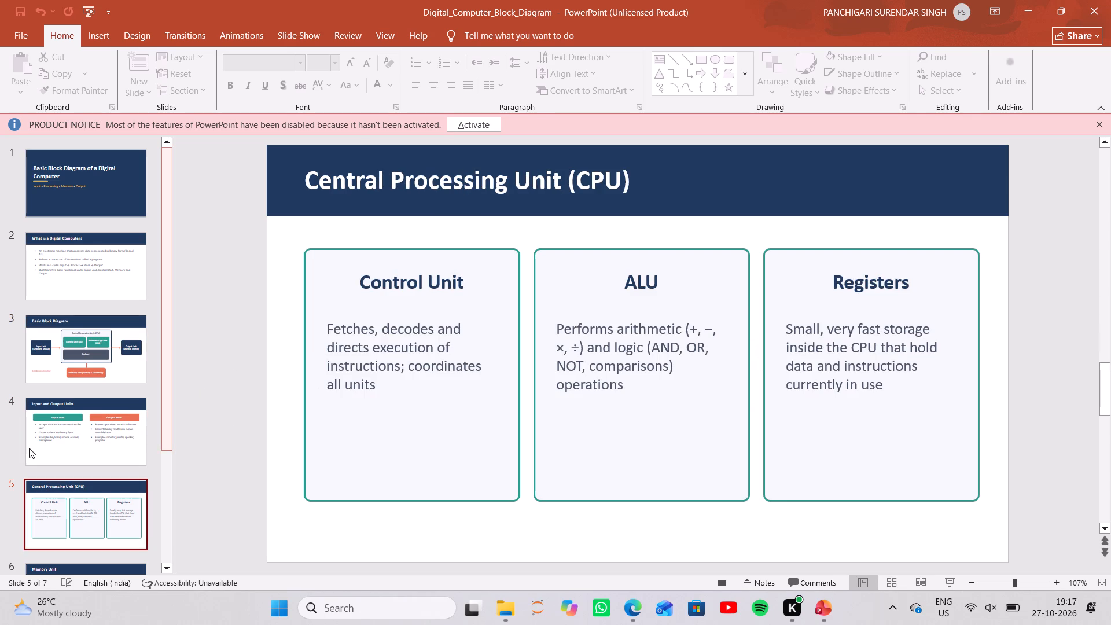
click(29, 448)
click(29, 378)
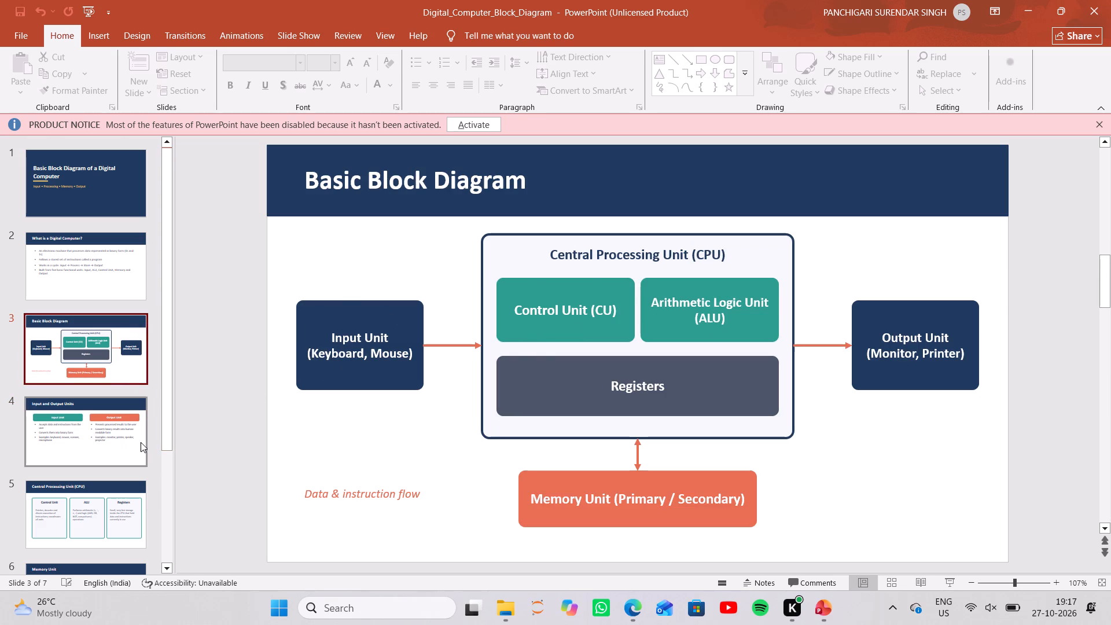
click(119, 439)
click(106, 483)
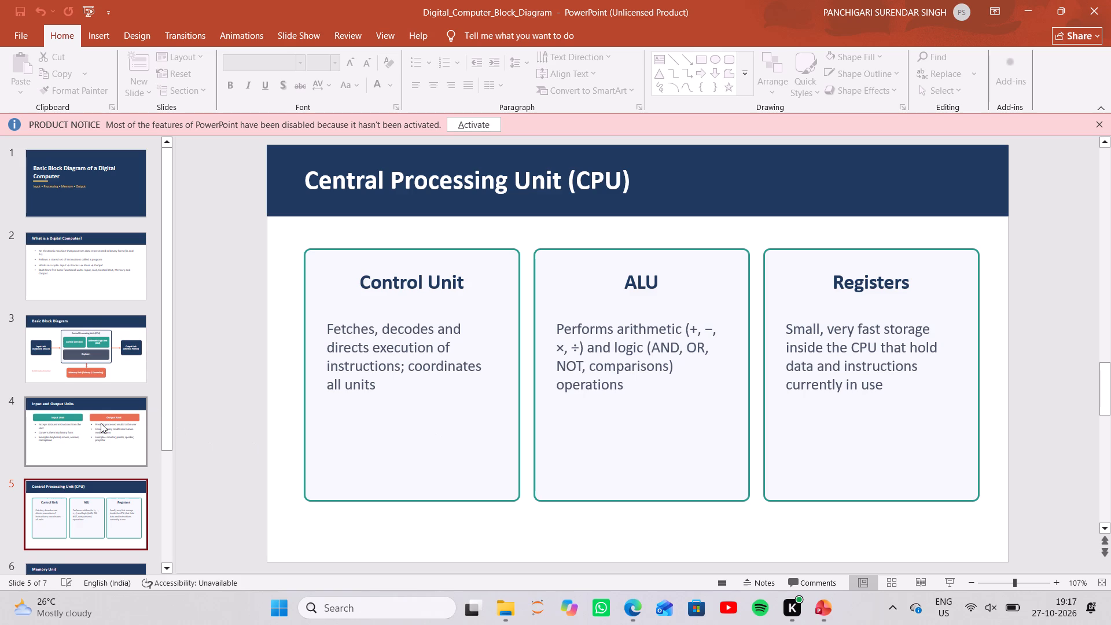
scroll(101, 423, down, 1)
click(85, 475)
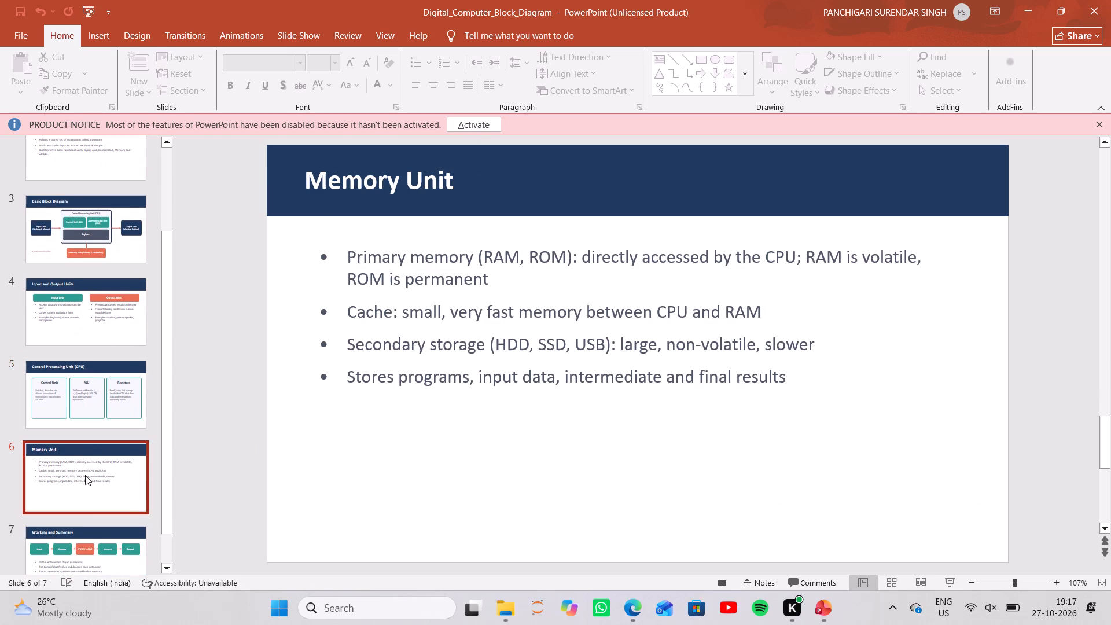
scroll(85, 475, down, 1)
click(84, 514)
scroll(84, 514, down, 1)
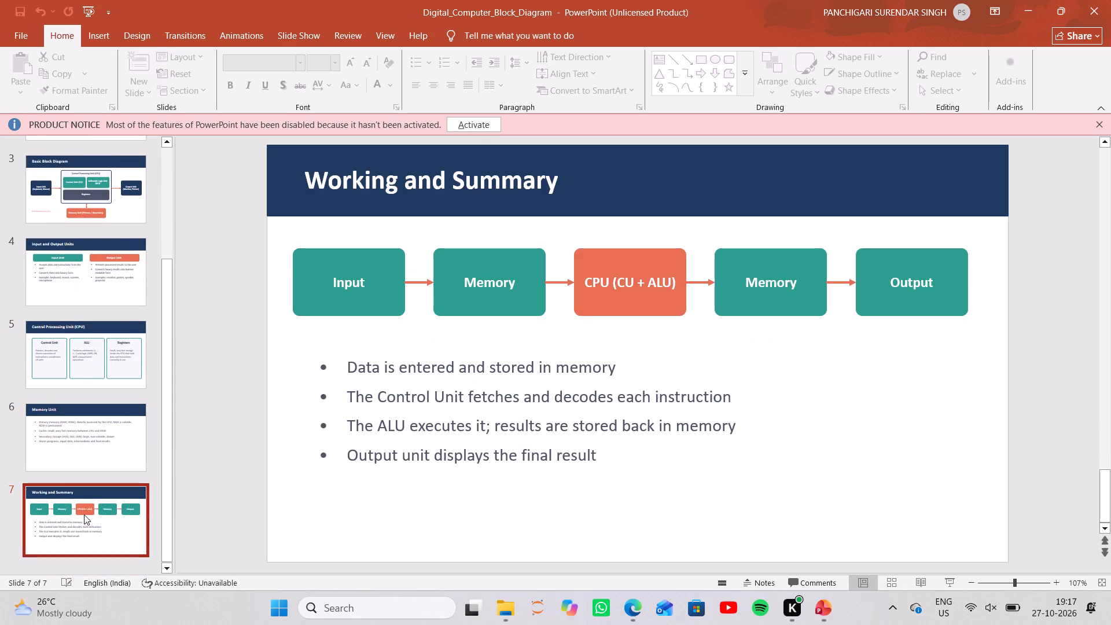
scroll(84, 514, down, 1)
Go back to the "Central Processing Unit (CPU)" slide and examine it along with the earlier slide thumbnails.
click(89, 468)
click(95, 401)
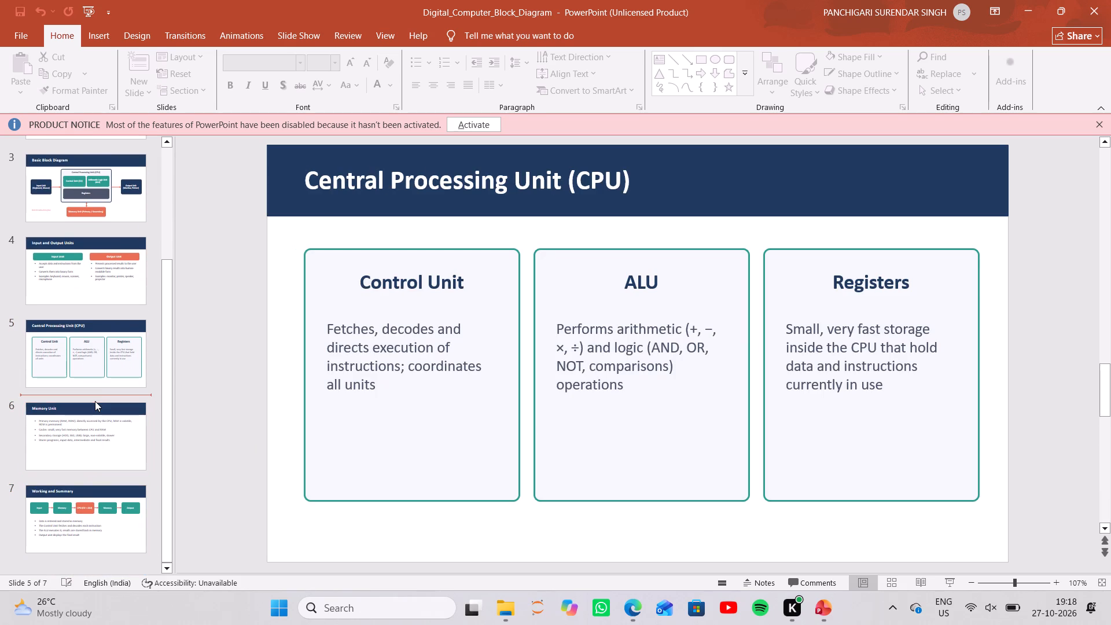
click(101, 367)
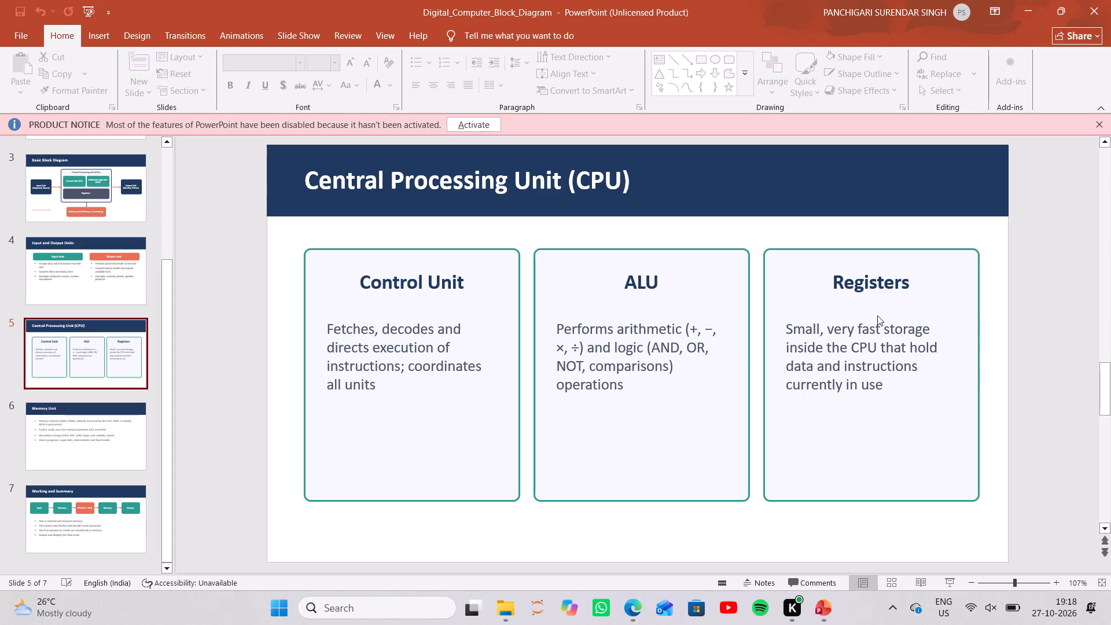
scroll(75, 322, up, 8)
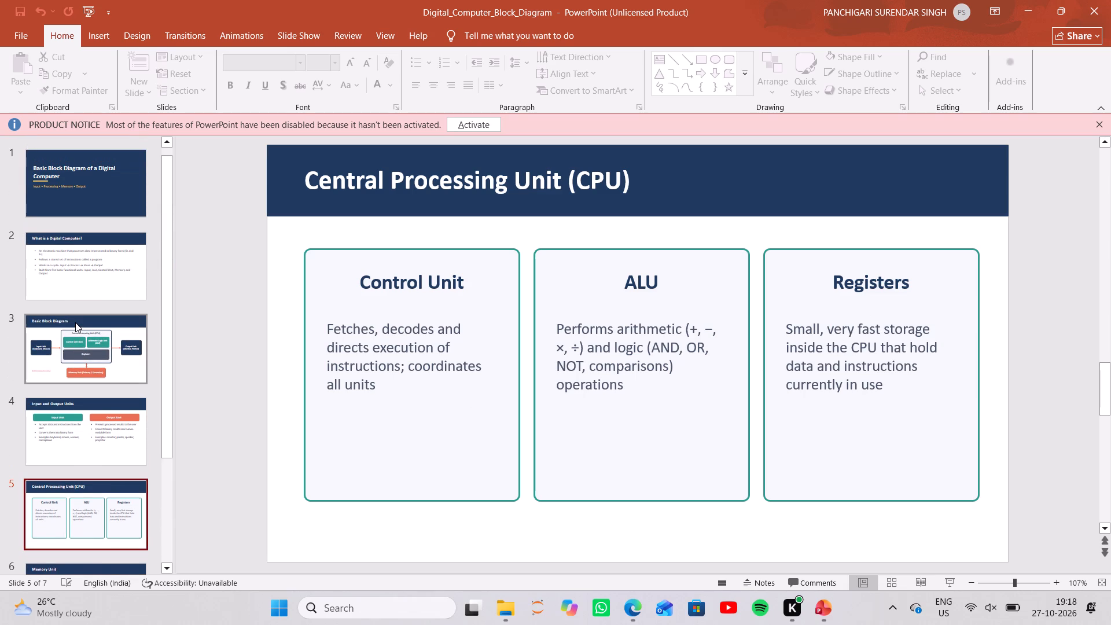
scroll(75, 322, up, 2)
scroll(75, 322, down, 6)
scroll(75, 322, up, 5)
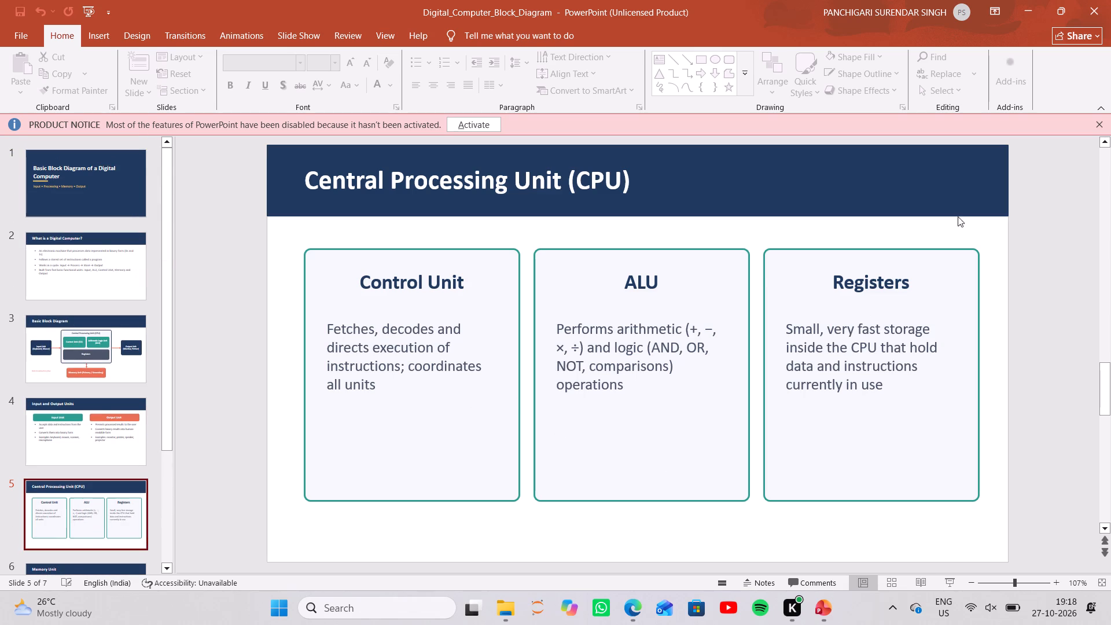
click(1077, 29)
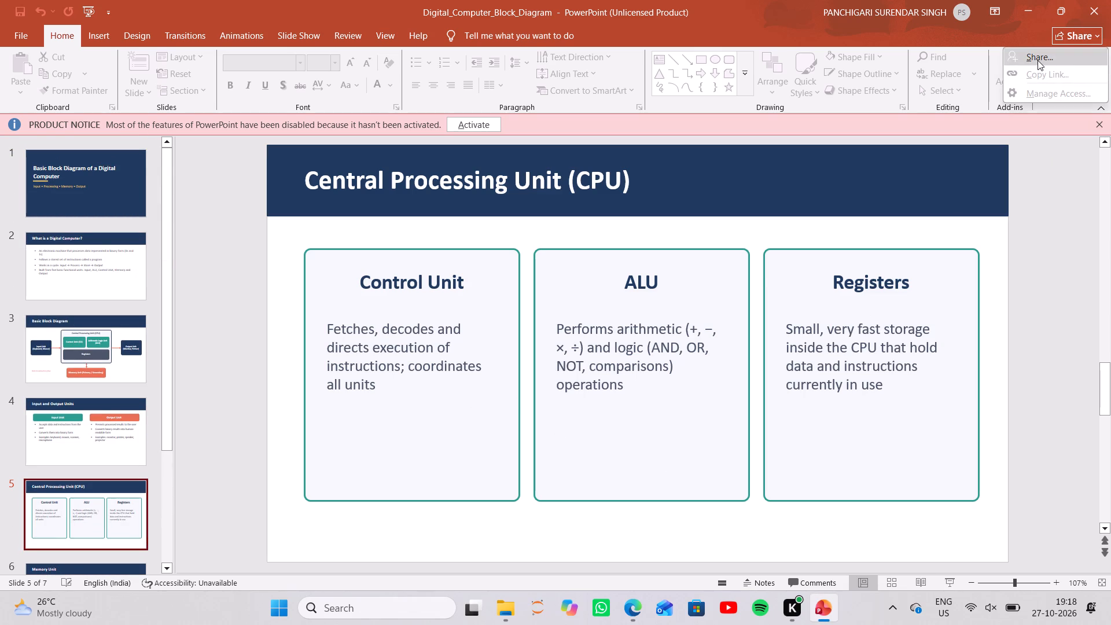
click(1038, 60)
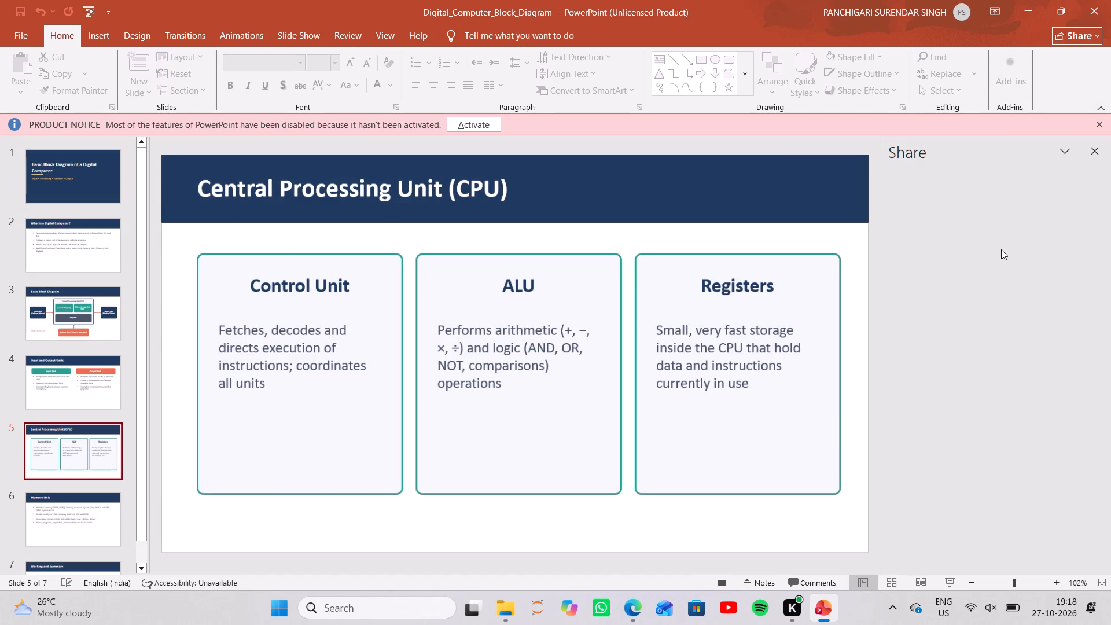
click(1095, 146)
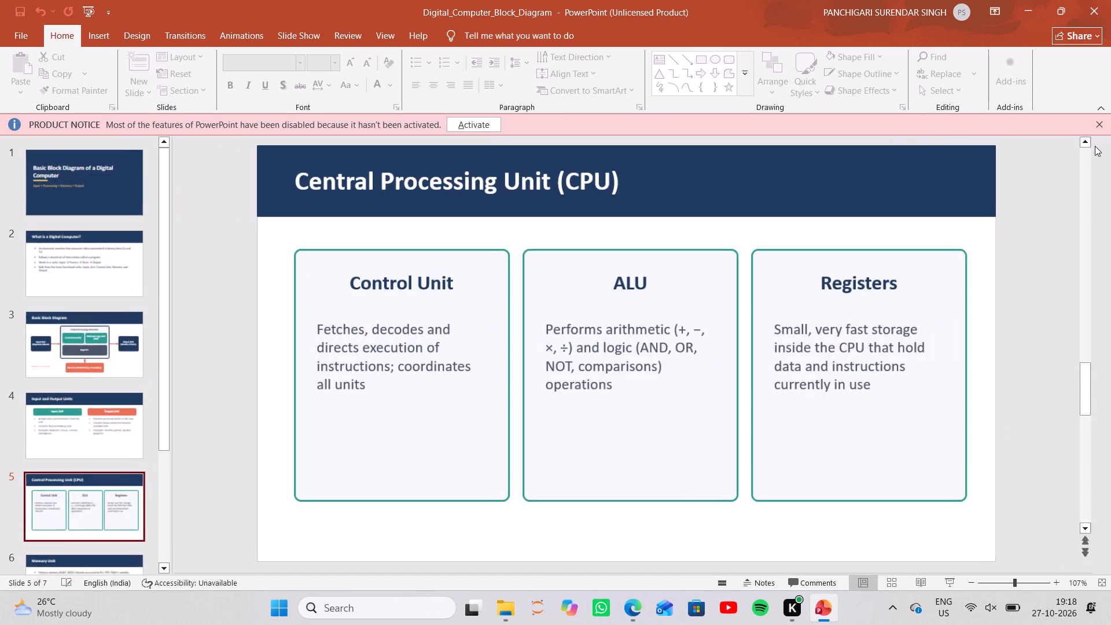
Close the Digital_Computer_Block_Diagram presentation and return to the Downloads folder.
click(1083, 6)
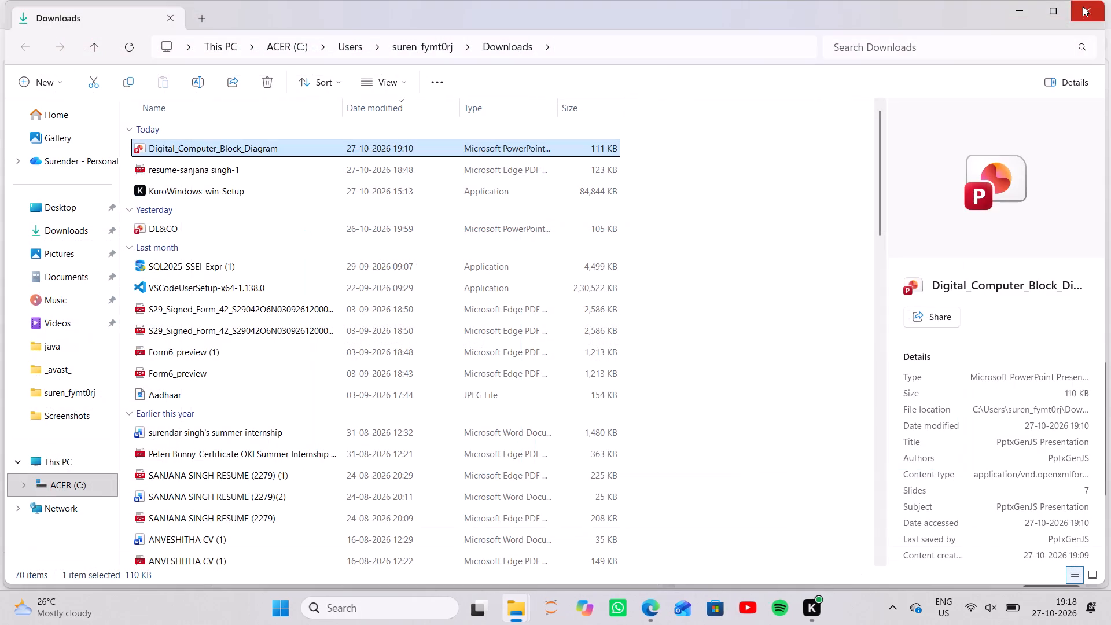
Share the Digital_Computer_Block_Diagram file from the Downloads folder using WhatsApp.
right_click(317, 145)
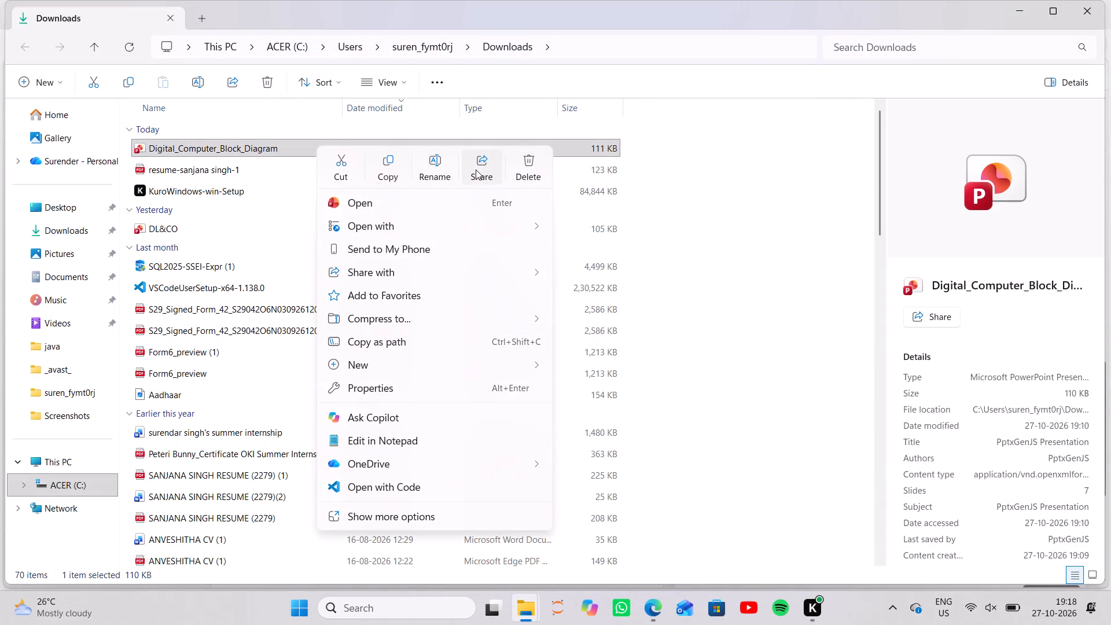
click(476, 170)
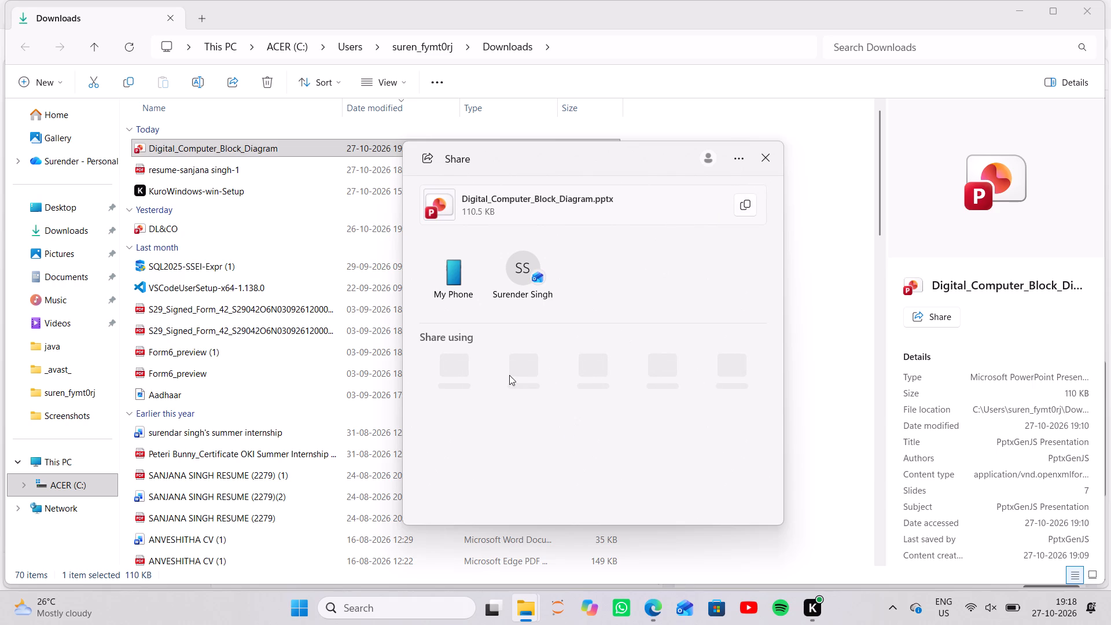
click(535, 393)
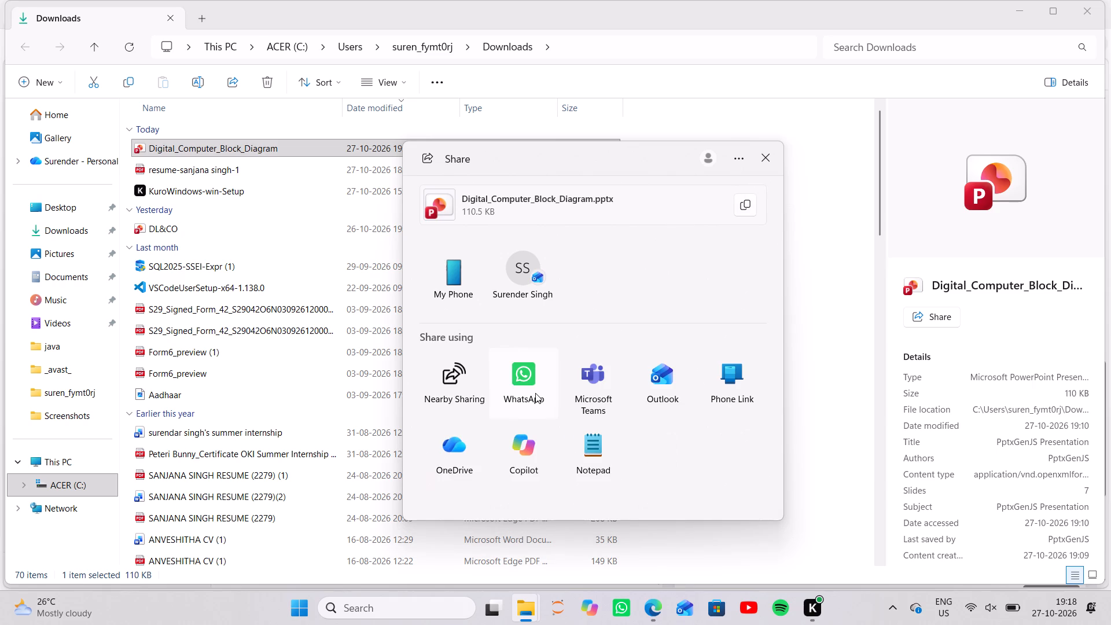
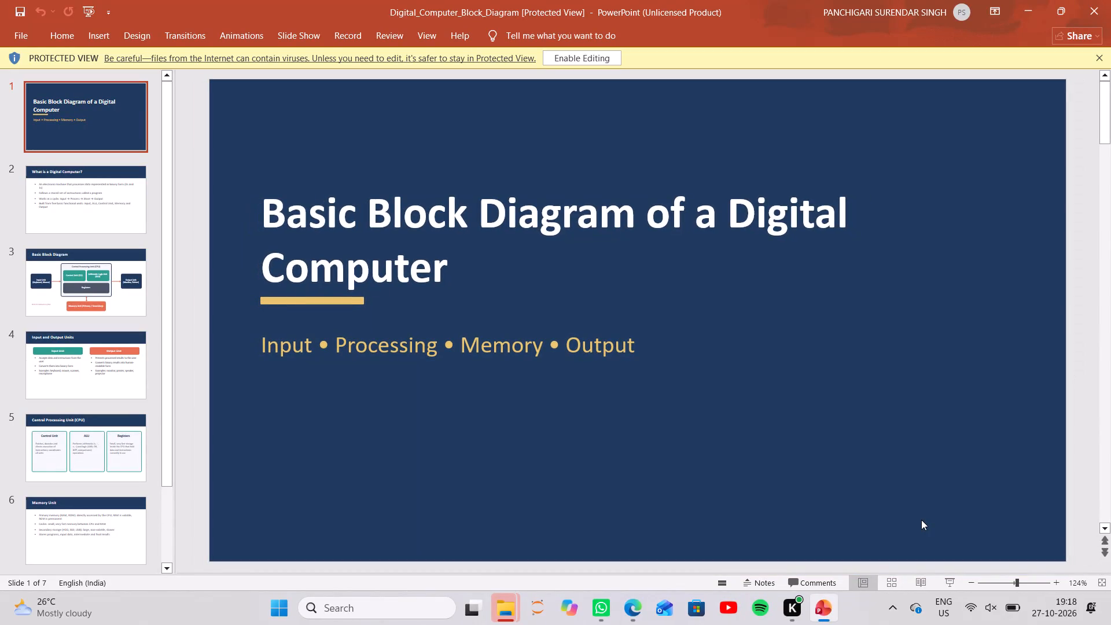
Enable editing for the Digital_Computer_Block_Diagram presentation.
click(584, 54)
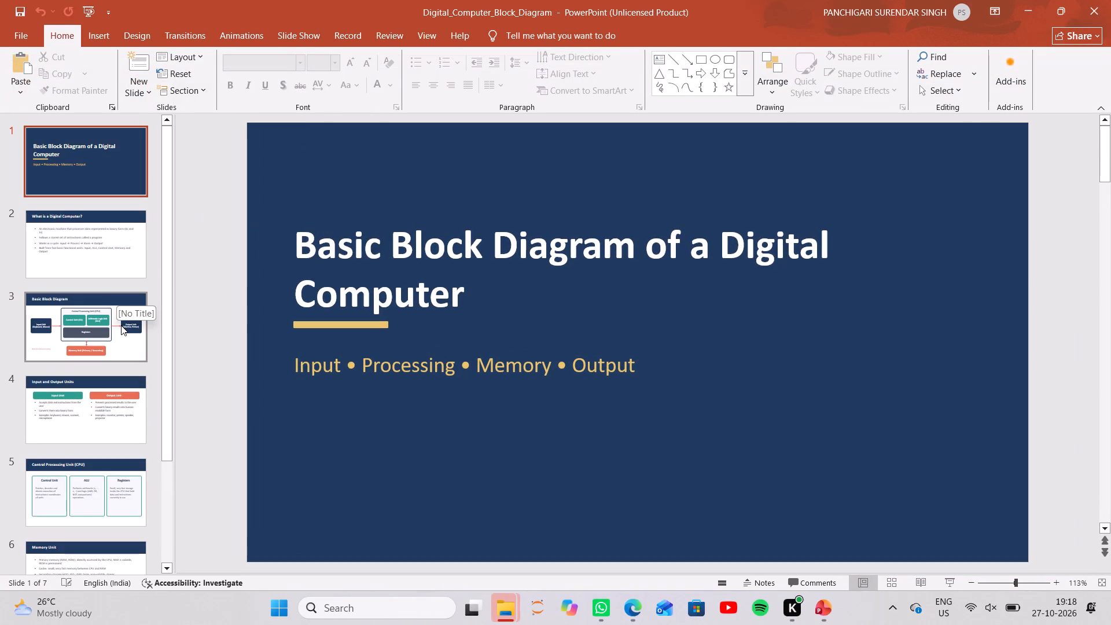
Open the "What is a Digital Computer?" slide and look over the thumbnails of the slides through "Working and Summary".
click(117, 328)
click(104, 245)
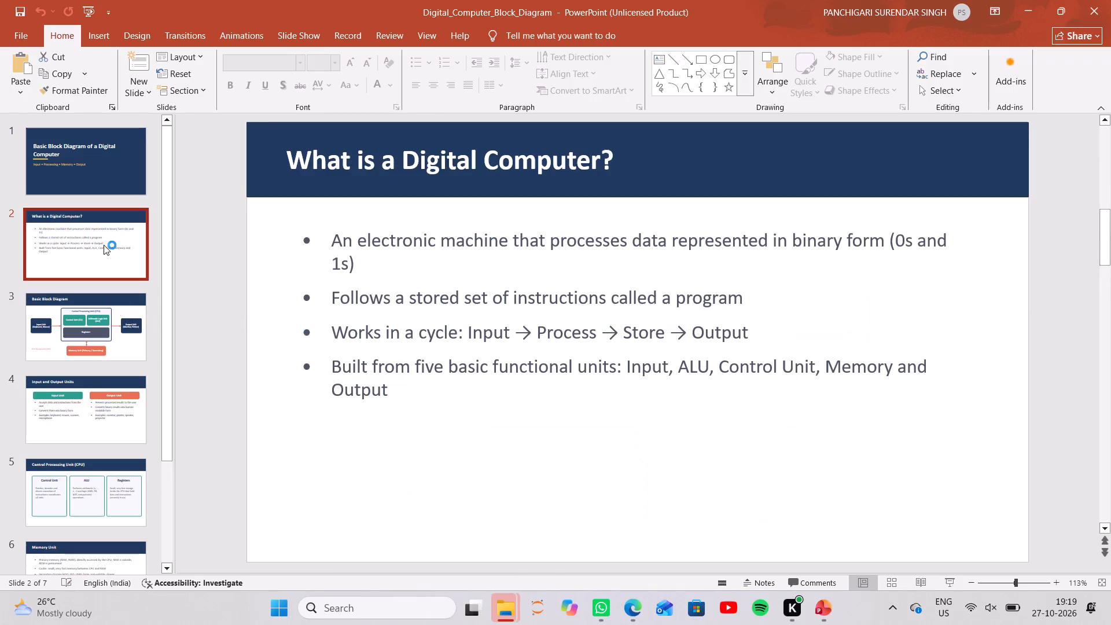
scroll(107, 175, up, 4)
scroll(107, 175, down, 5)
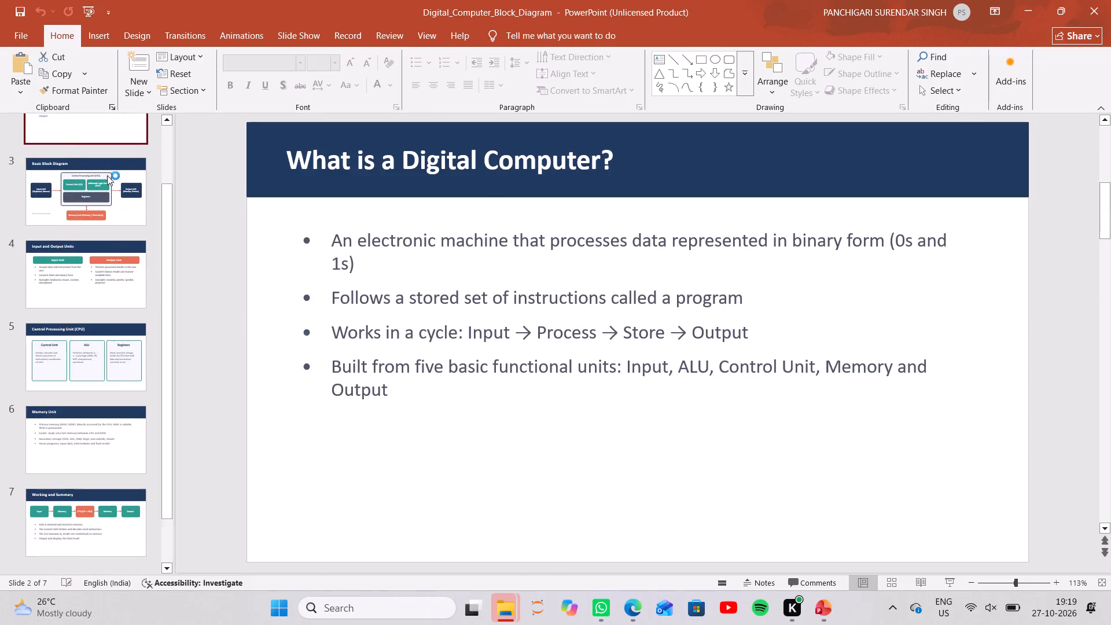
scroll(117, 325, down, 5)
scroll(99, 426, down, 5)
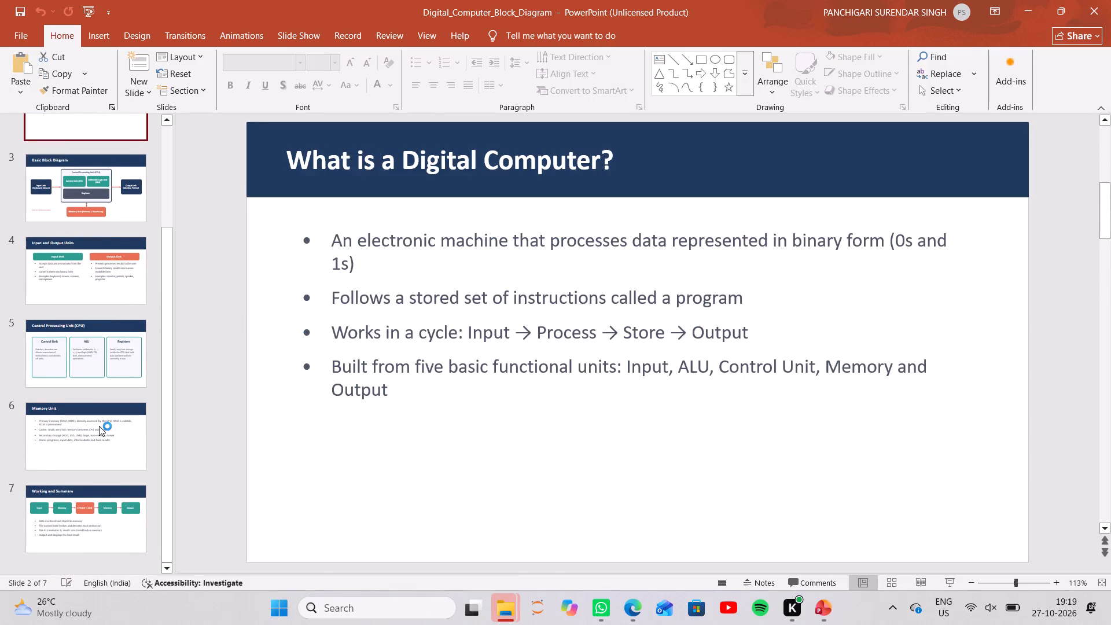
scroll(113, 466, up, 5)
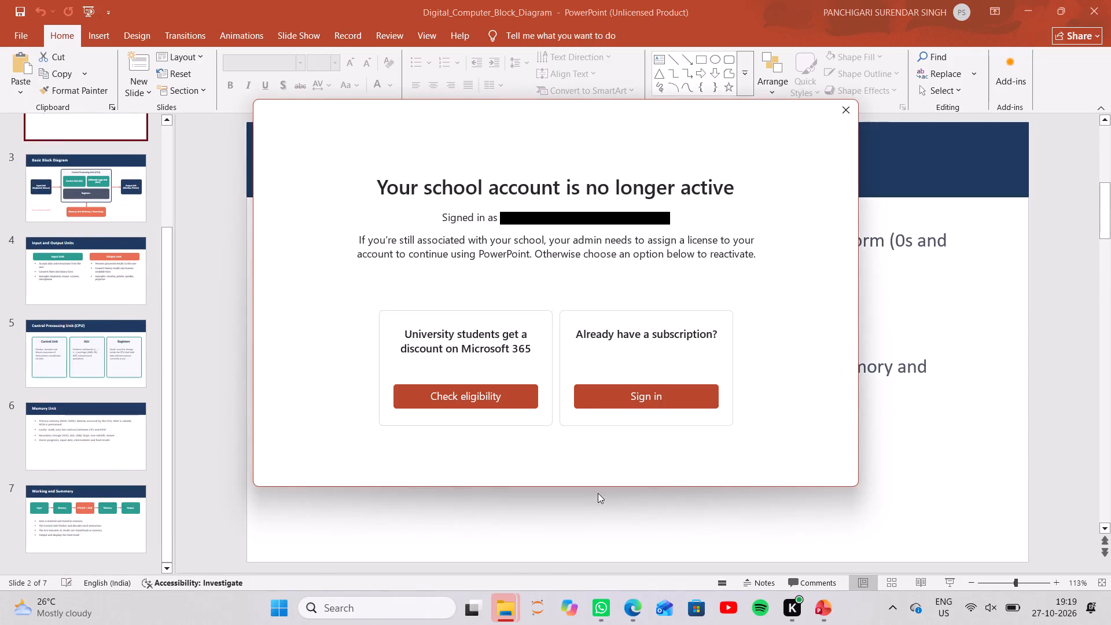
Dismiss the inactive school account notice and the product activation notice.
click(844, 112)
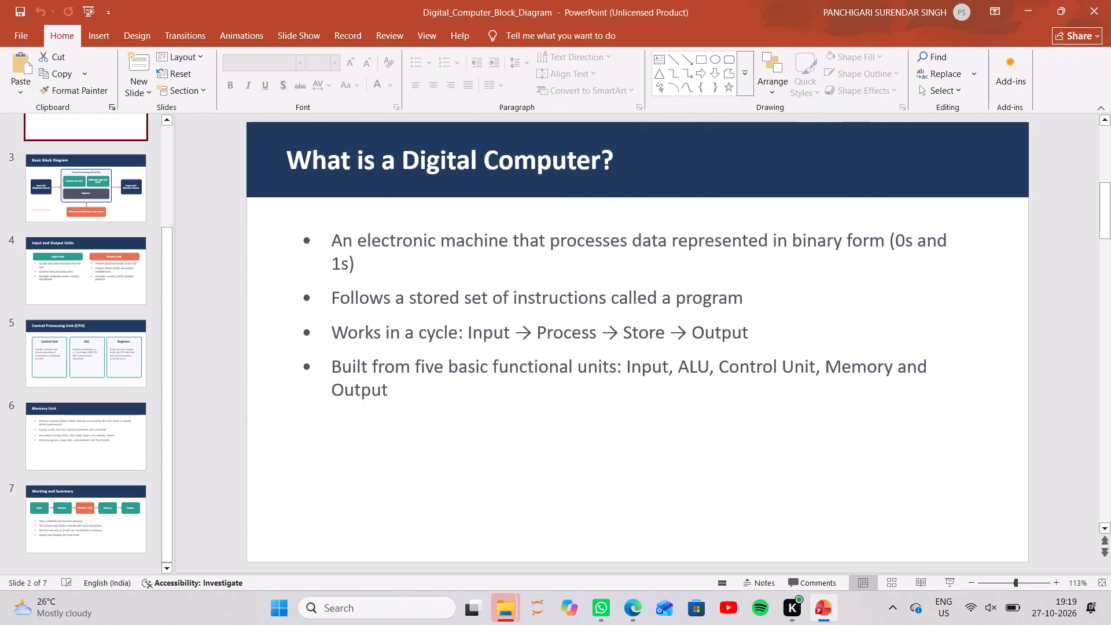
scroll(39, 223, up, 6)
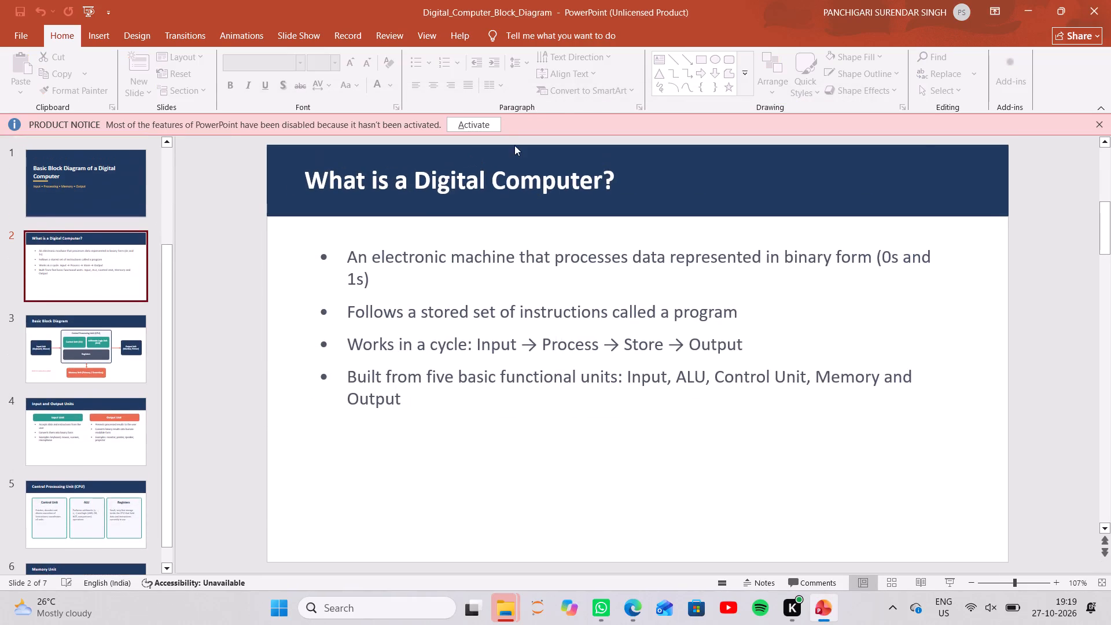
click(1104, 127)
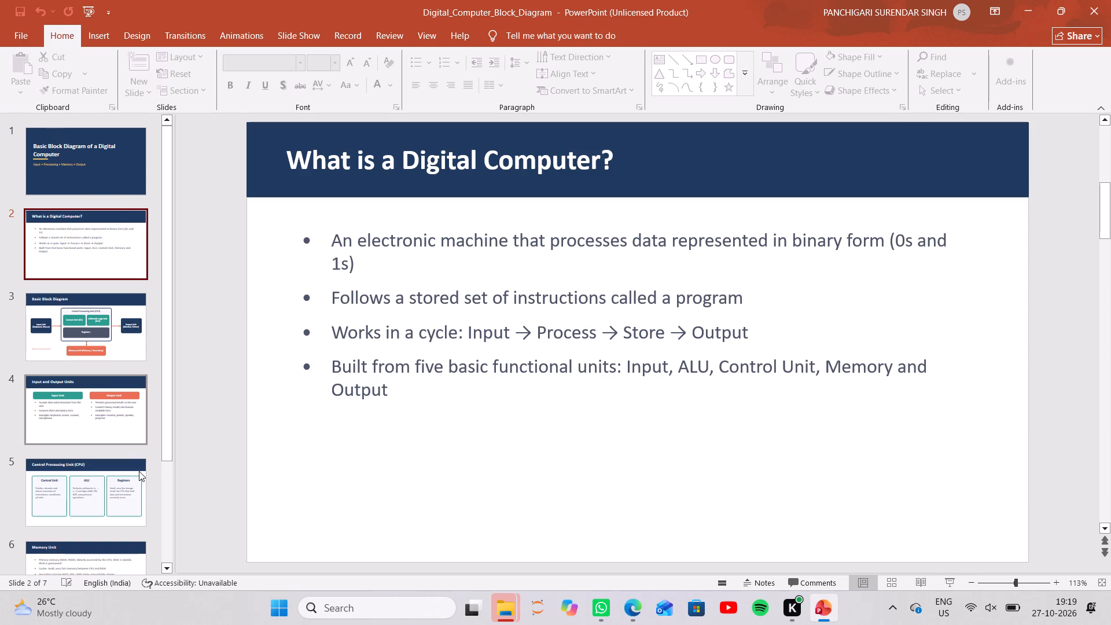
Examine the "Central Processing Unit (CPU)" slide and step back through the earlier slides to the title slide.
scroll(139, 471, up, 6)
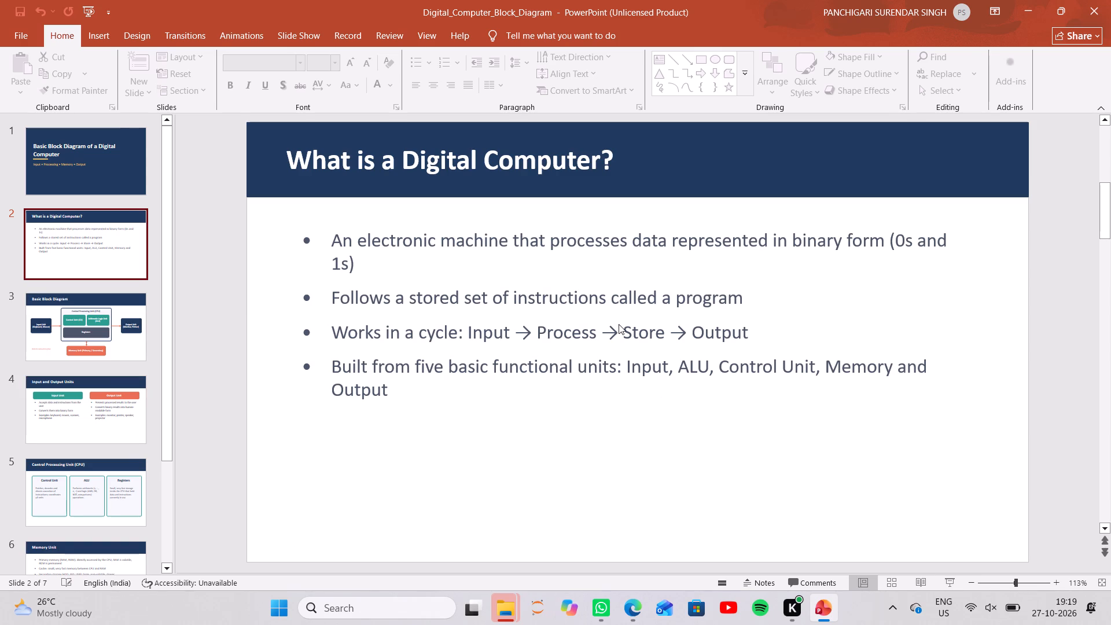
scroll(84, 164, up, 8)
click(163, 499)
click(41, 390)
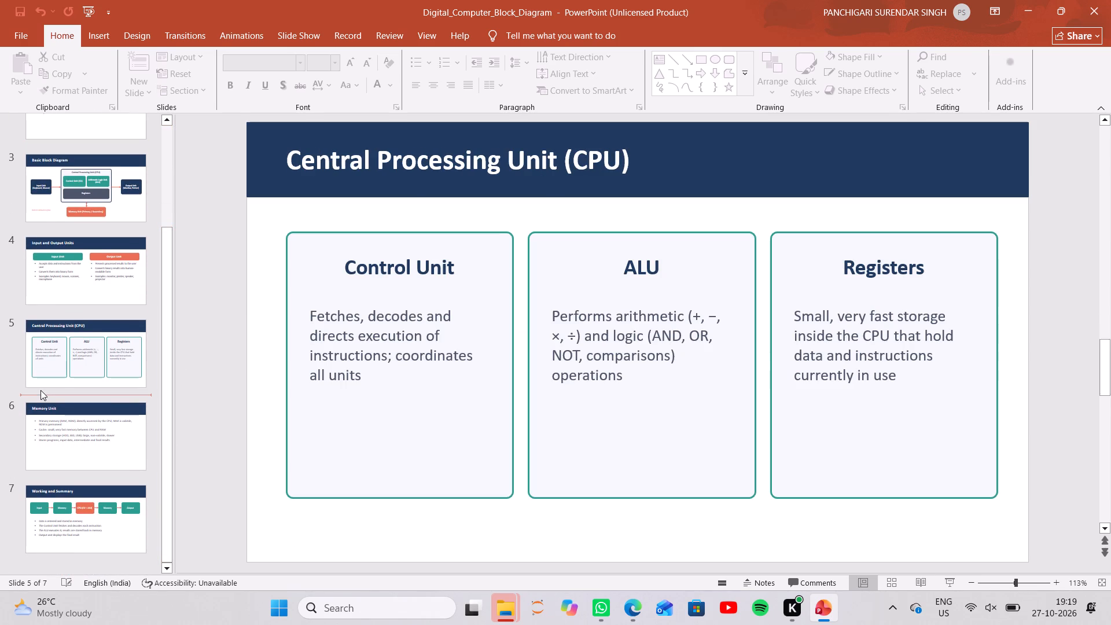
click(64, 361)
key(Up)
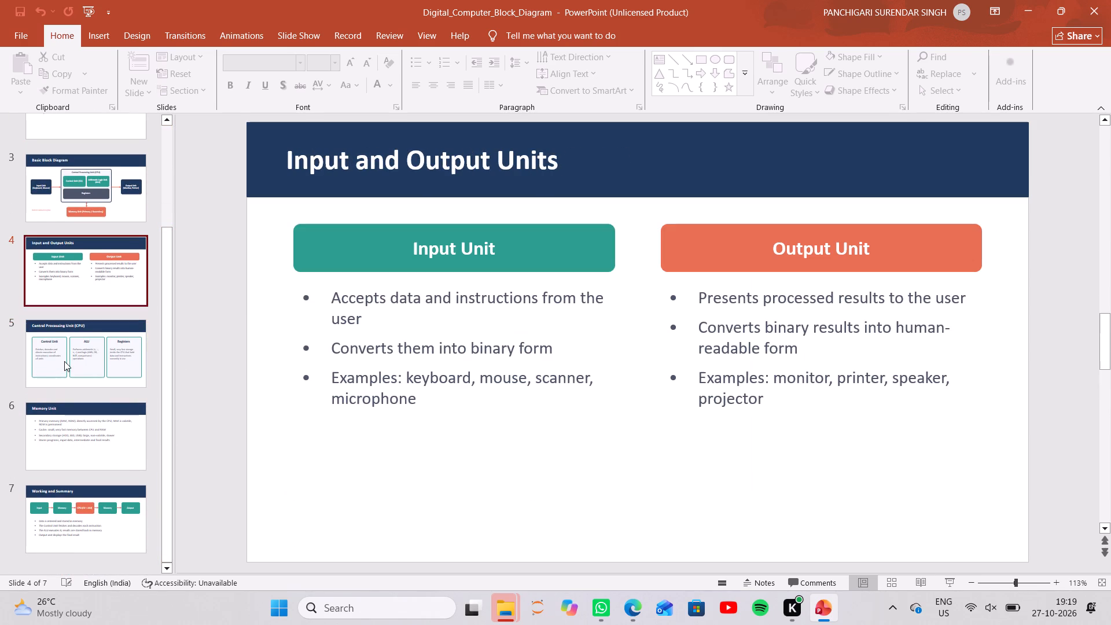
key(Up)
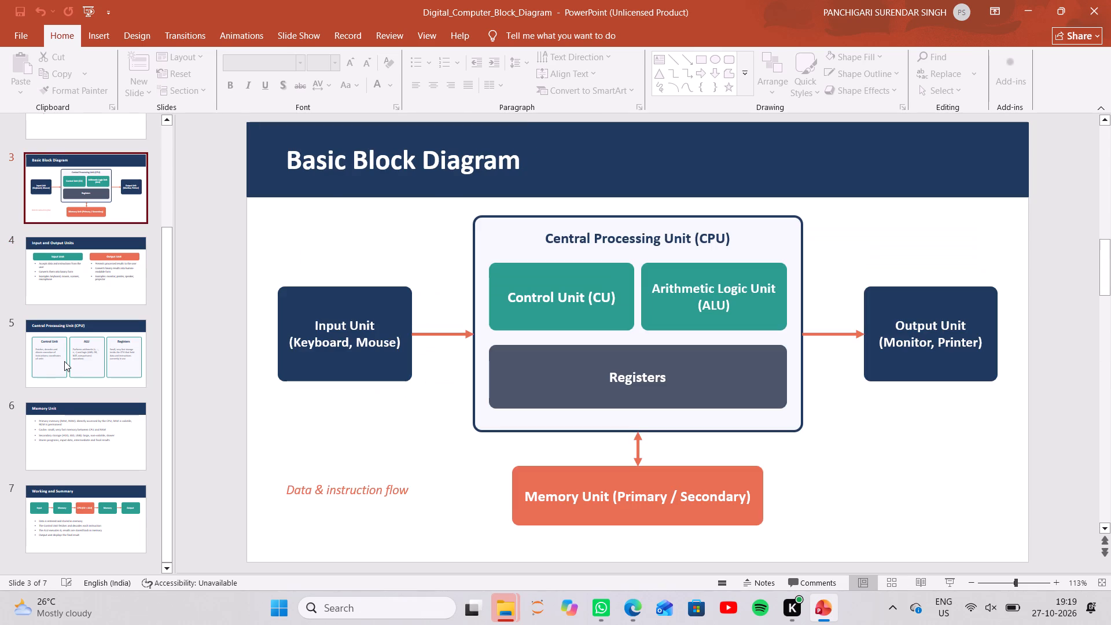
key(Up)
key(Up)
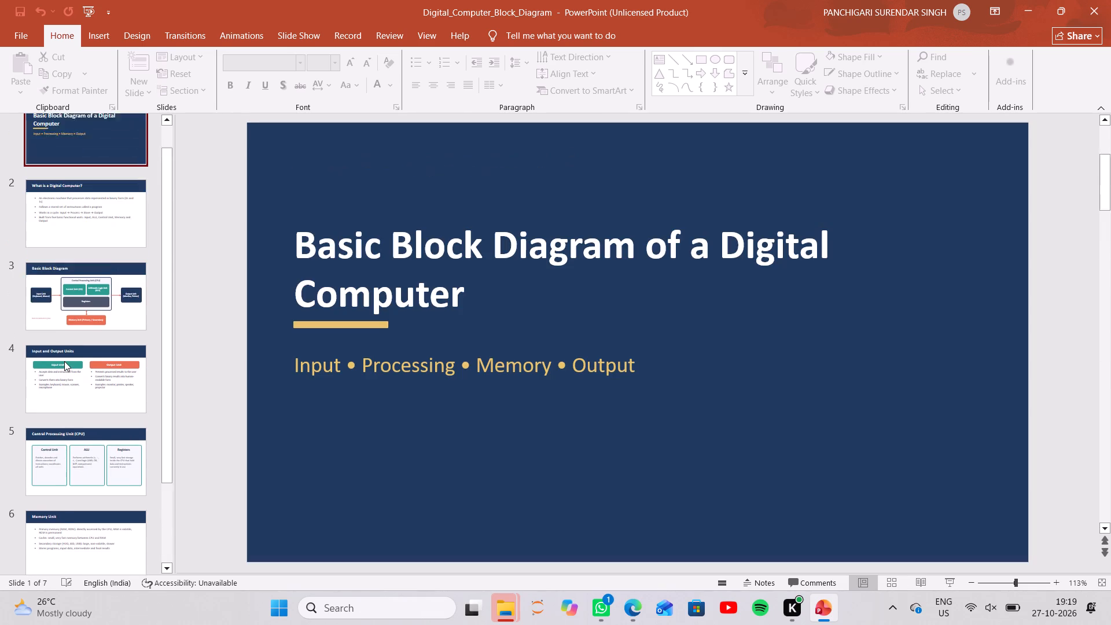
key(Up)
Review the slides from "What is a Digital Computer?" through "Working and Summary" and return to the title slide.
key(Down)
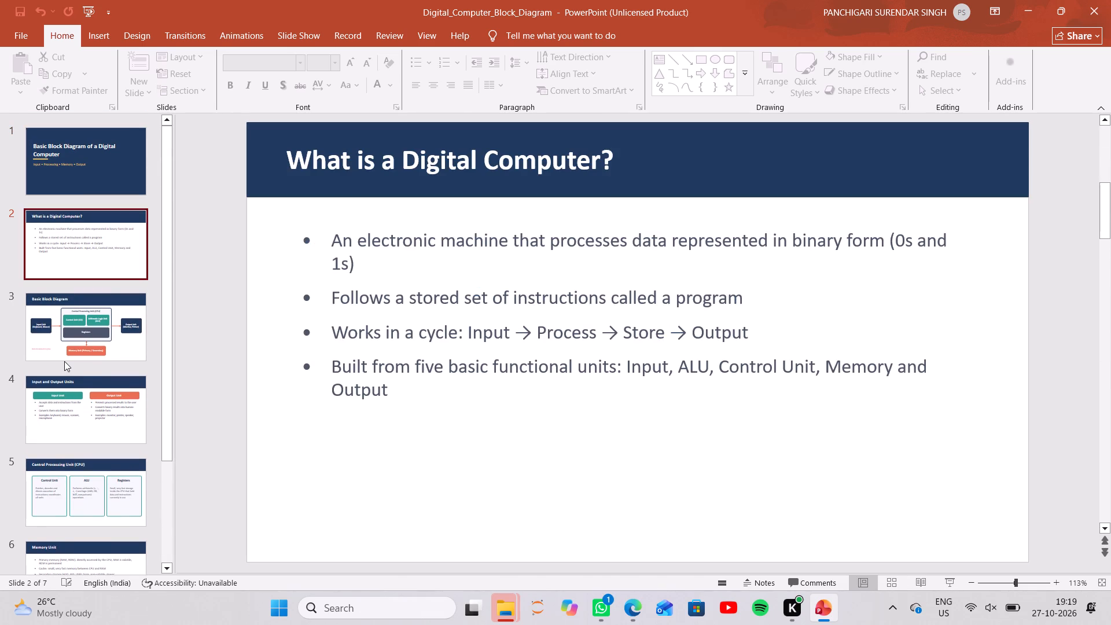
key(Down)
key(Down)
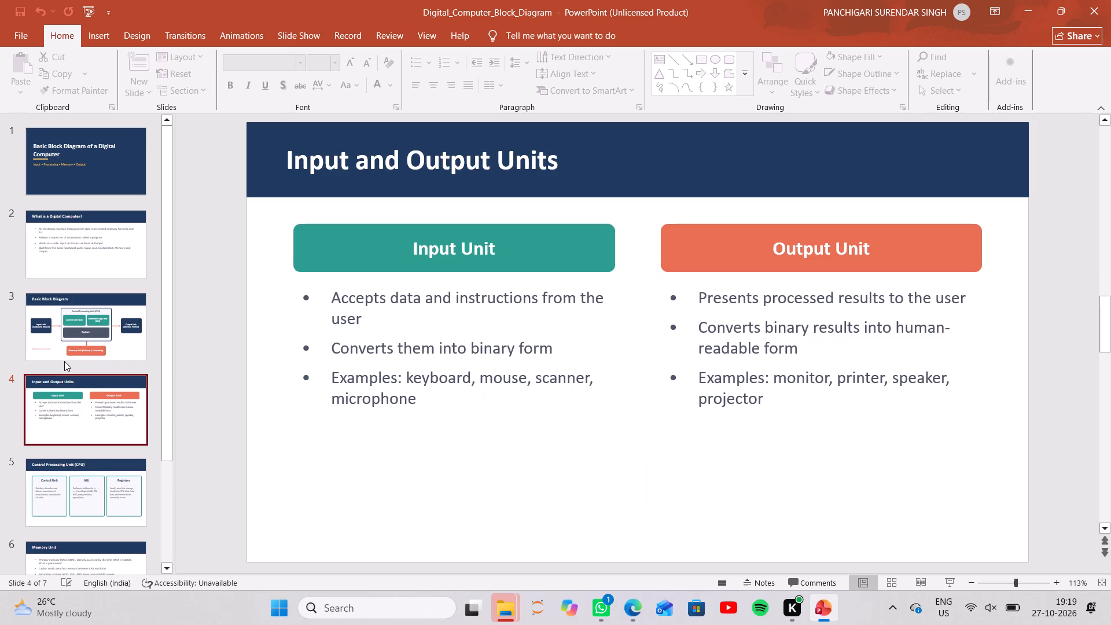
key(Down)
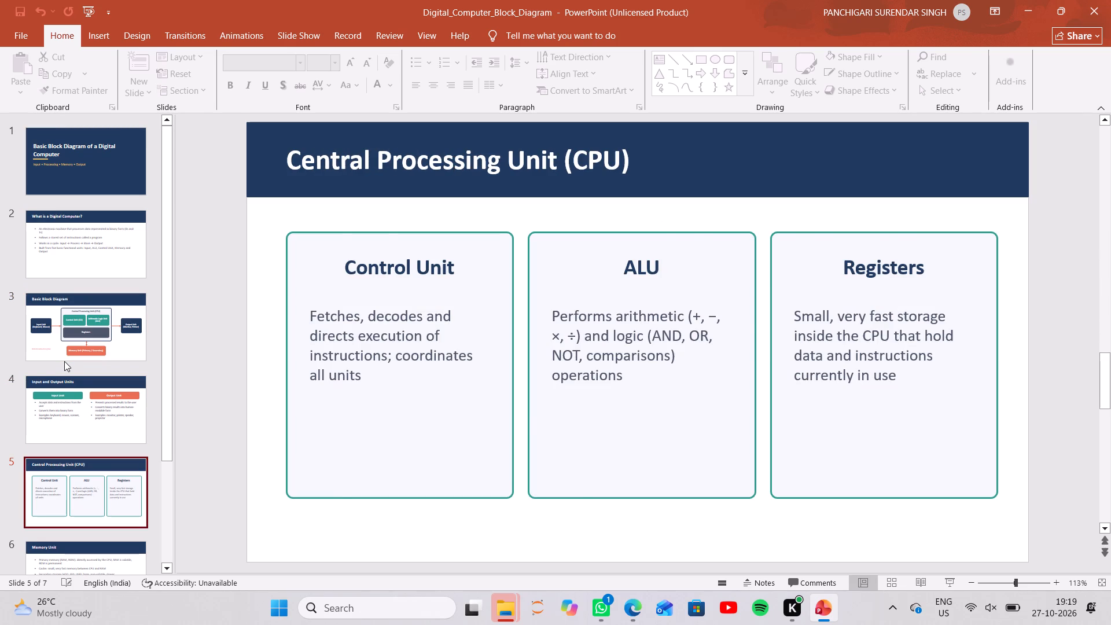
key(Down)
key(Down)
key(Up)
key(Up)
key(Up)
key(Up)
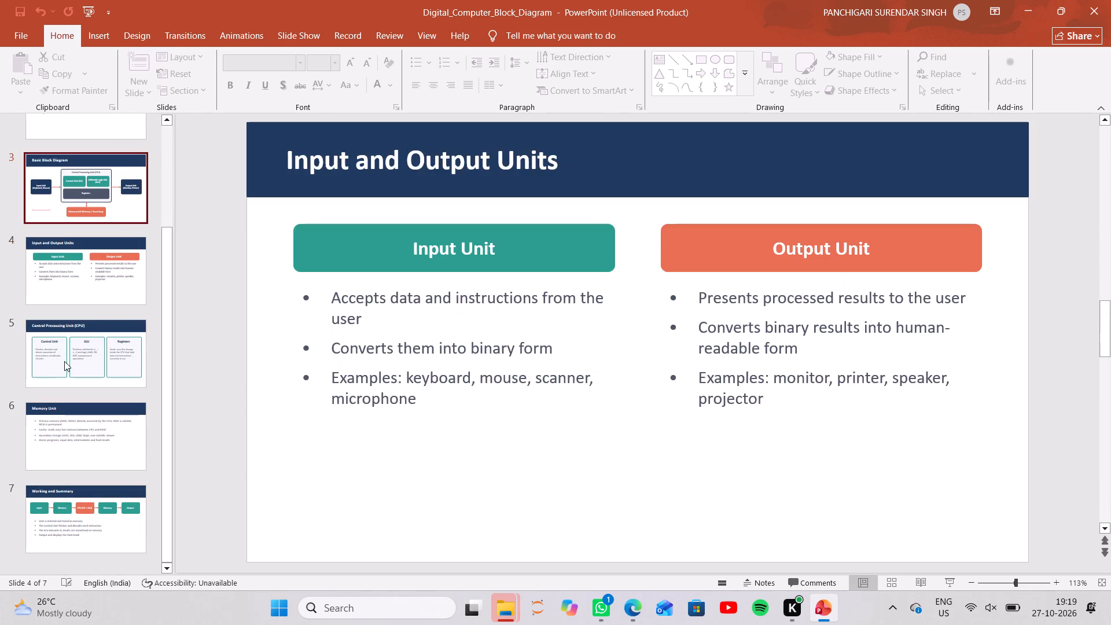
key(Up)
key(Up)
key(Up)
key(Up)
key(Up)
key(Down)
key(Up)
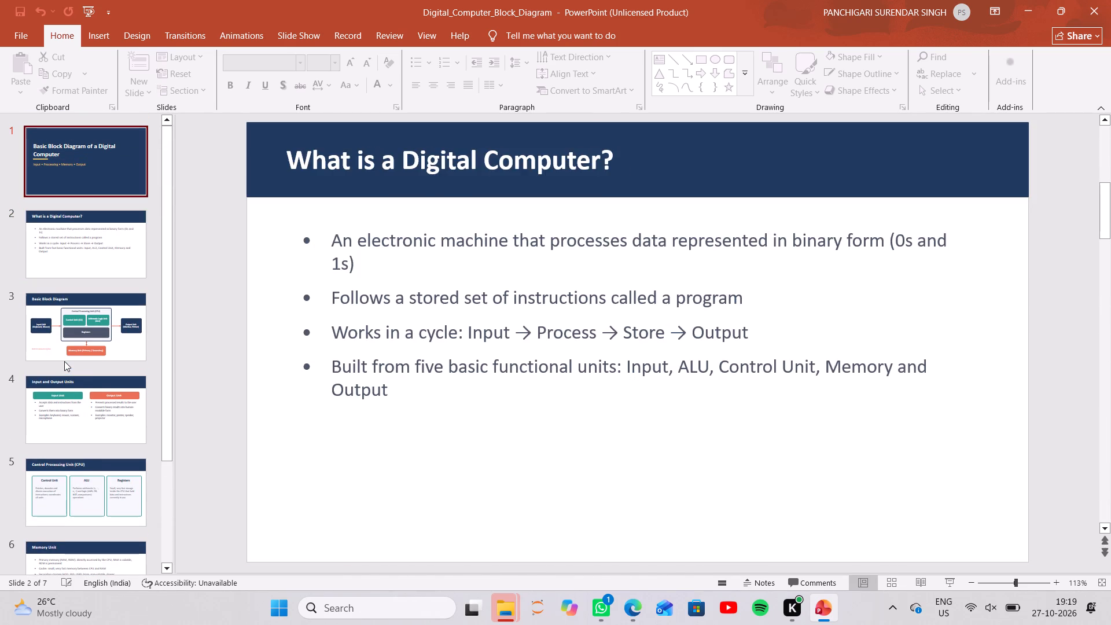
Review the slides again as far as "Memory Unit" and go back to the title slide.
key(Down)
key(Down)
key(Down)
key(Down)
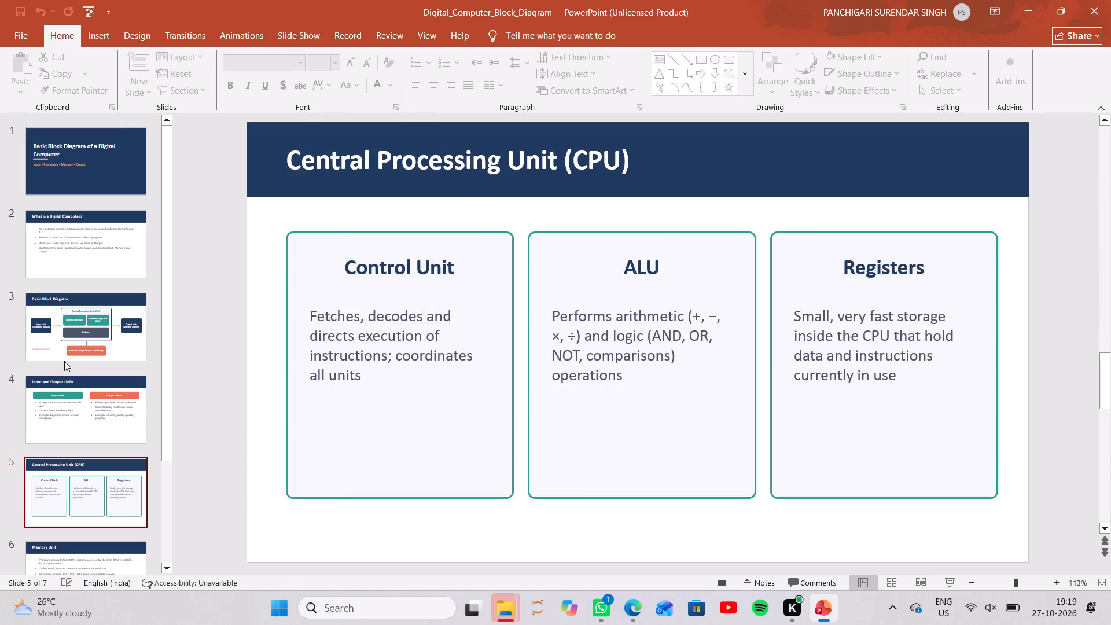
key(Down)
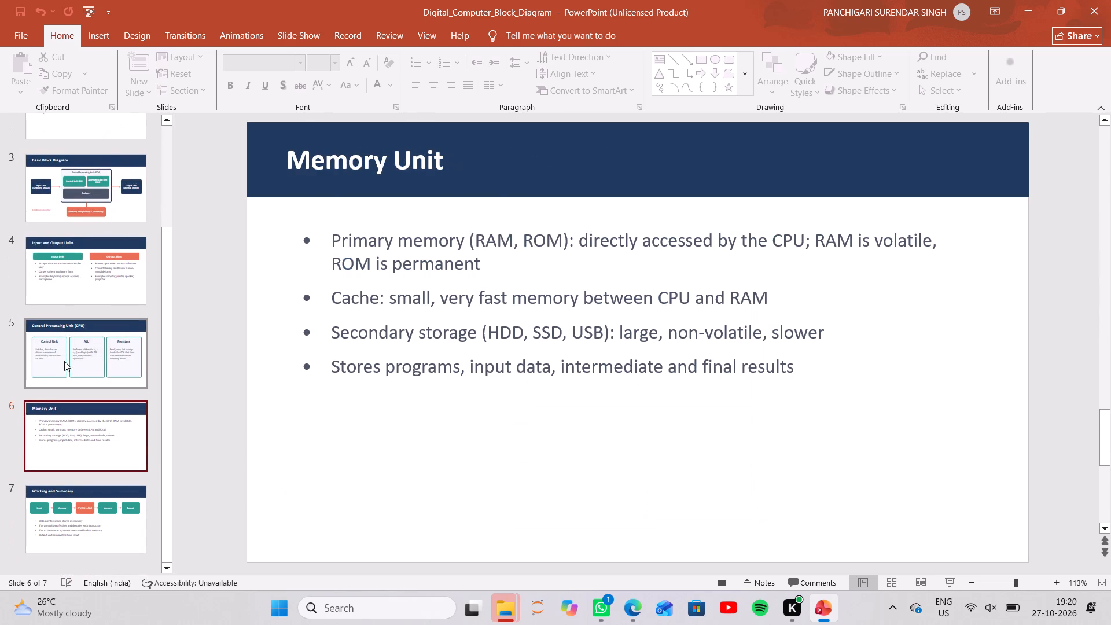
key(Up)
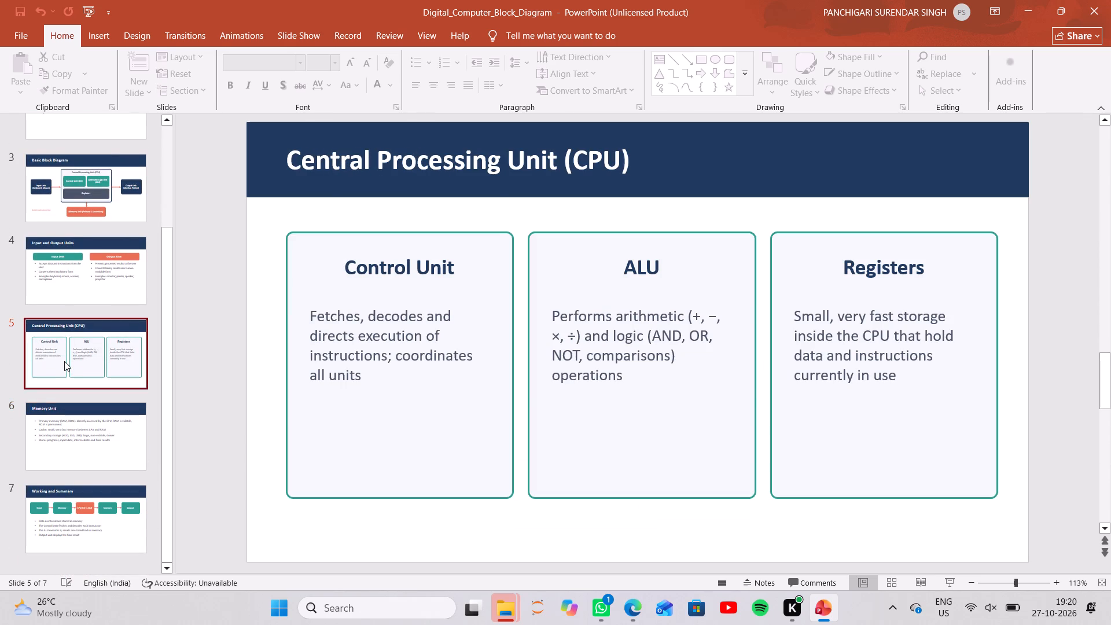
key(Up)
key(Up)
key(Up)
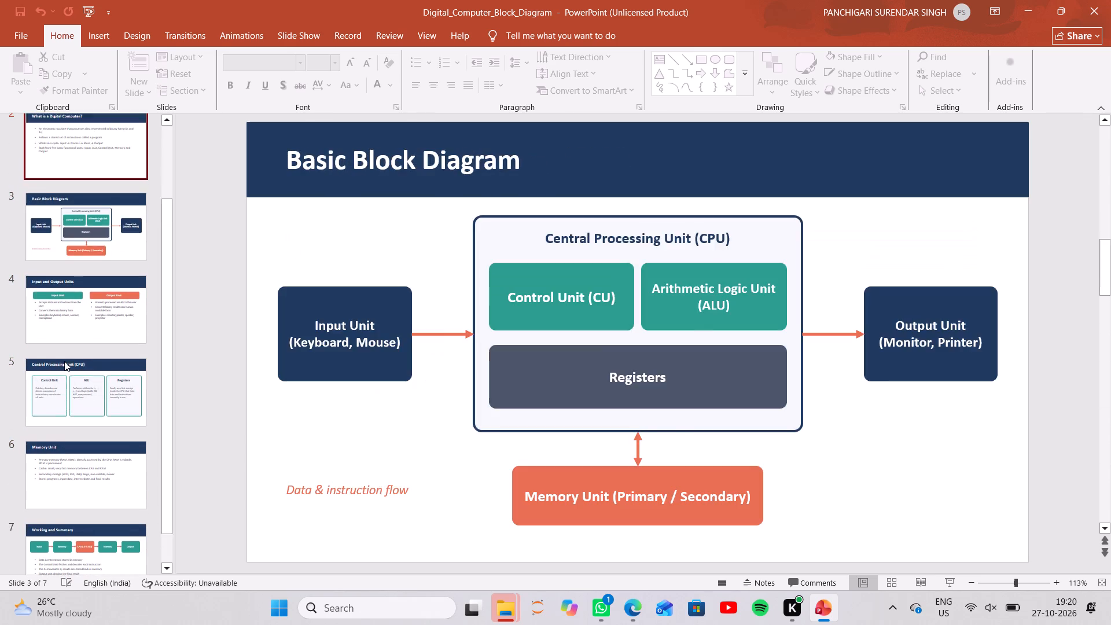
key(Up)
key(Up)
key(Up)
Skim the whole presentation once more up to "Working and Summary" and return to the title slide.
key(Down)
key(Down)
key(Down)
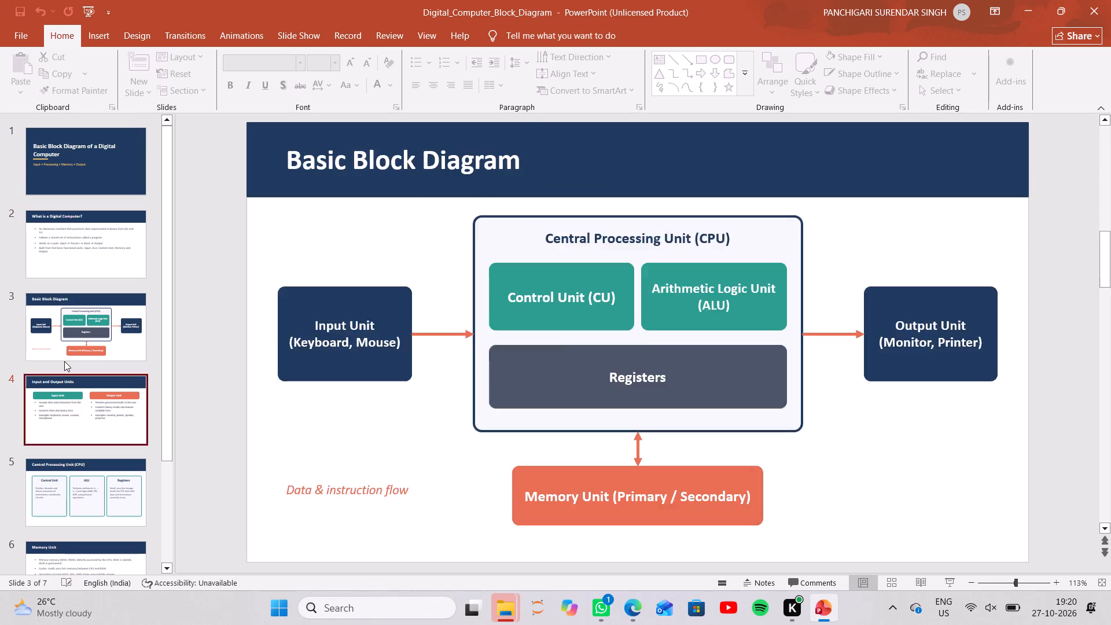
key(Down)
key(Down)
key(Down)
key(Down)
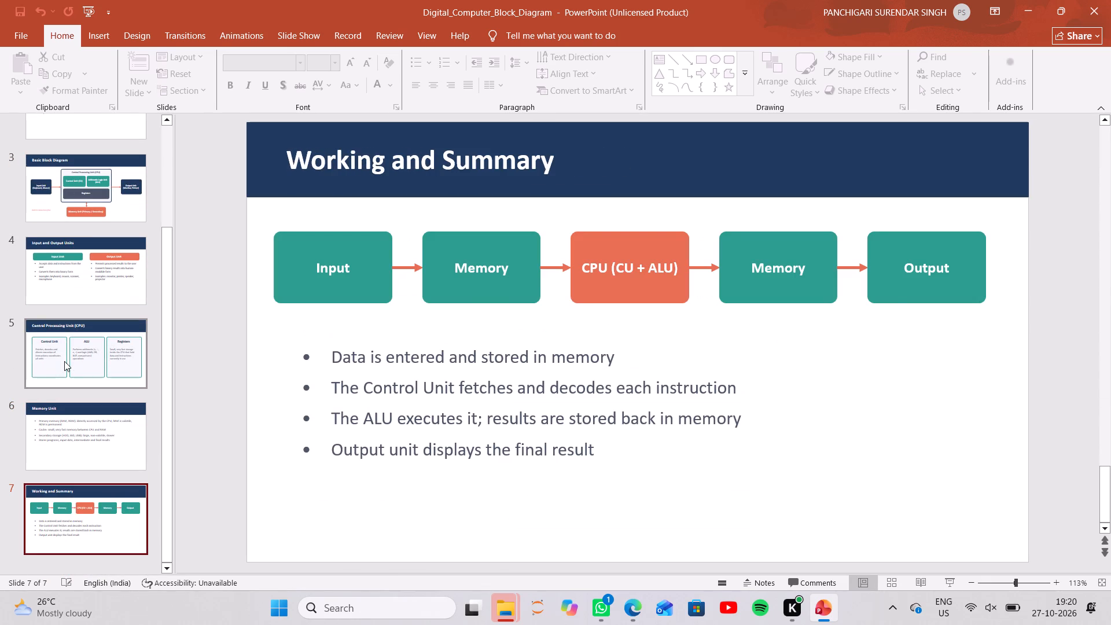
key(Up)
key(Down)
key(Up)
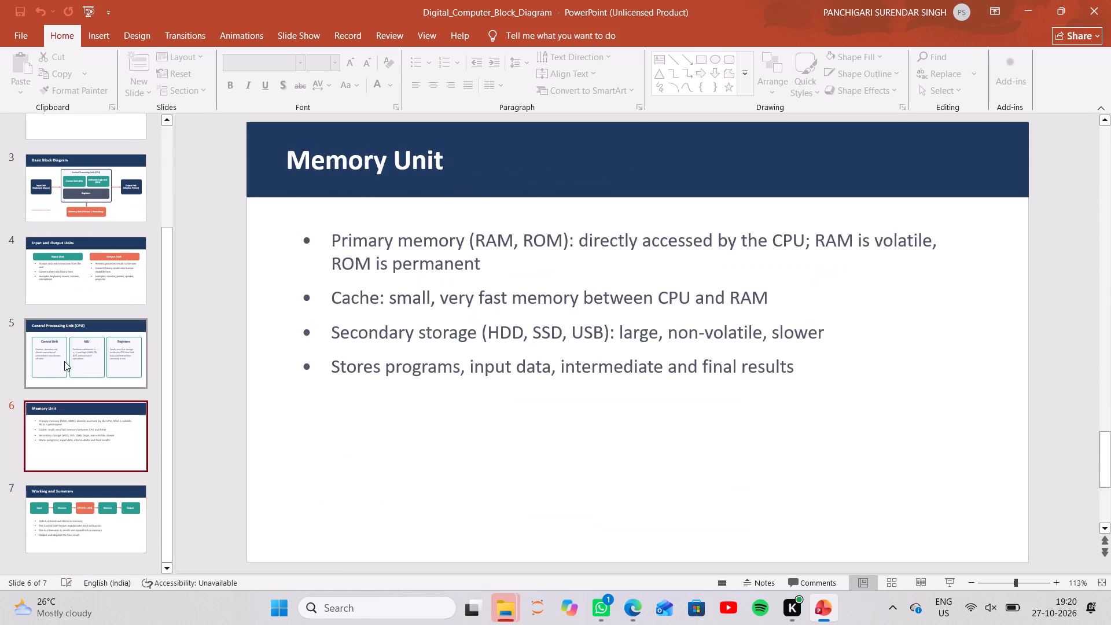
key(Up)
key(Up)
key(Up)
key(Up)
key(Up)
key(Up)
key(Up)
key(Up)
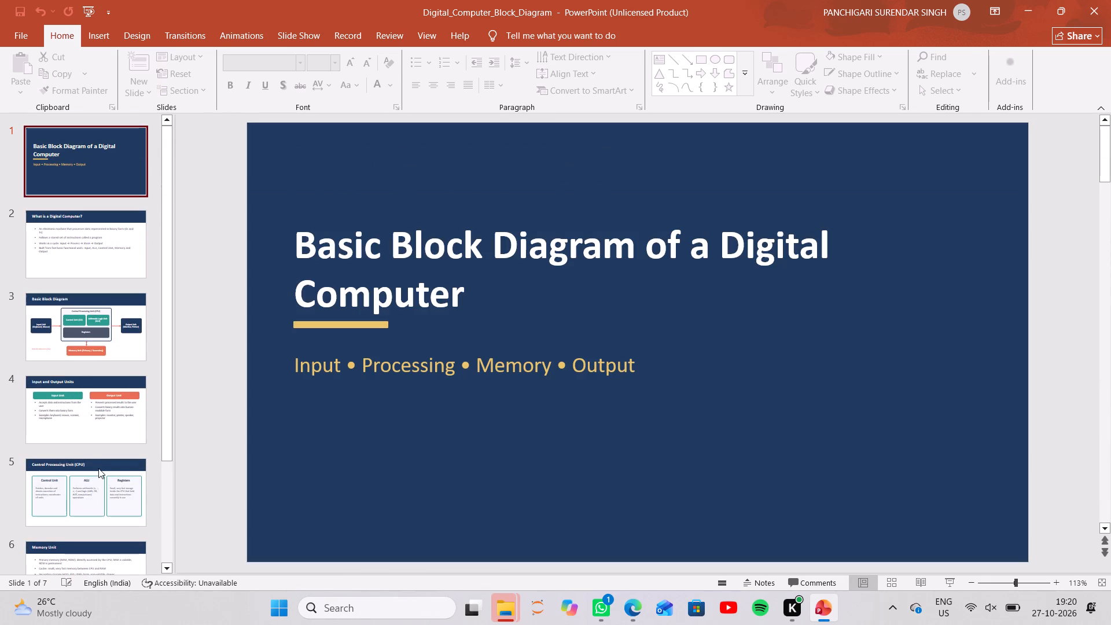
Bring up the "Input and Output Units" slide for viewing.
right_click(124, 383)
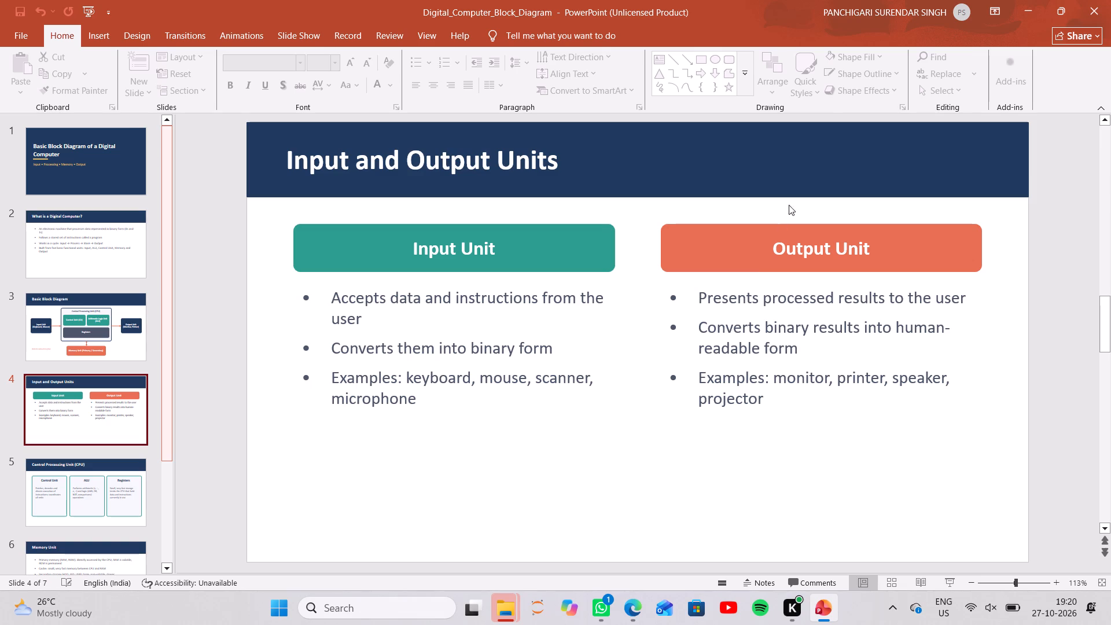
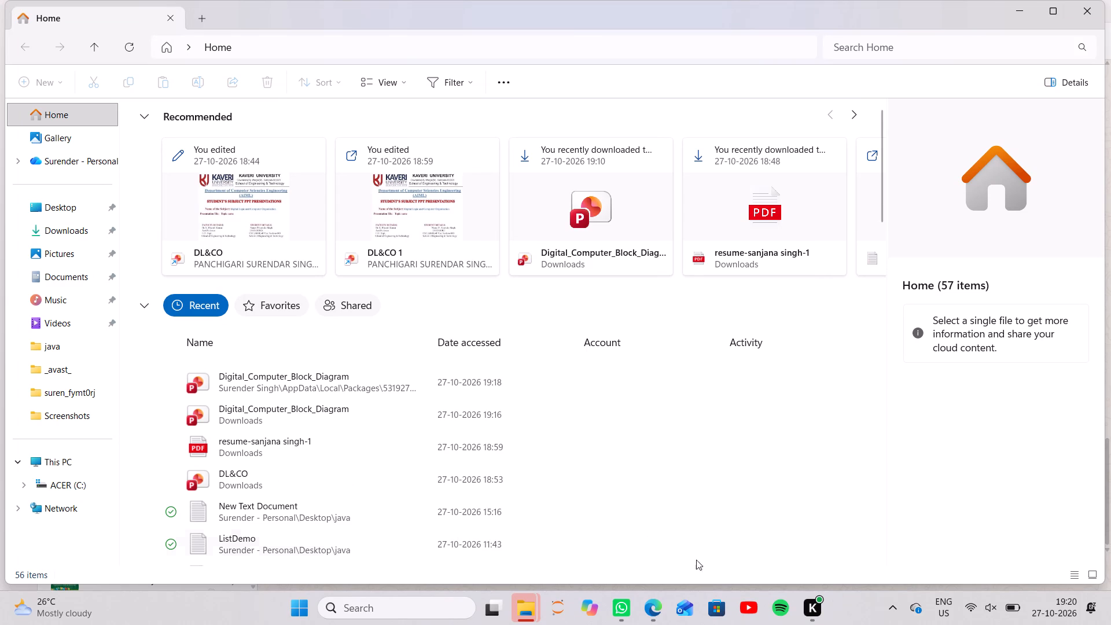
Open the most recently accessed Digital_Computer_Block_Diagram file in PowerPoint and dismiss the school account notice.
double_click(341, 372)
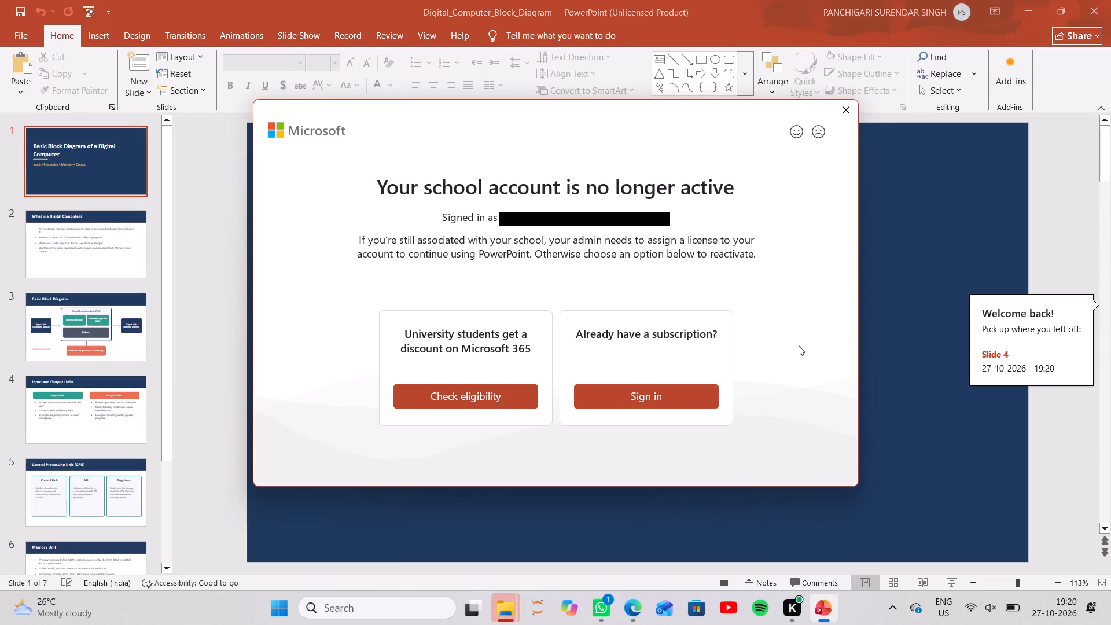
click(856, 112)
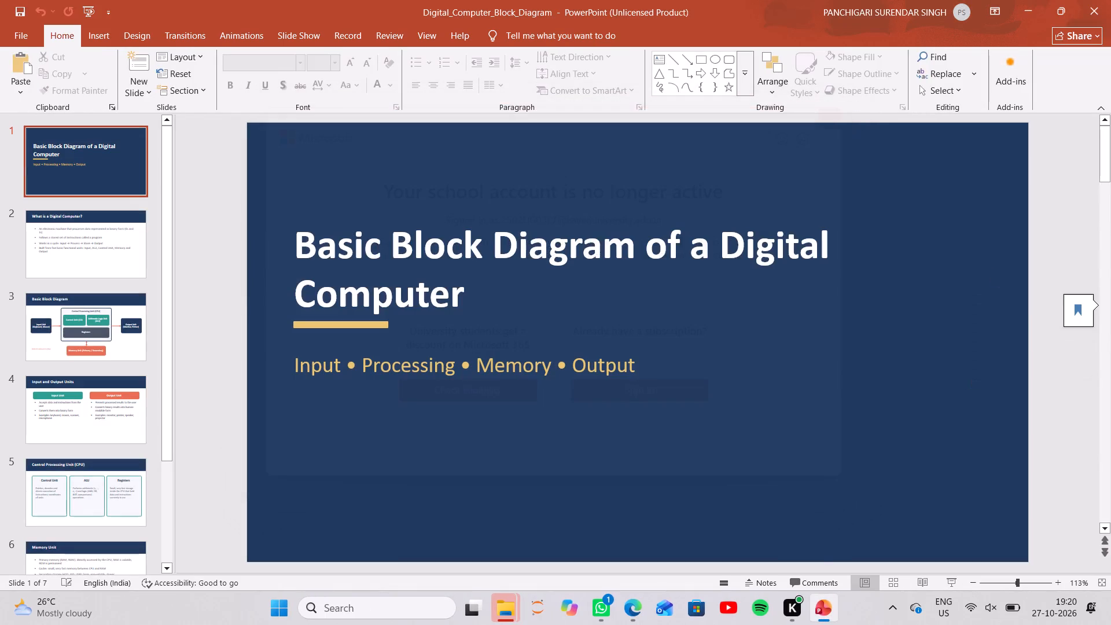
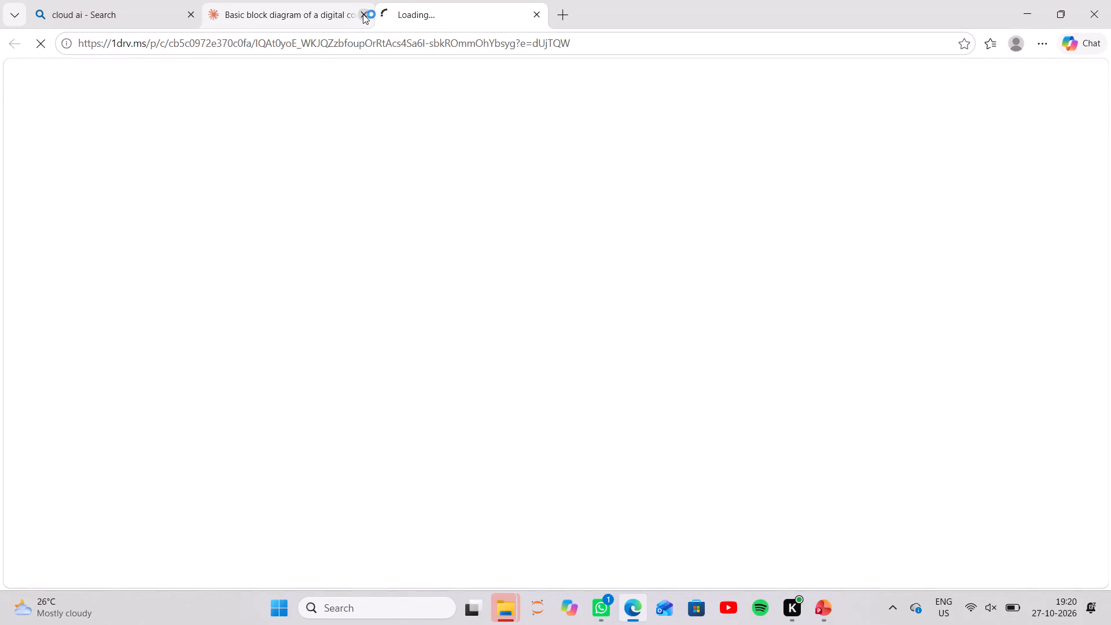
Close the Claude chat and search results pages, leaving only the shared presentation open in the browser.
click(367, 14)
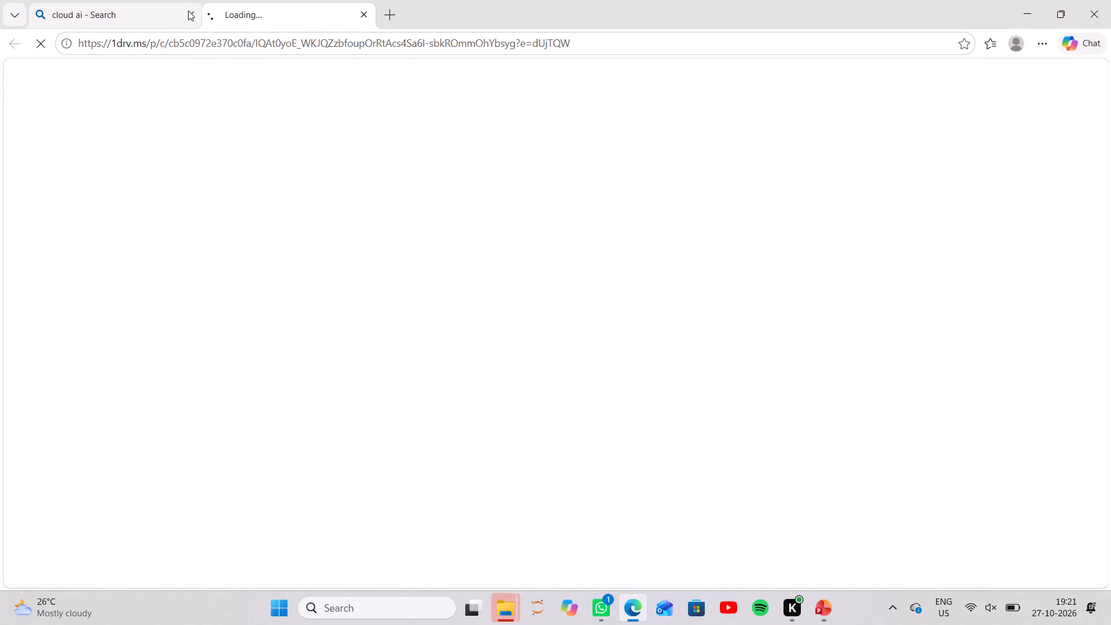
click(192, 10)
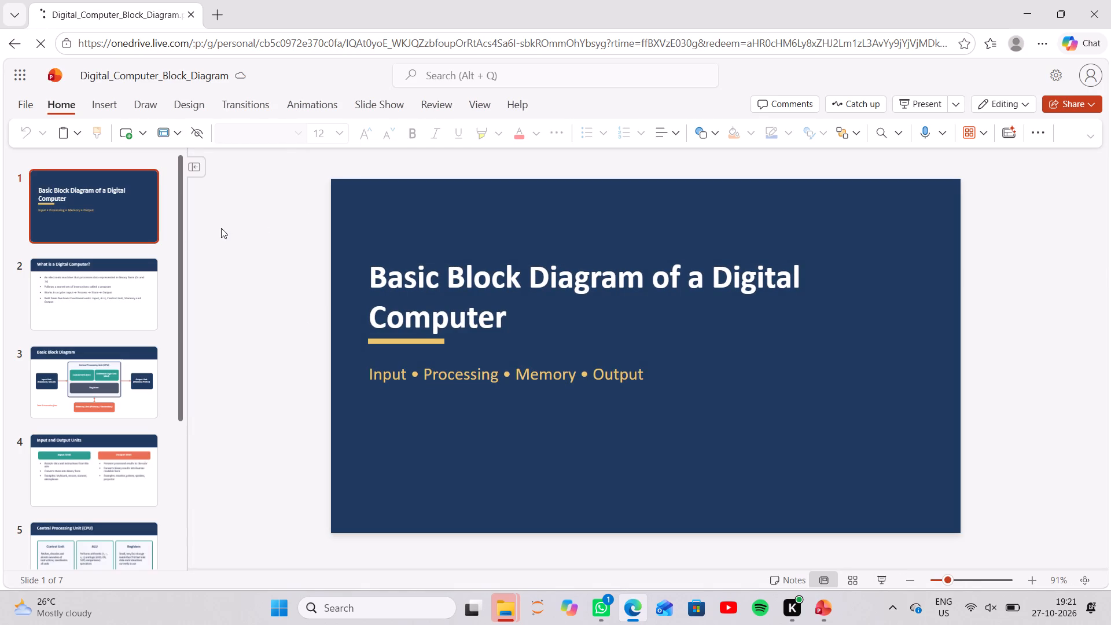
Look through the slides of the Digital_Computer_Block_Diagram presentation, from the block diagram to the Memory Unit slide.
scroll(80, 251, up, 3)
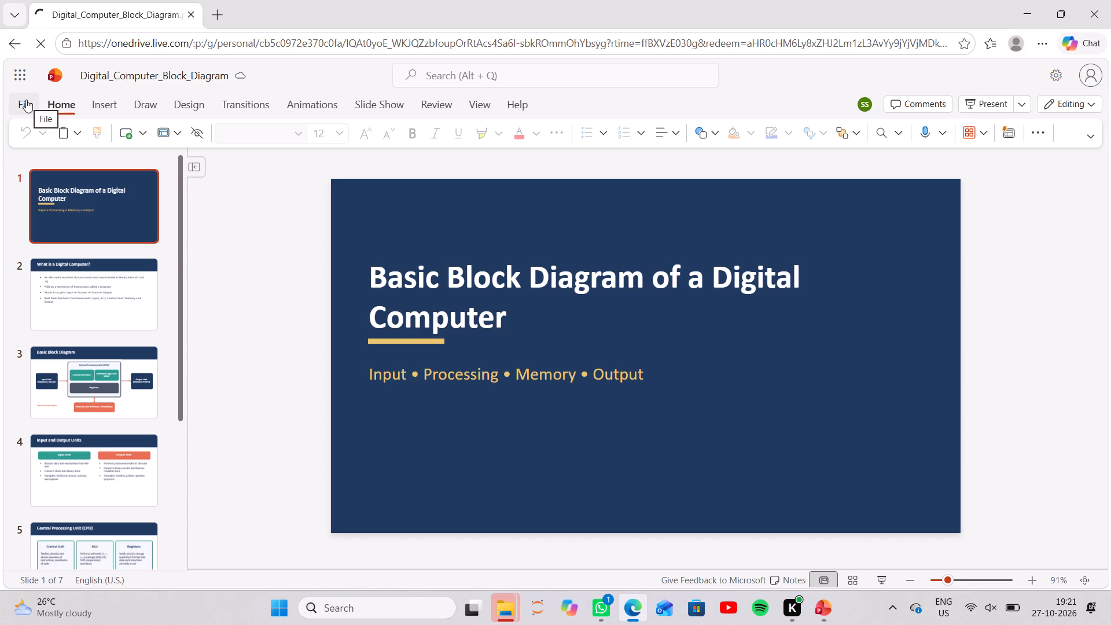
scroll(68, 398, down, 4)
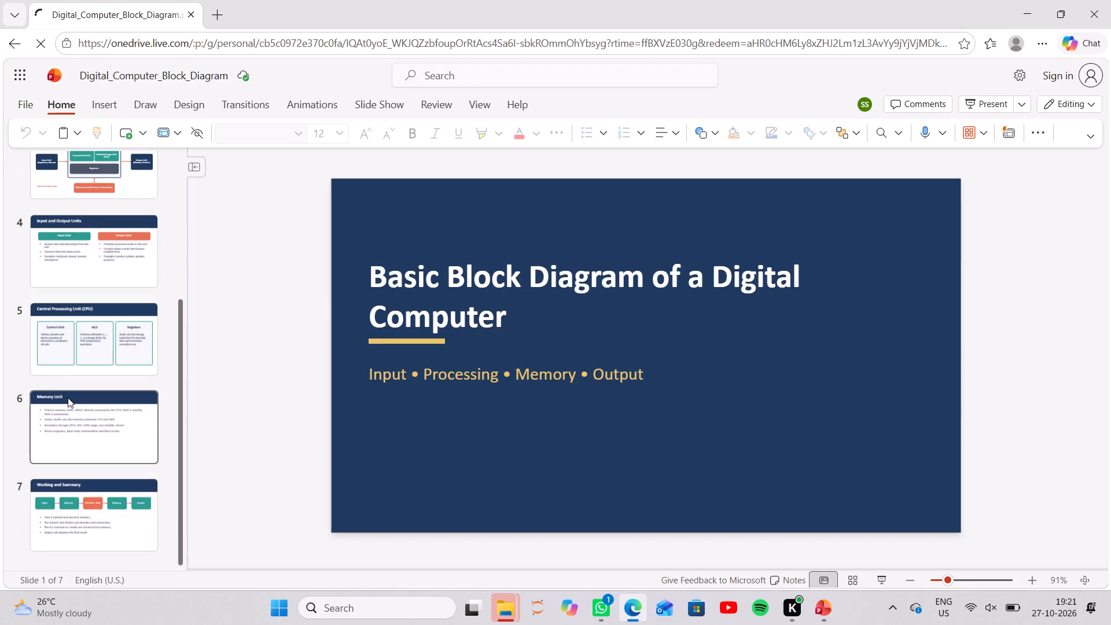
scroll(68, 398, down, 2)
scroll(68, 398, up, 5)
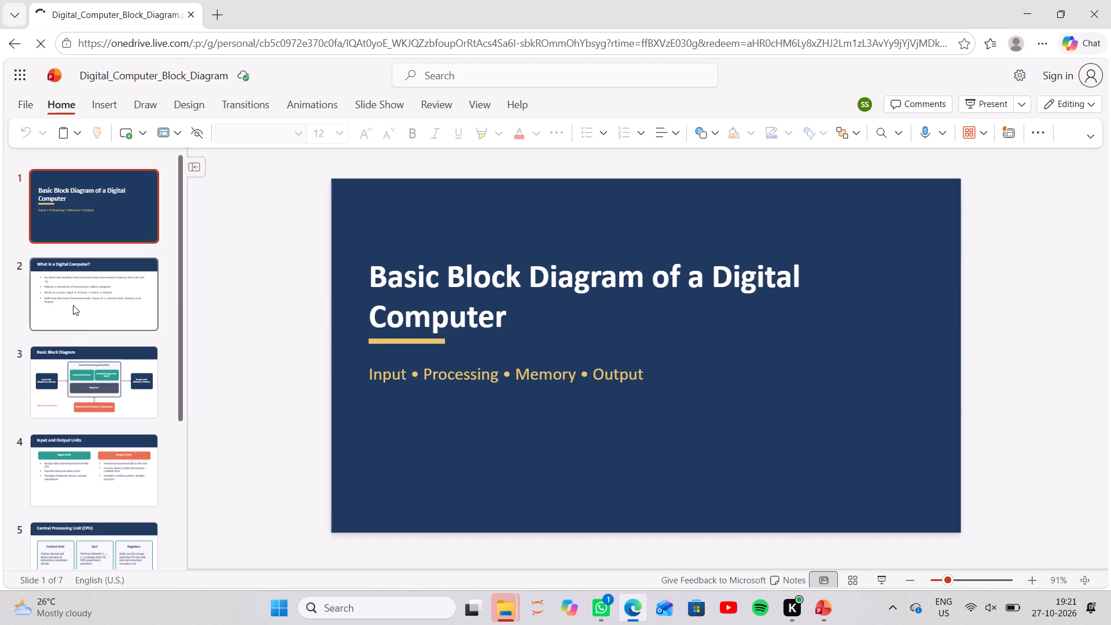
click(73, 305)
click(61, 388)
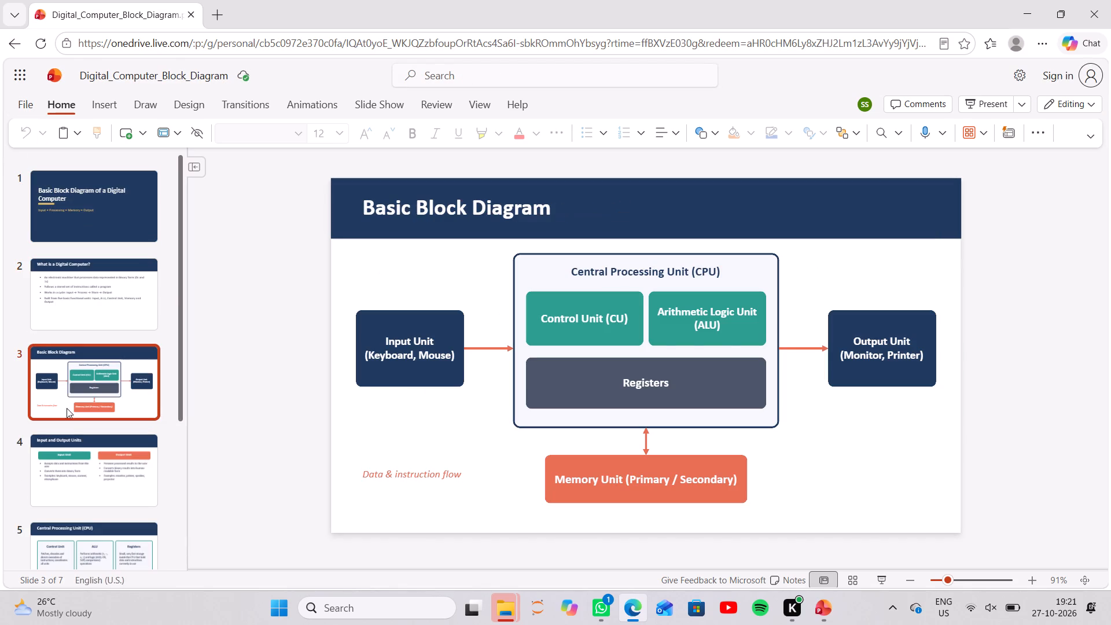
click(66, 455)
click(76, 539)
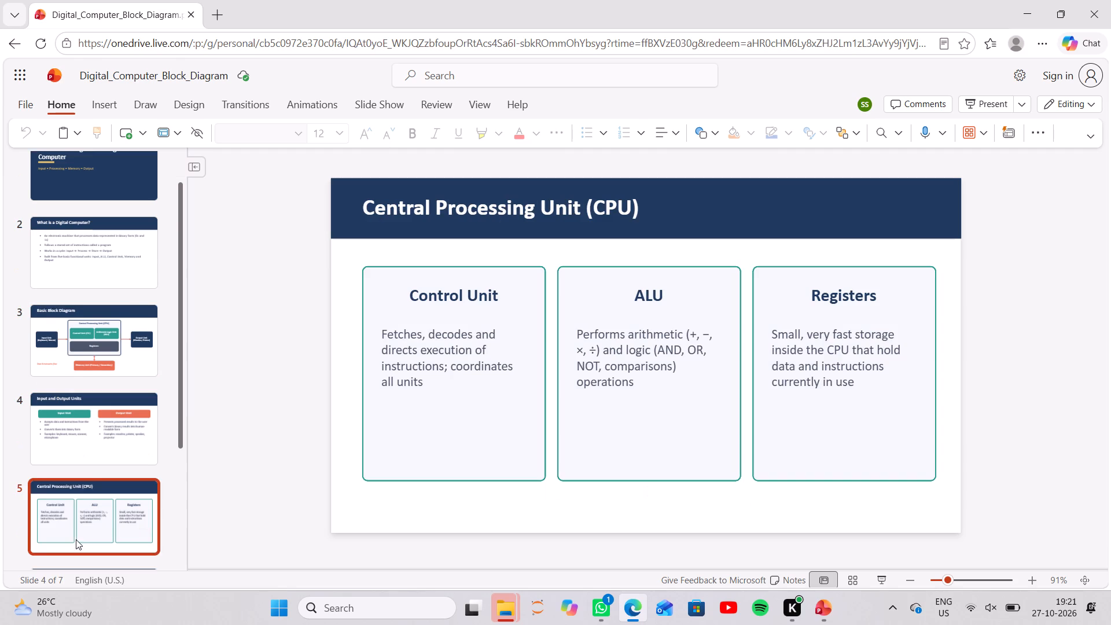
scroll(76, 539, down, 2)
click(76, 539)
scroll(76, 539, down, 2)
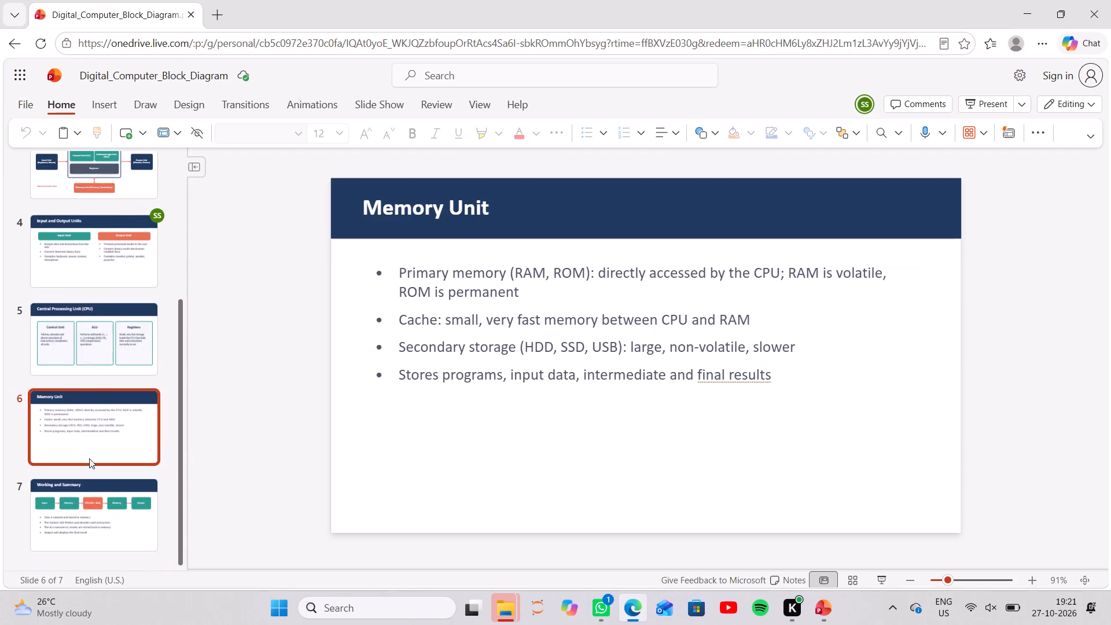
scroll(89, 458, up, 5)
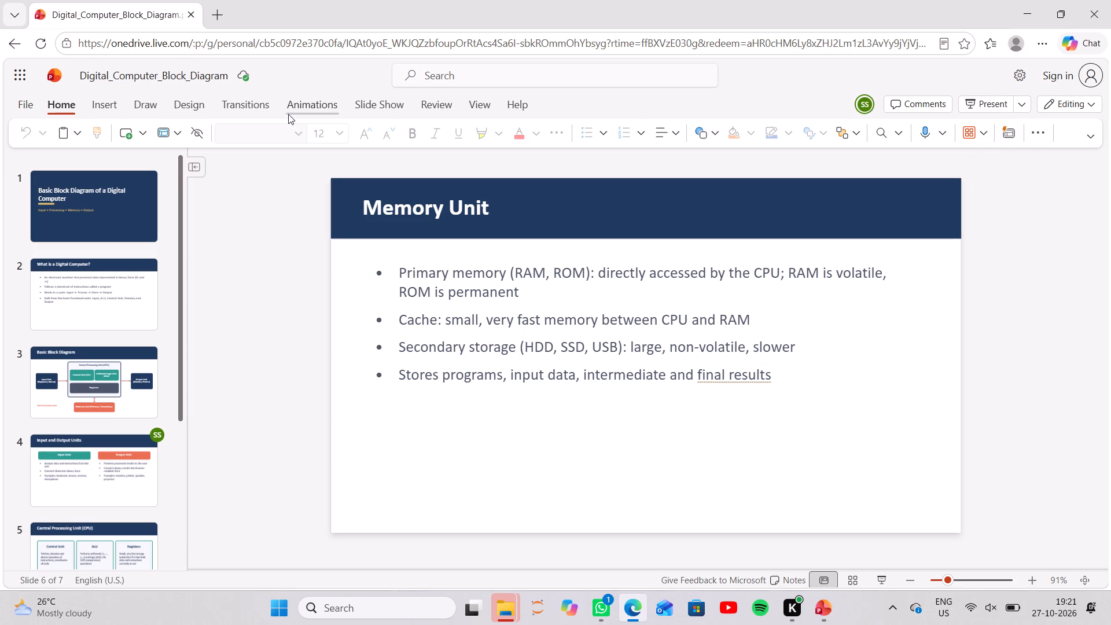
click(33, 100)
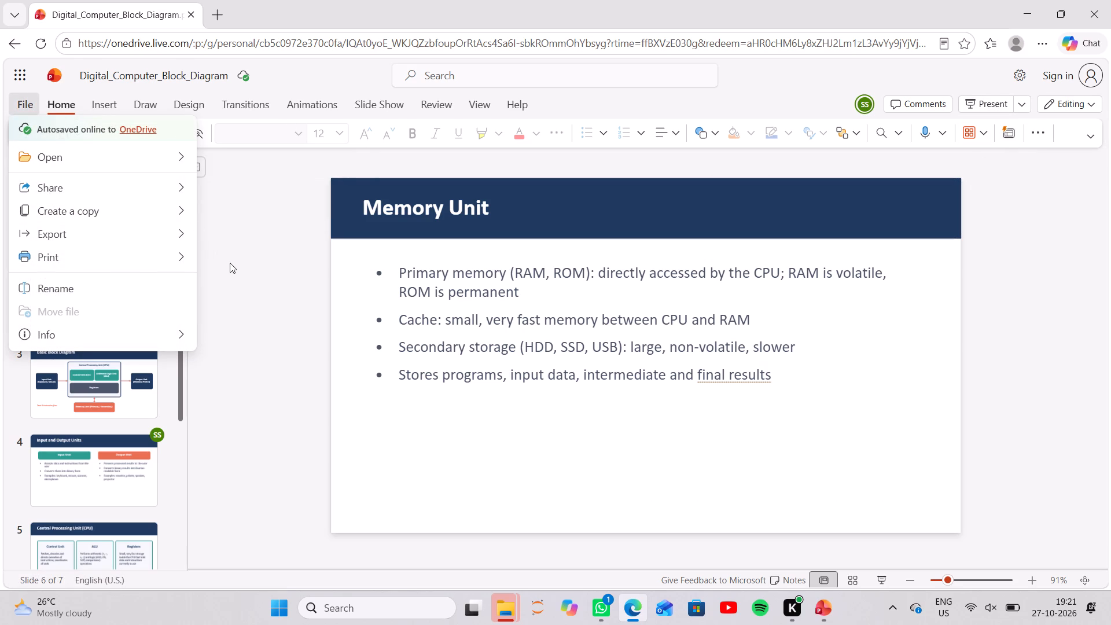
click(230, 263)
Review the Basic Block Diagram and Input and Output Units slides again and look over the rest of the deck.
scroll(101, 240, up, 1)
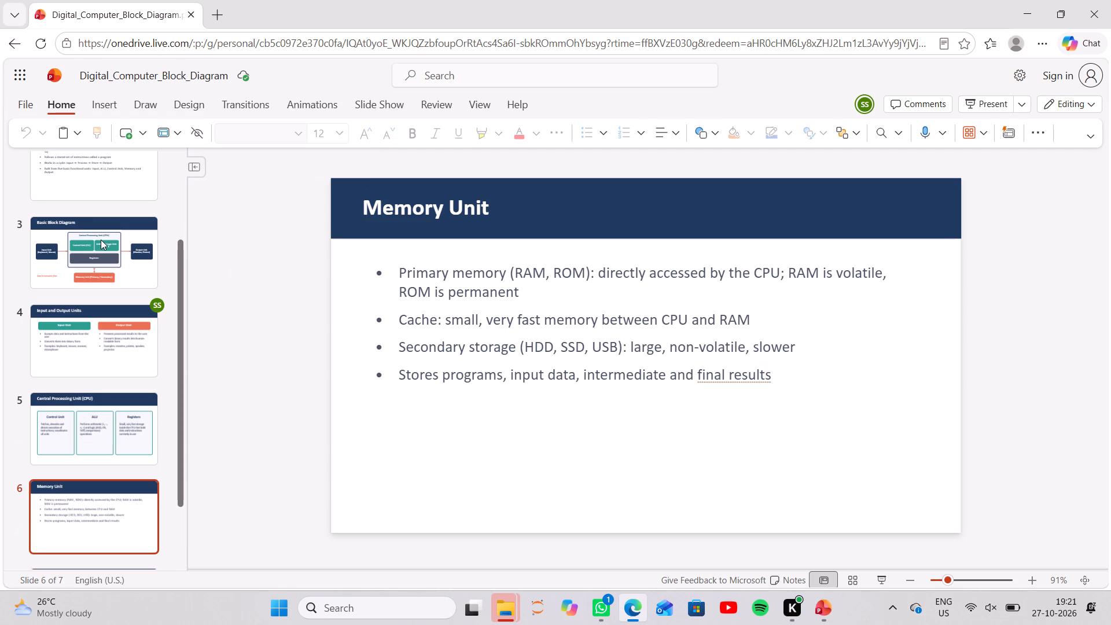
scroll(101, 240, up, 1)
click(99, 439)
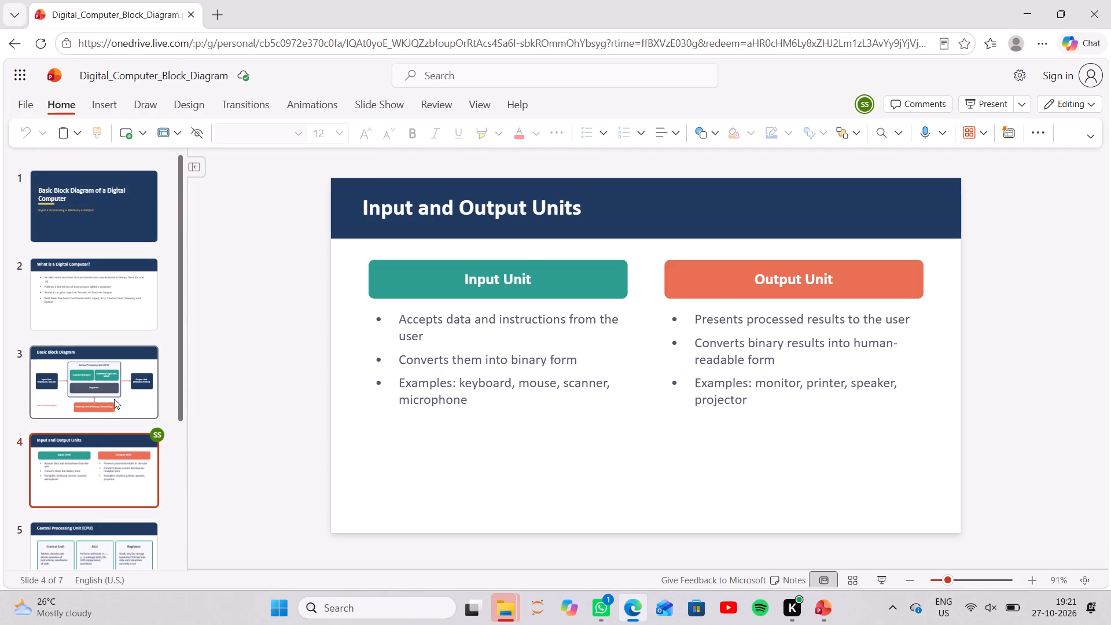
click(114, 399)
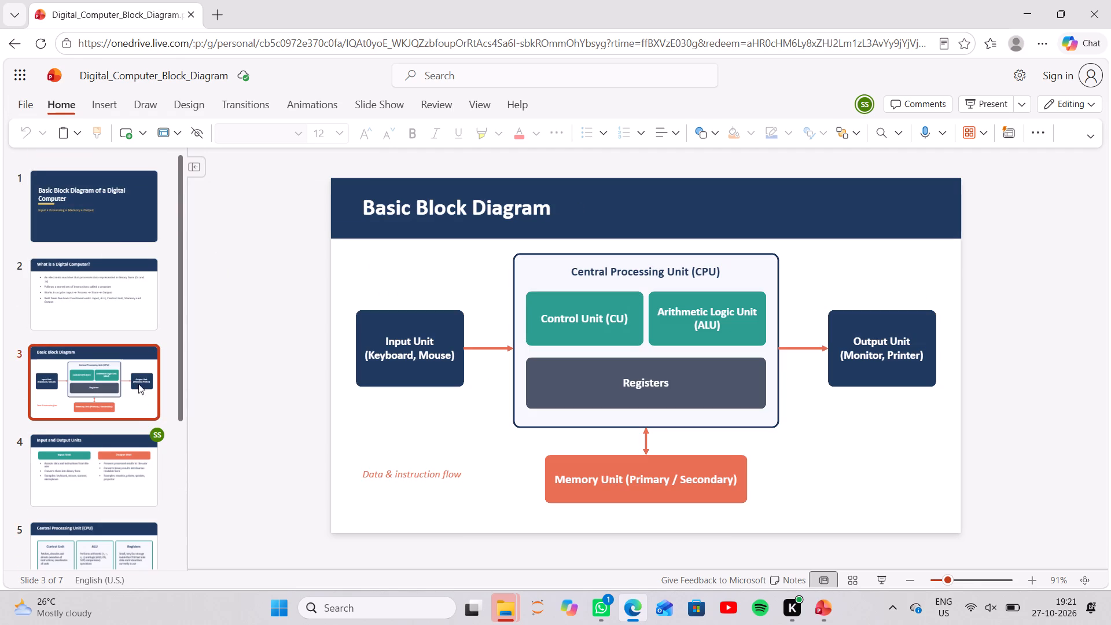
click(131, 446)
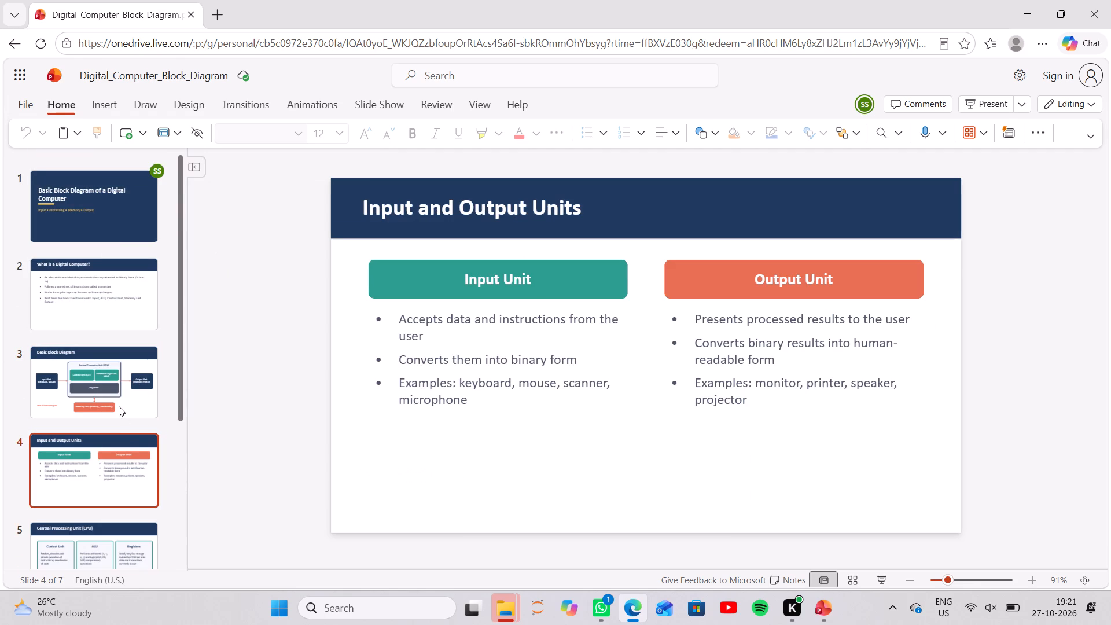
click(119, 406)
scroll(113, 280, up, 3)
scroll(113, 280, down, 2)
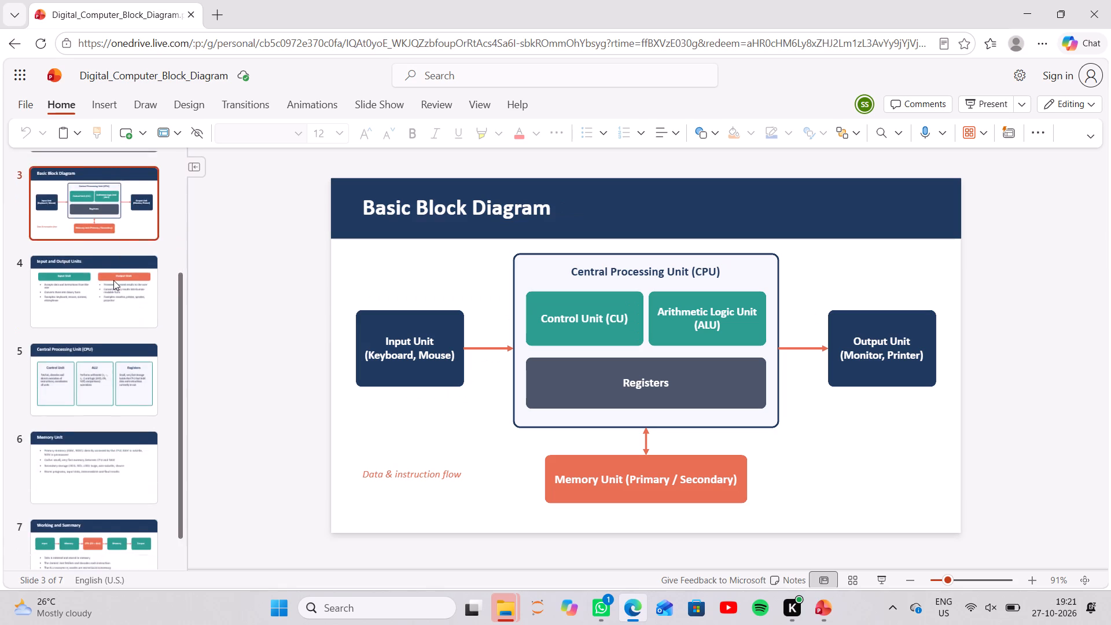
scroll(113, 280, down, 2)
scroll(113, 280, up, 7)
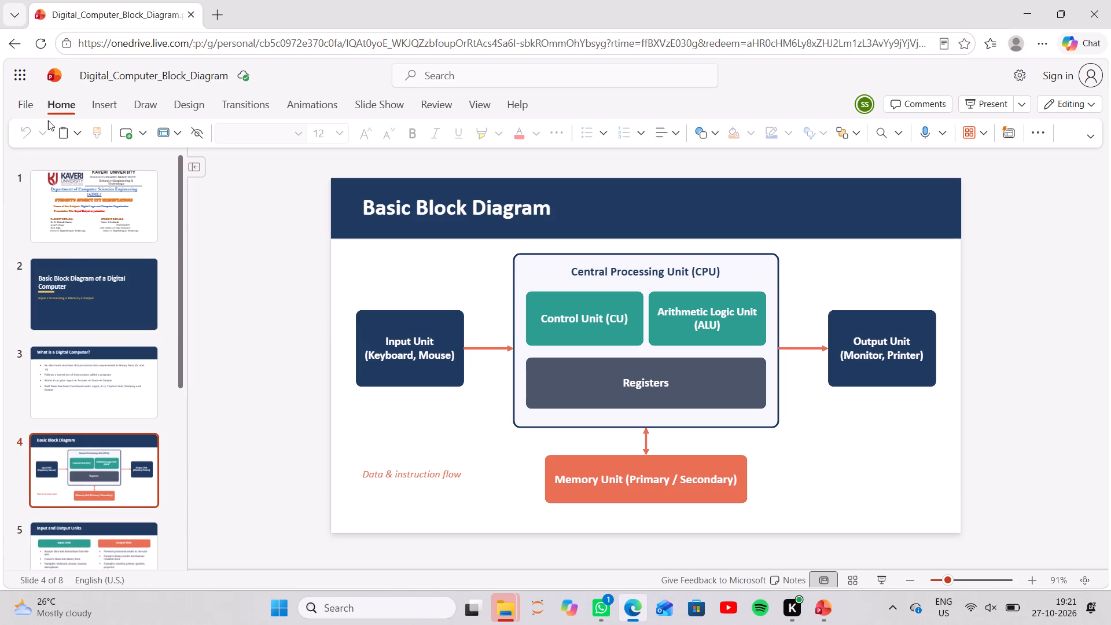
Replace the student's name in the STUDENT DETAILS on the Kaveri University title slide with the new student's name.
click(89, 227)
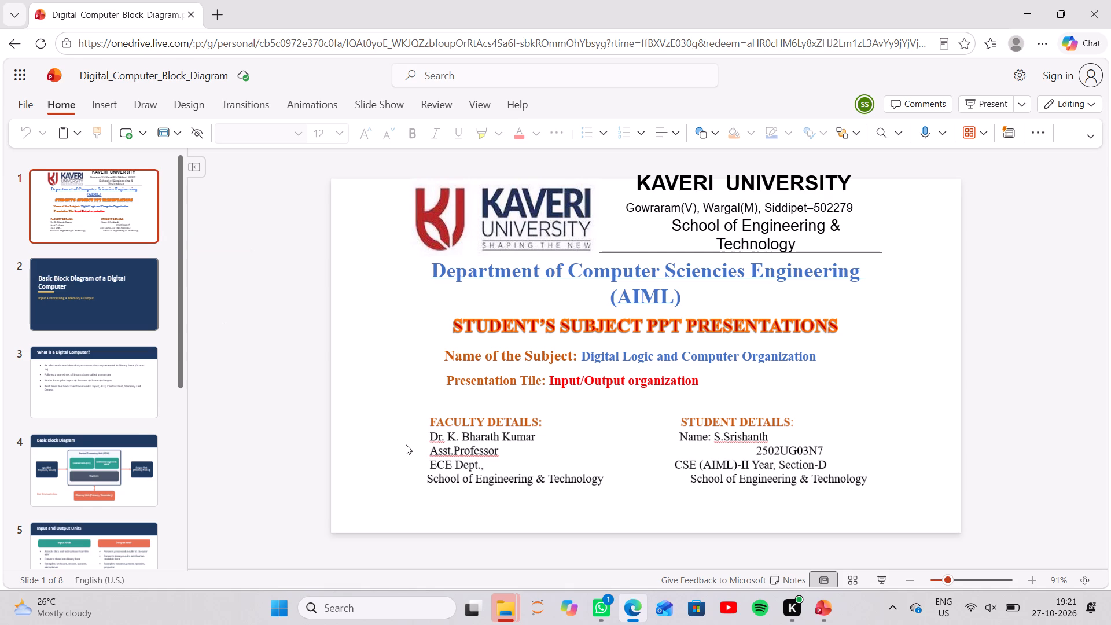
click(766, 443)
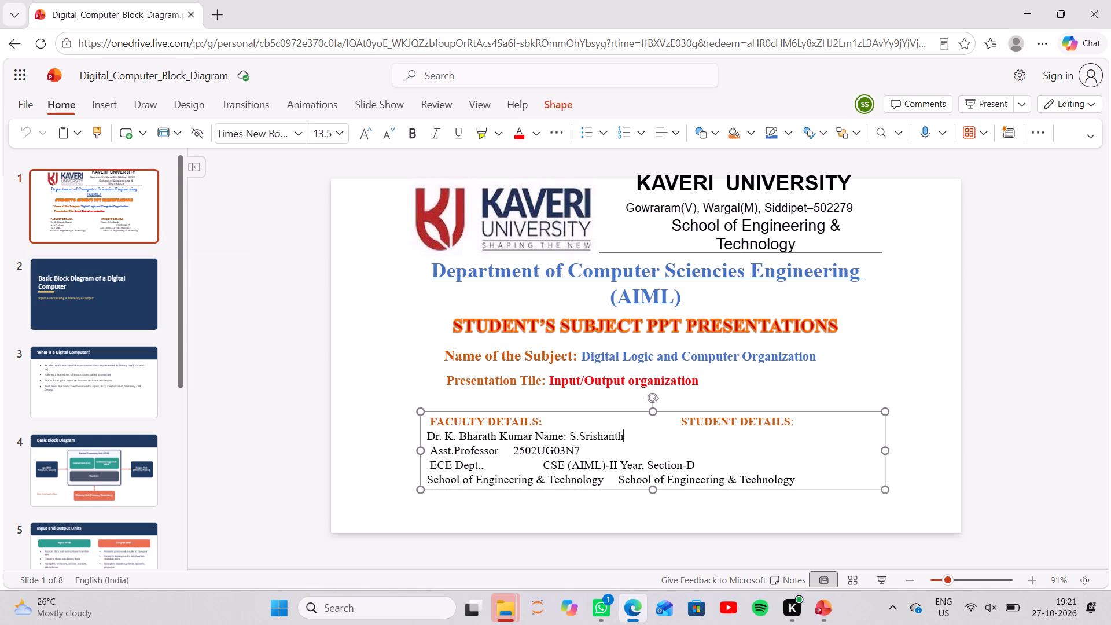
key(BackSpace)
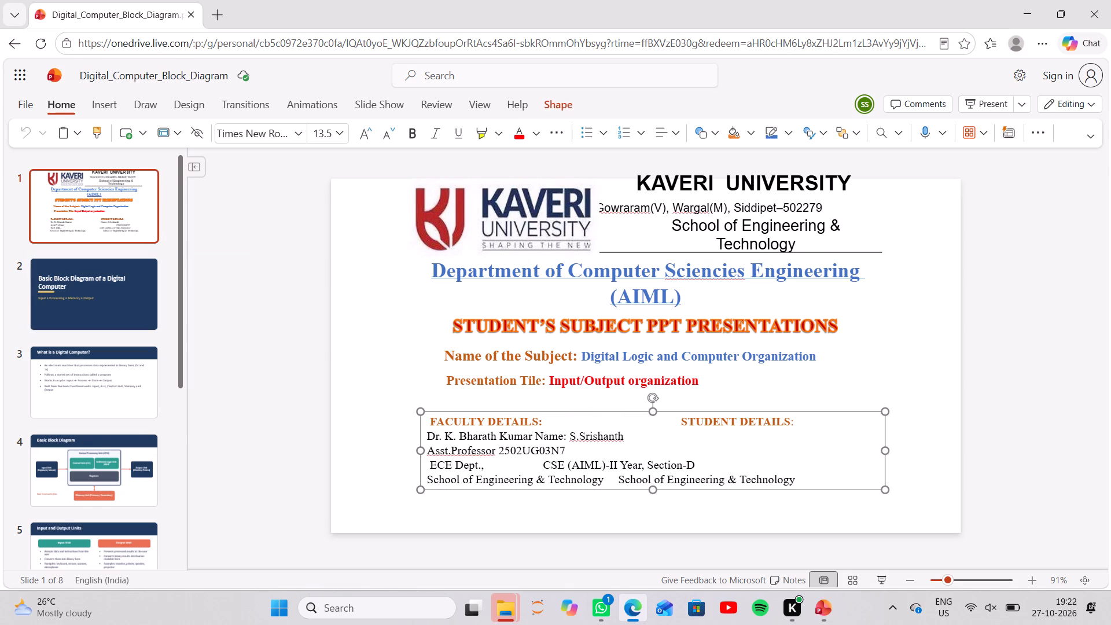
key(BackSpace)
key(BackSpace)
key(BackSpace)
key(BackSpace)
key(BackSpace)
key(BackSpace)
key(BackSpace)
key(BackSpace)
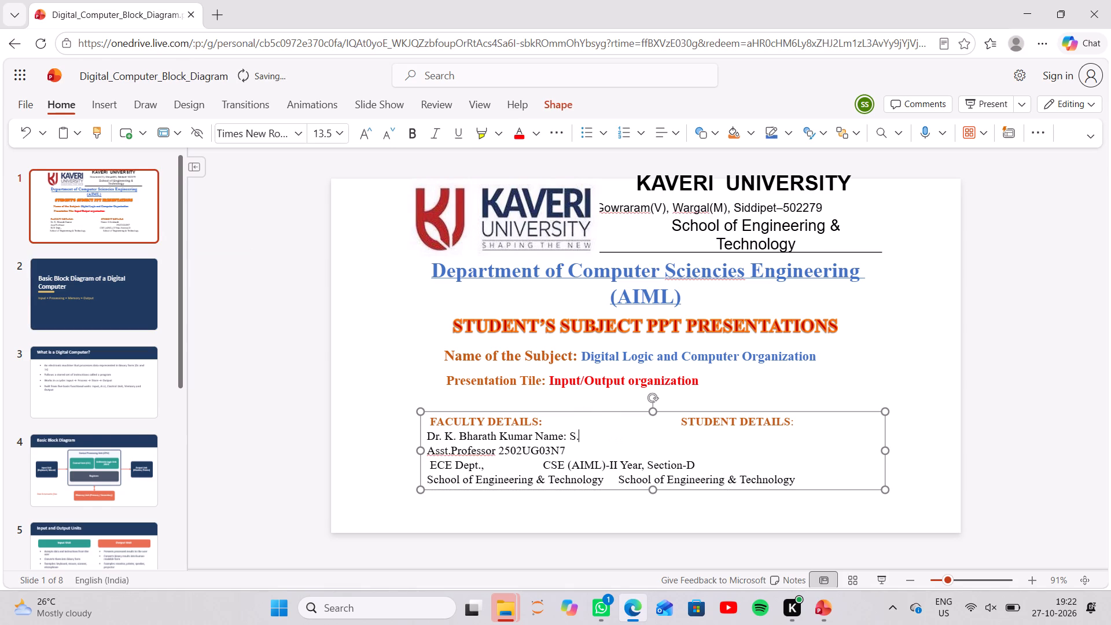
key(BackSpace)
key(BackSpace)
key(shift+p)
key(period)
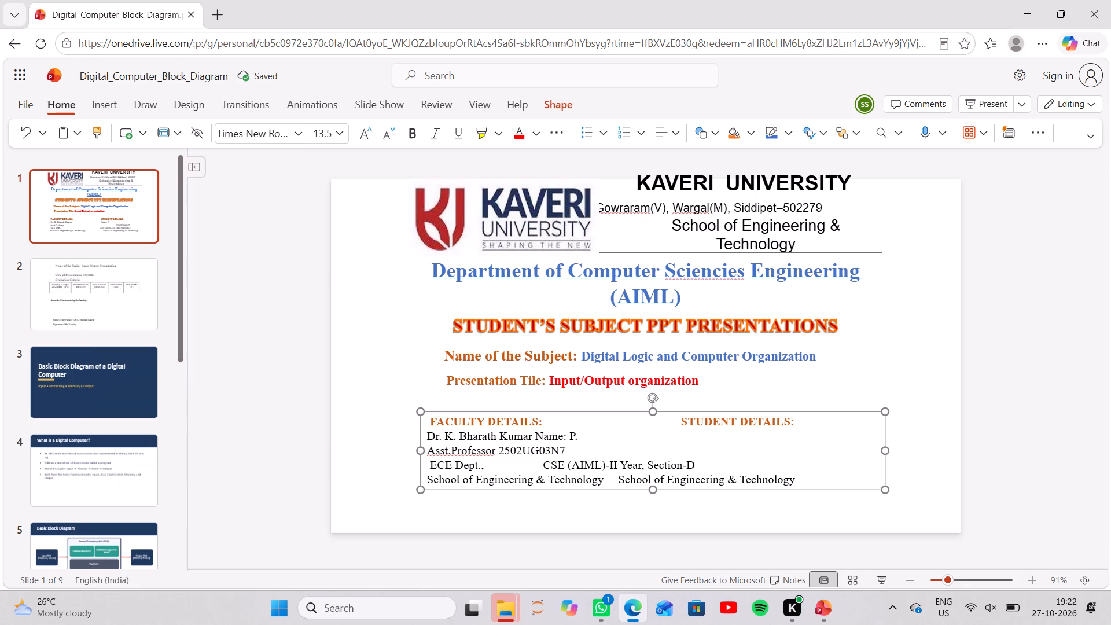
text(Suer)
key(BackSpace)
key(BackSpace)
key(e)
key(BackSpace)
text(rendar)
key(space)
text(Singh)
Insert a space between the initial and the first name in the new student name.
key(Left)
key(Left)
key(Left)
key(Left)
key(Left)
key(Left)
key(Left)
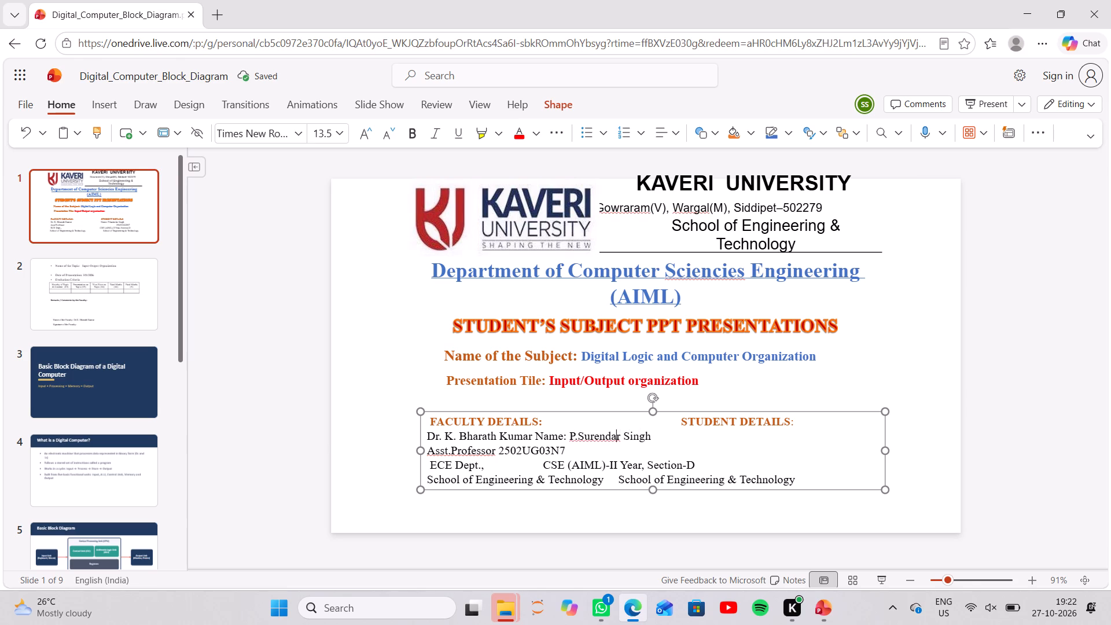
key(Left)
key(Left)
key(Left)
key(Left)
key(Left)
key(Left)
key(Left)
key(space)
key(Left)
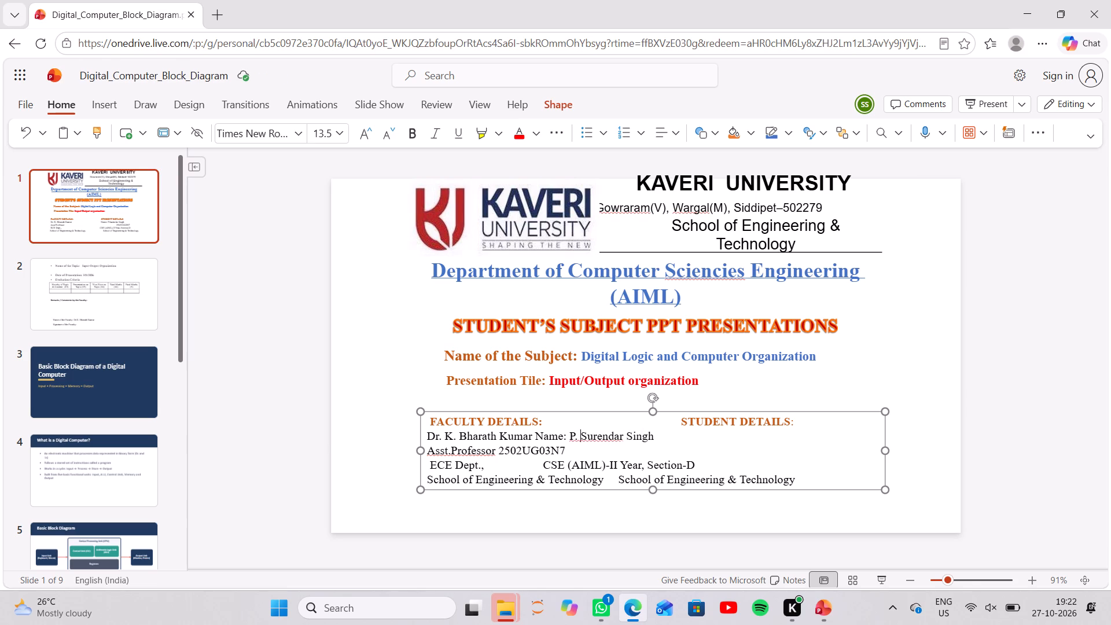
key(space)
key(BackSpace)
Add spacing before the student's Name entry so that it lines up beneath the STUDENT DETAILS heading.
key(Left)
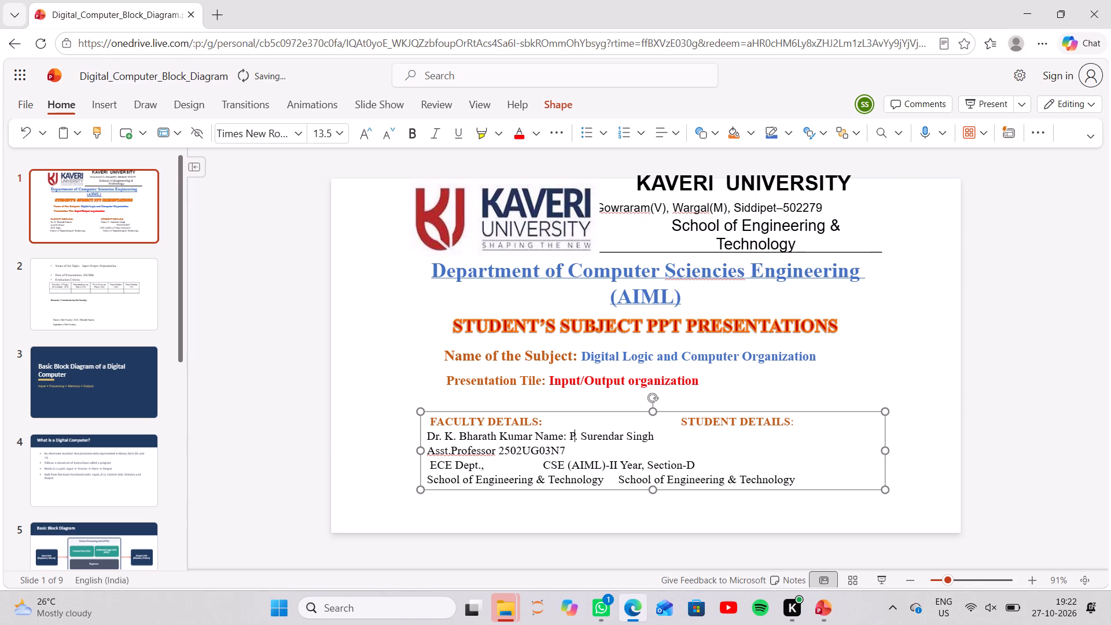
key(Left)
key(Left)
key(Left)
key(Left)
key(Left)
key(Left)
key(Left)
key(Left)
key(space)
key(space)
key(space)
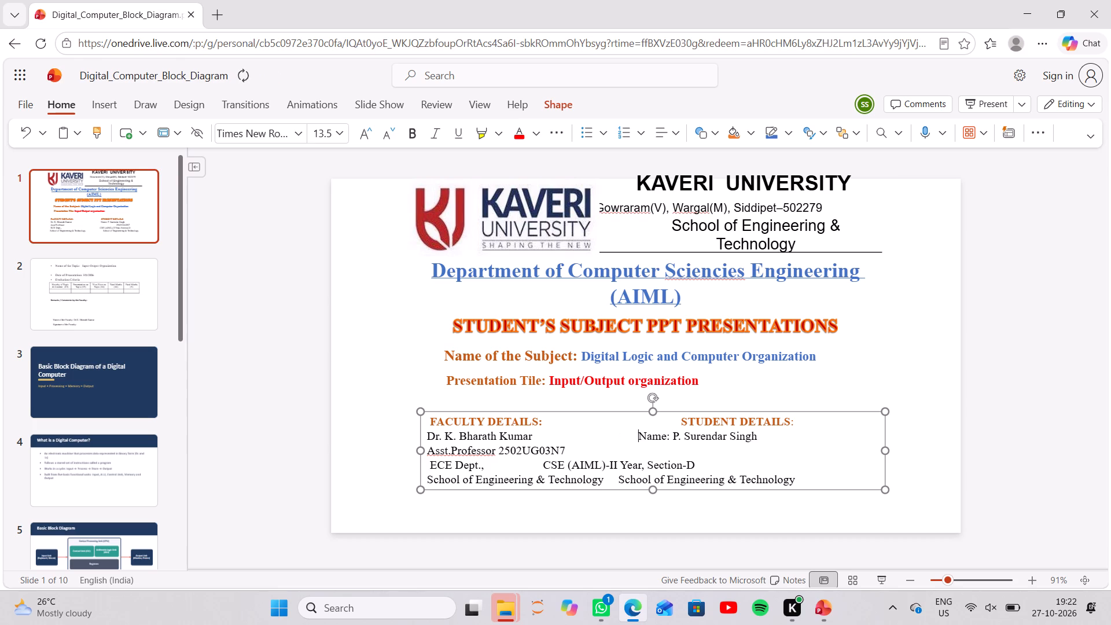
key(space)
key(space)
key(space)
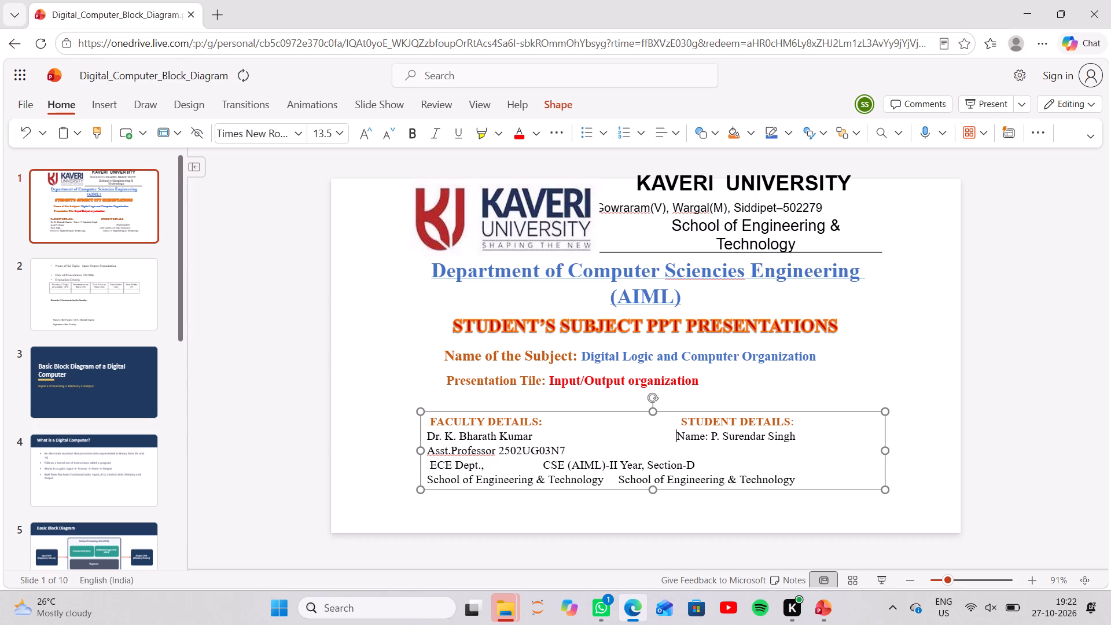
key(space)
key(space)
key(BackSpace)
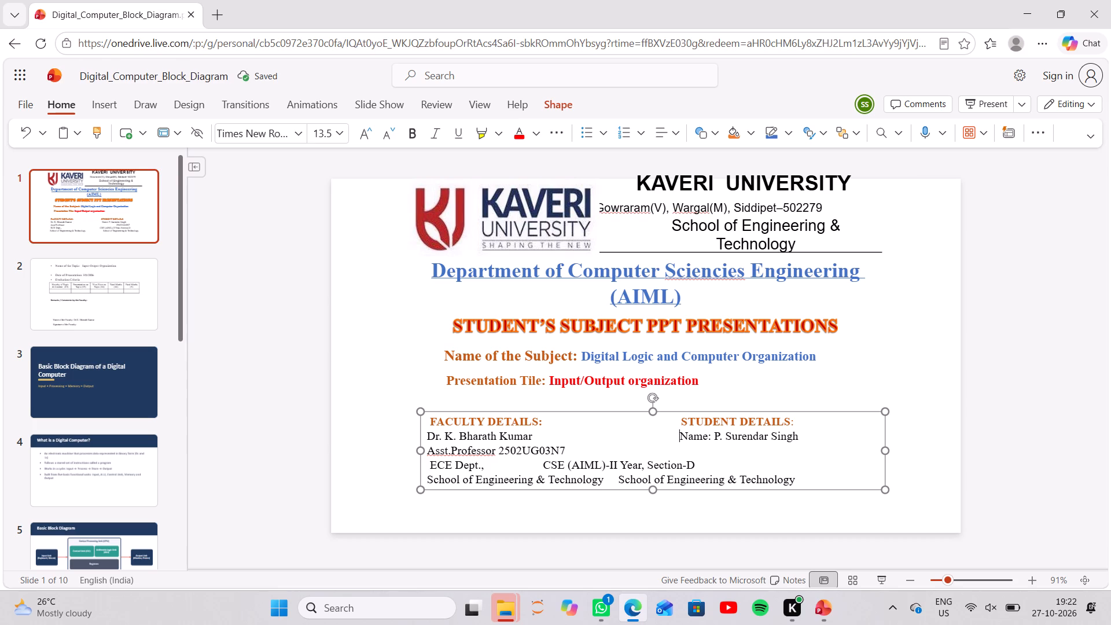
Add spaces between Asst.Professor and the student roll number to move the number beneath the student's name.
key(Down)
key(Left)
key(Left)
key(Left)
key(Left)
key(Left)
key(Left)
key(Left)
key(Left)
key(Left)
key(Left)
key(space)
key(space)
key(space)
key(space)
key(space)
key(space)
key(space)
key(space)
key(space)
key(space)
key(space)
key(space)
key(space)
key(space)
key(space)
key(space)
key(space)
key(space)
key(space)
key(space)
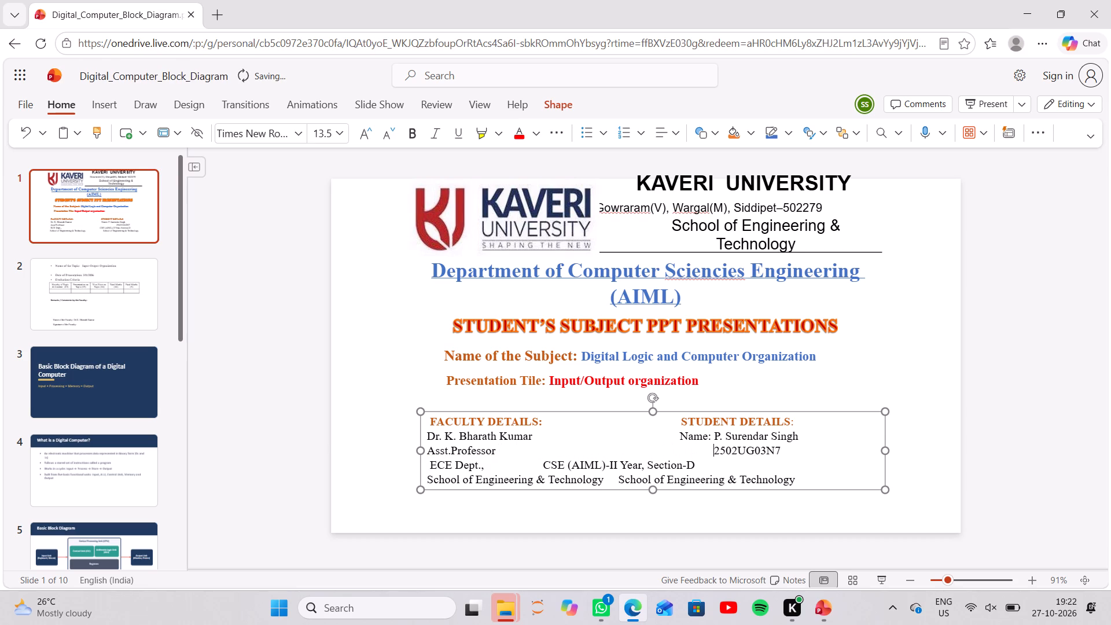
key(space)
Change the letter N in the student's roll number to L.
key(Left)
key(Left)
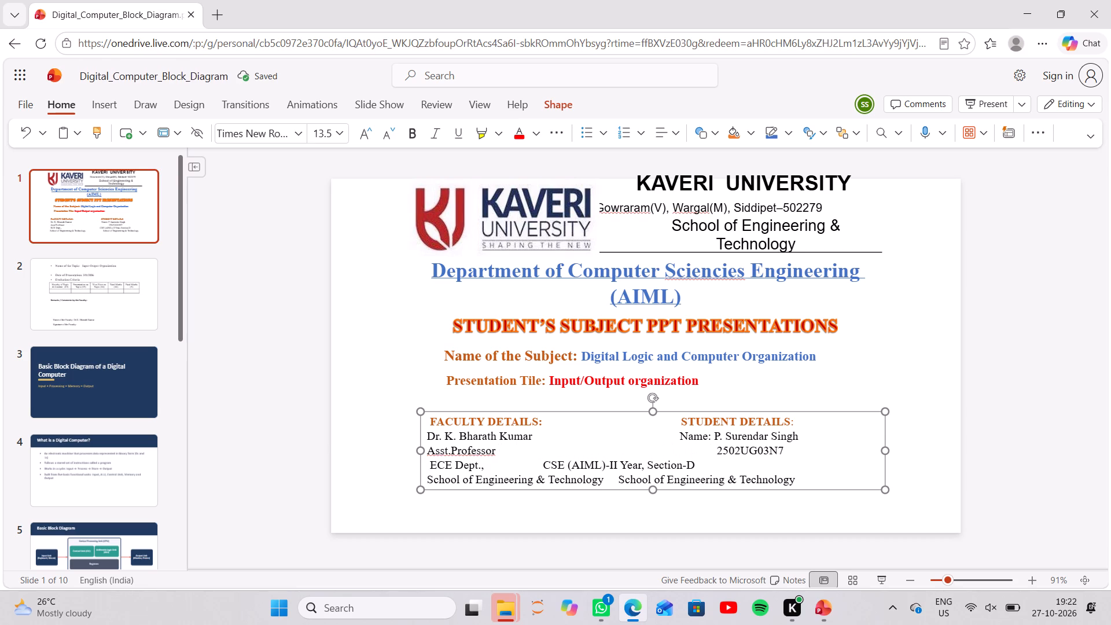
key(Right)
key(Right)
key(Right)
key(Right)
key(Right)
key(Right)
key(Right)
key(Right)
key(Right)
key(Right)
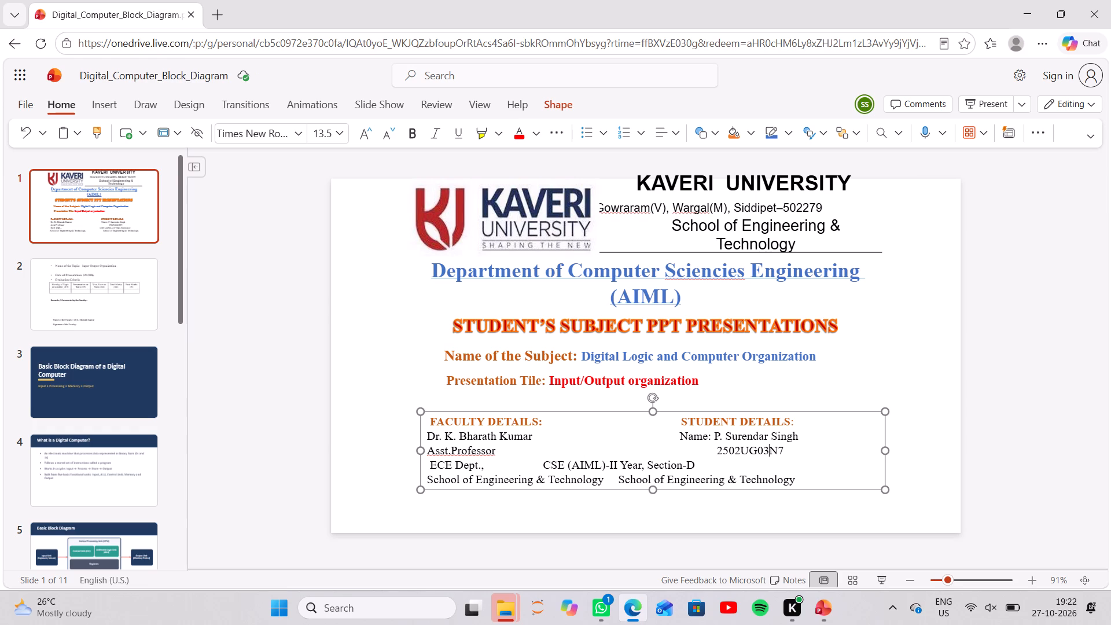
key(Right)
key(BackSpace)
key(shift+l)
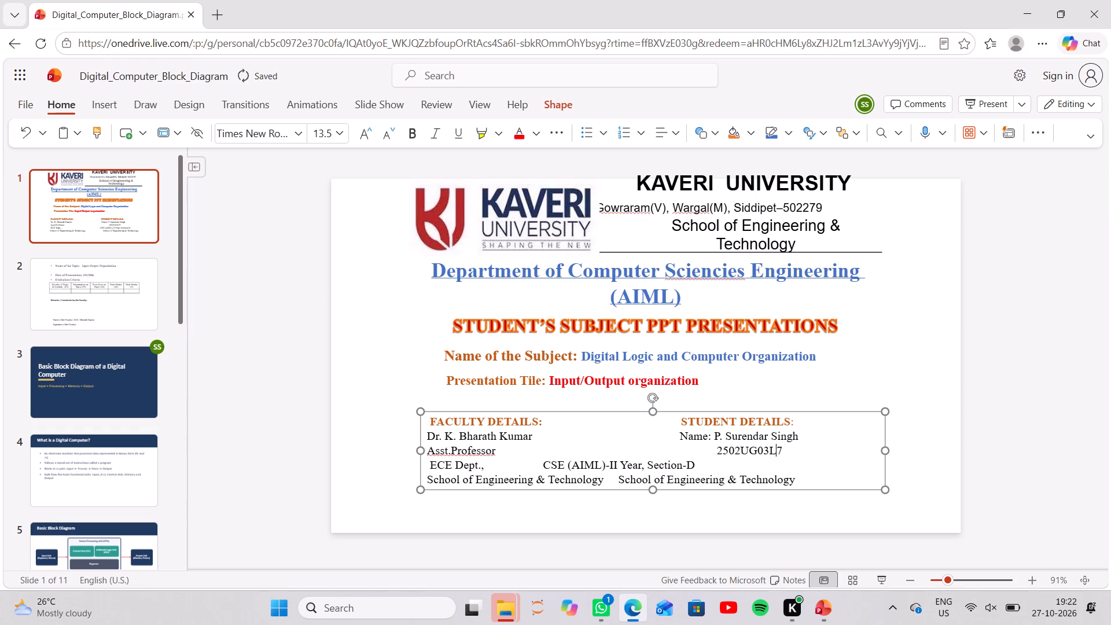
Add spaces between ECE Dept., and CSE (AIML)-II Year, Section-D to move the class line beneath the student roll number.
click(540, 470)
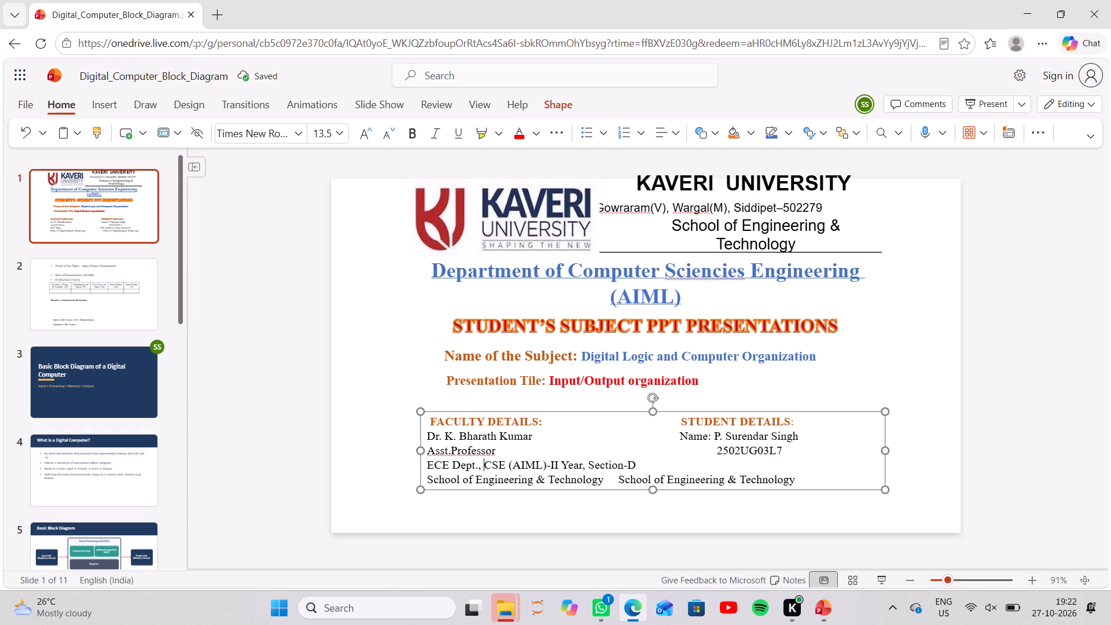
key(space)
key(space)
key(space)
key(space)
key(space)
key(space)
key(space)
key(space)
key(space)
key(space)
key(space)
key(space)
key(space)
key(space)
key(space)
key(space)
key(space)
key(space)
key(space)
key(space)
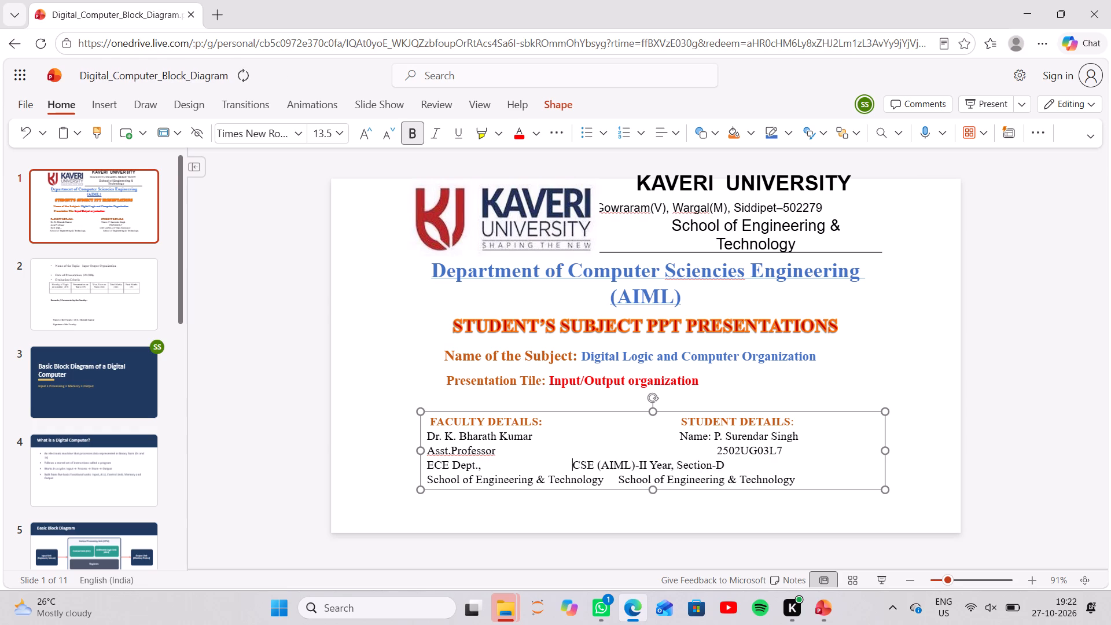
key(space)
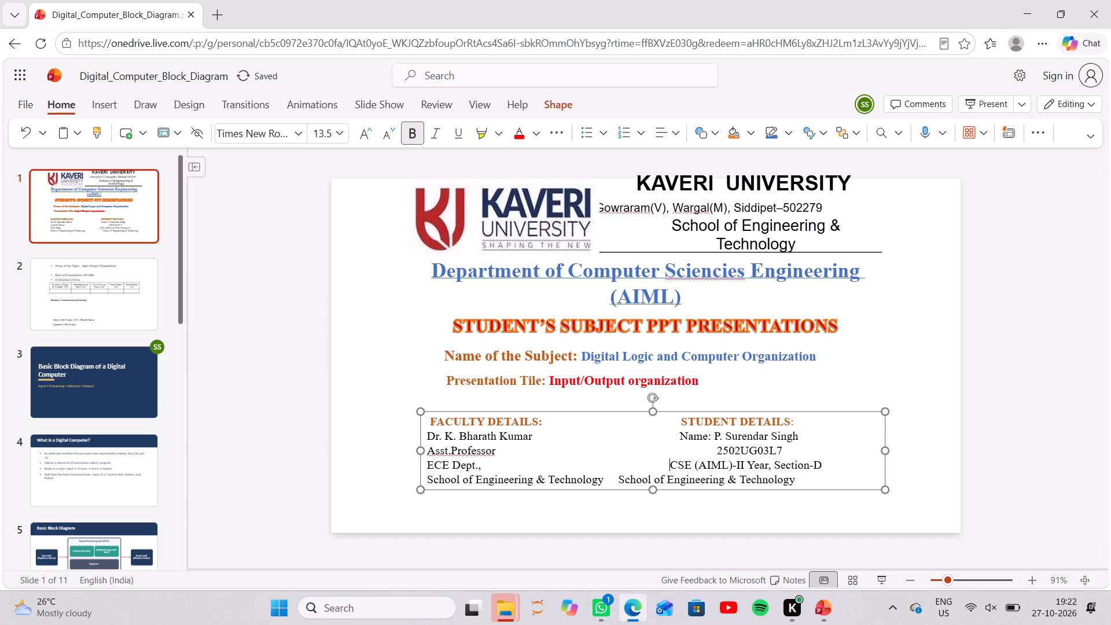
Space out the student's School of Engineering & Technology entry so that it lines up beneath the CSE (AIML)-II Year, Section-D line.
click(613, 480)
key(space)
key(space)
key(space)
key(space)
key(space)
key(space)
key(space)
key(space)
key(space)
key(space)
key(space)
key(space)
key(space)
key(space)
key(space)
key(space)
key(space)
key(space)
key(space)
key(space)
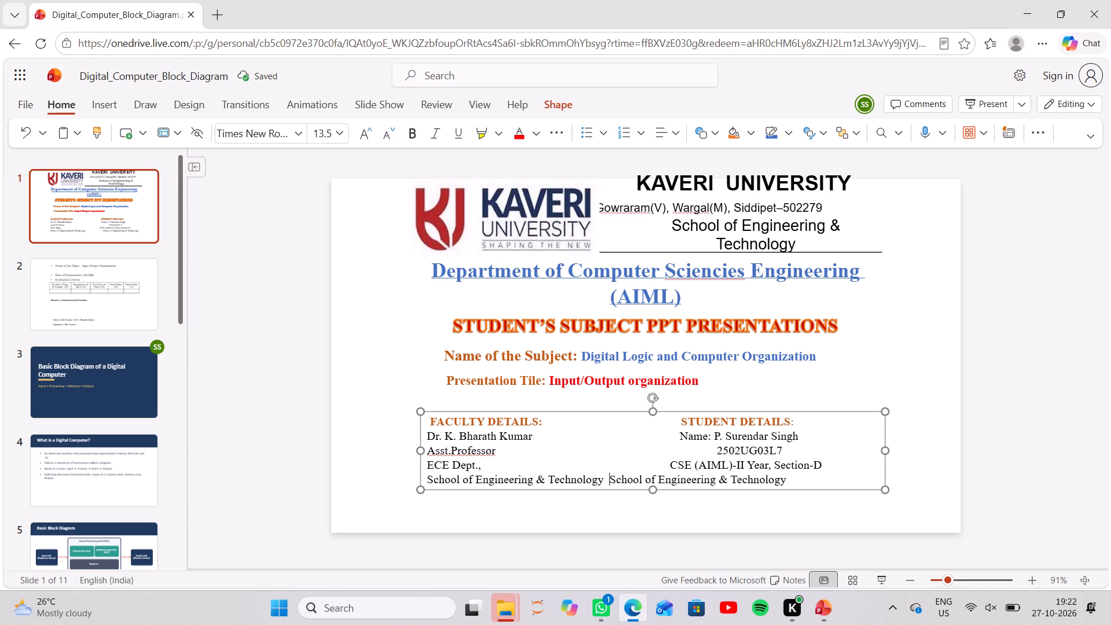
key(BackSpace)
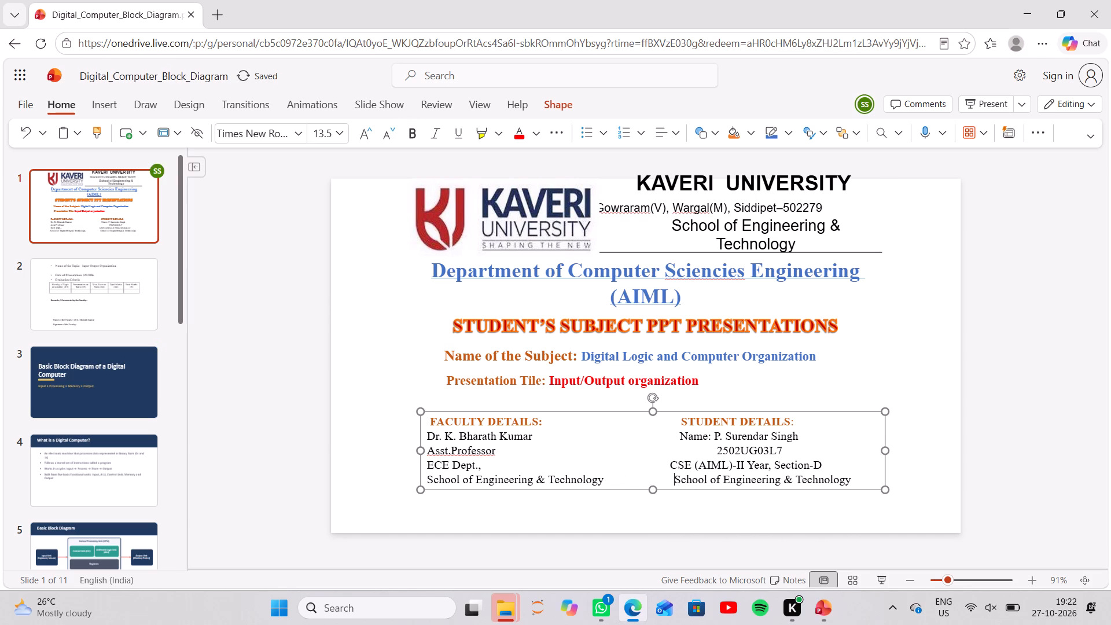
key(BackSpace)
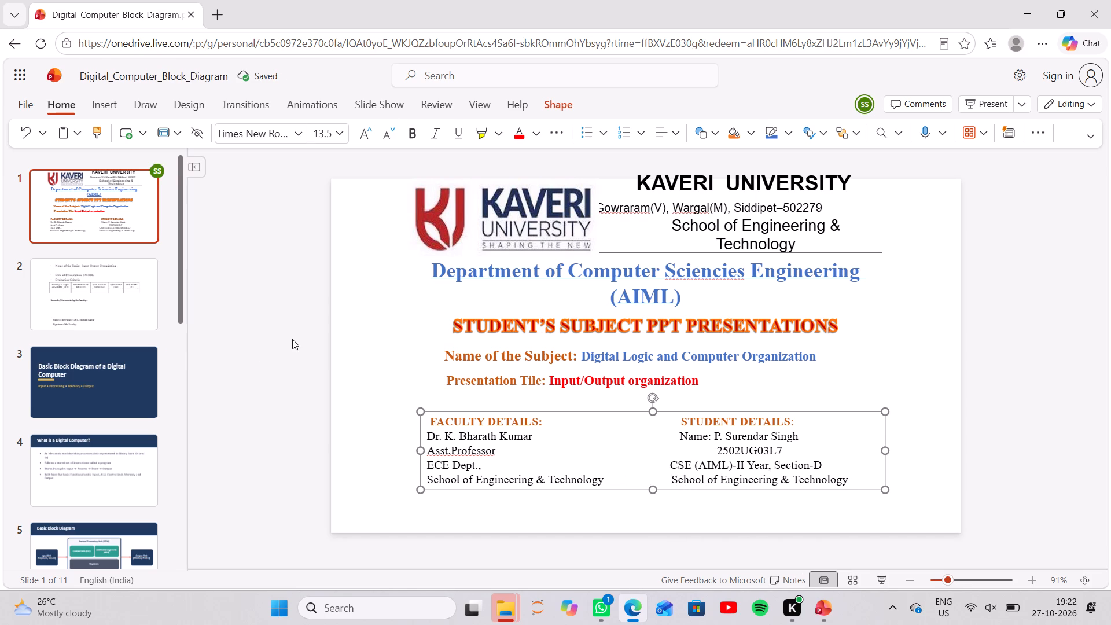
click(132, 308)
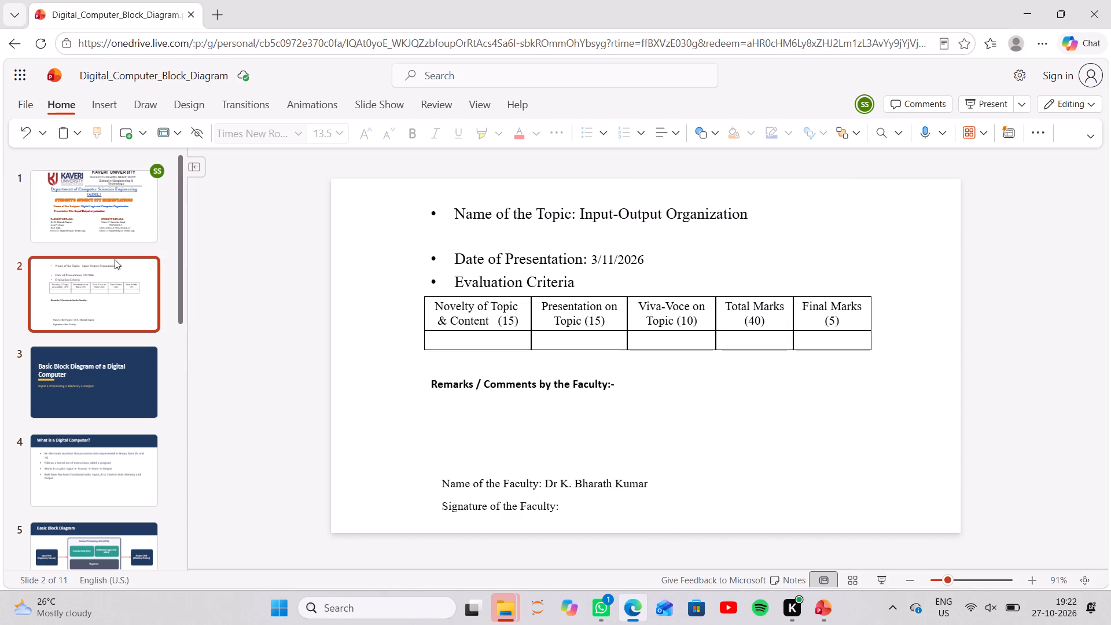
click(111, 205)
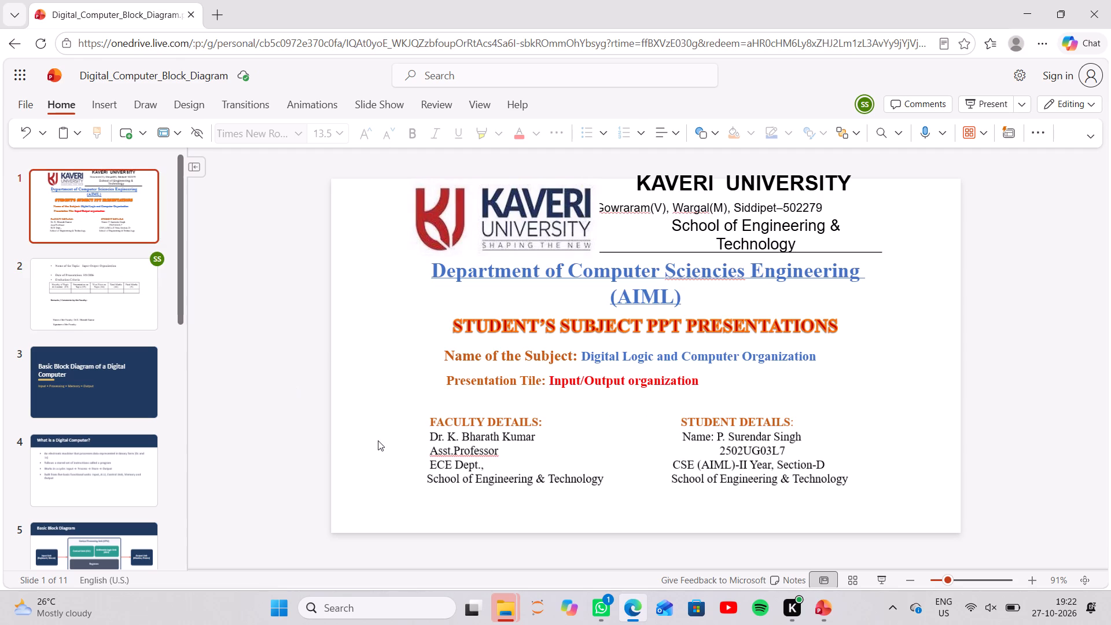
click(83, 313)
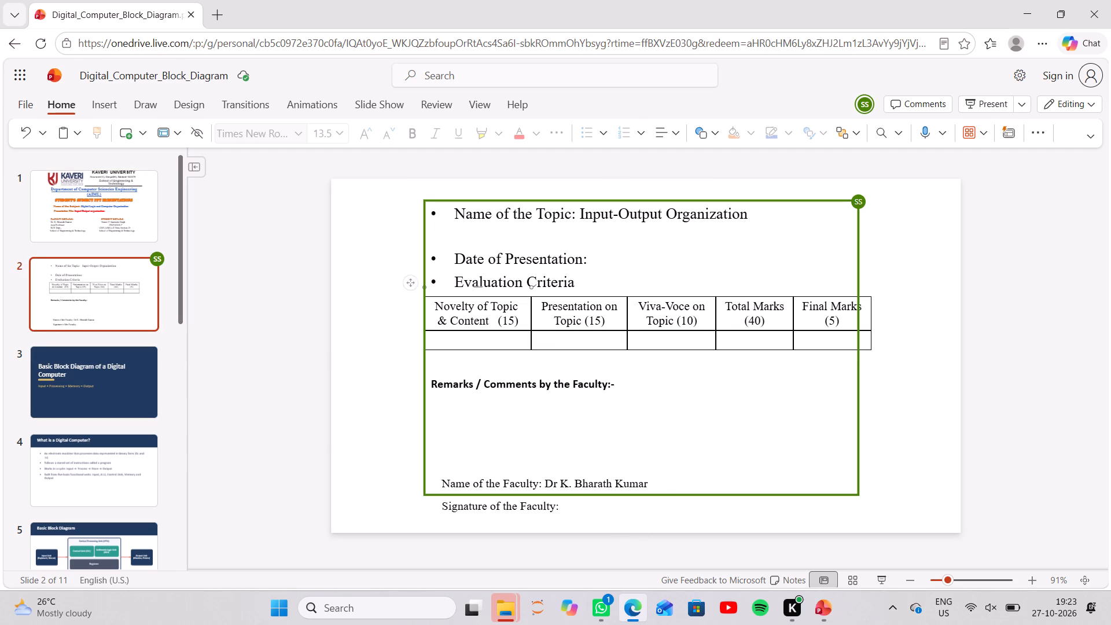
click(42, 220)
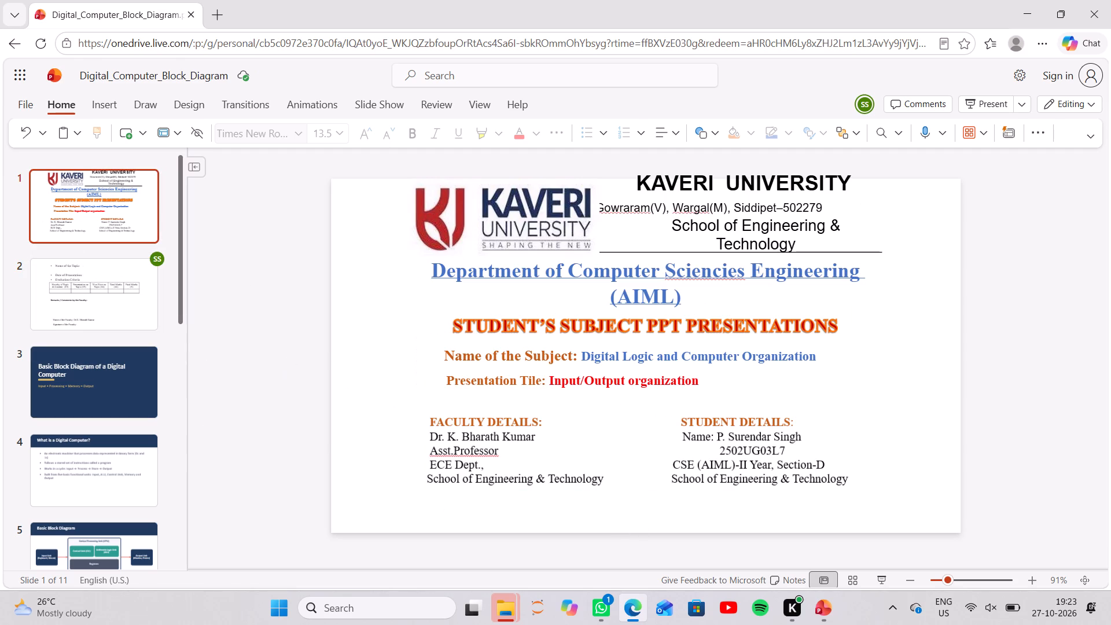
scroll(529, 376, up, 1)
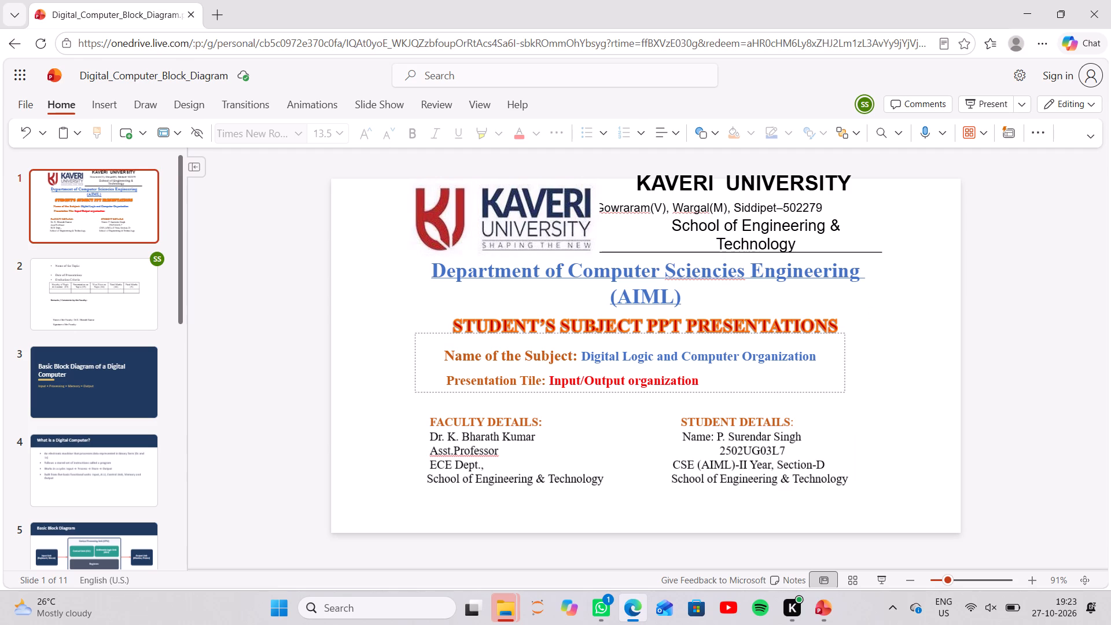
Enter "Block Diagram of a Digital Computer" as the Name of the Topic on the evaluation slide.
click(119, 287)
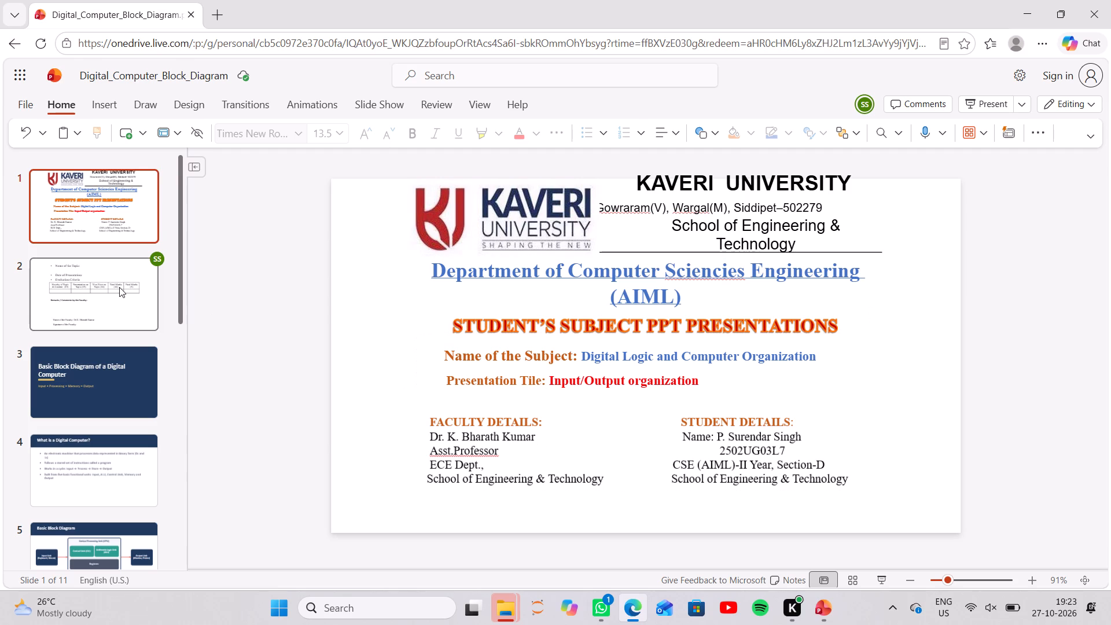
click(583, 216)
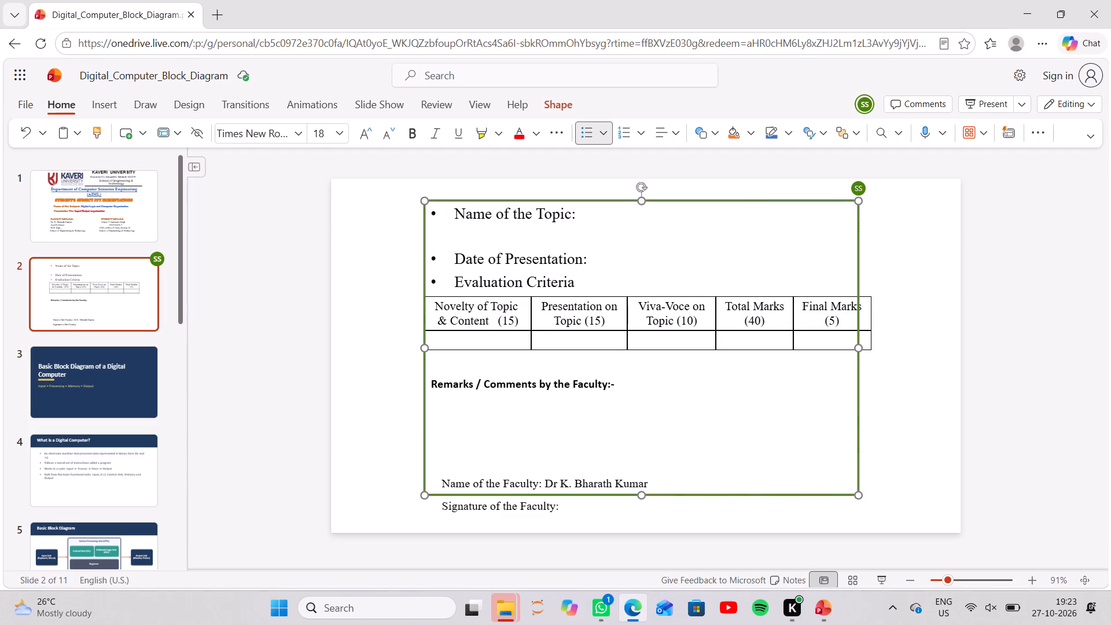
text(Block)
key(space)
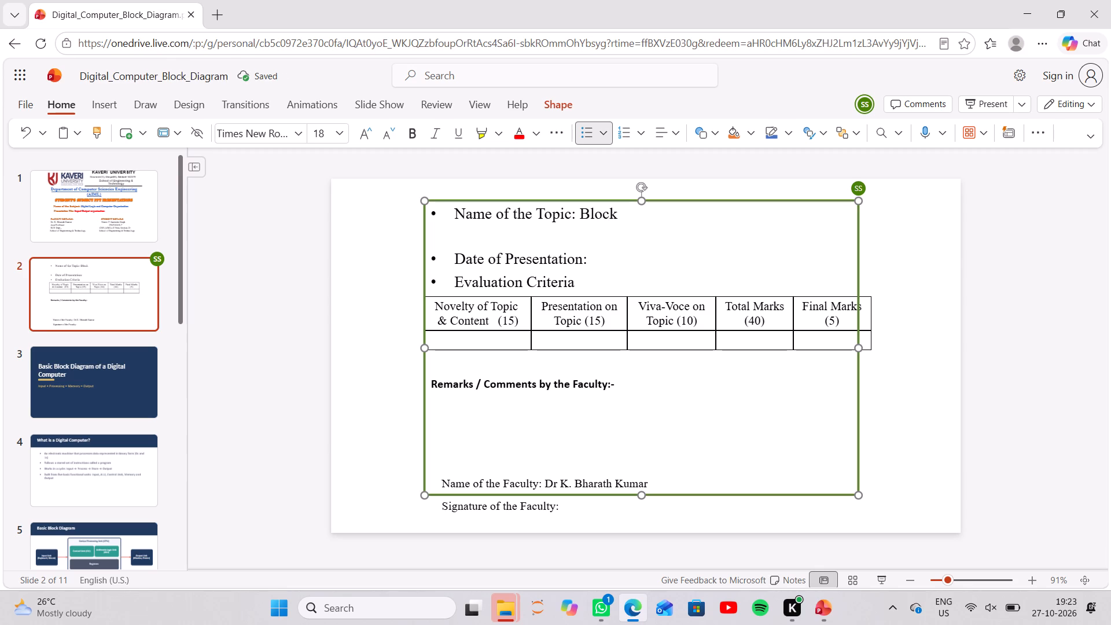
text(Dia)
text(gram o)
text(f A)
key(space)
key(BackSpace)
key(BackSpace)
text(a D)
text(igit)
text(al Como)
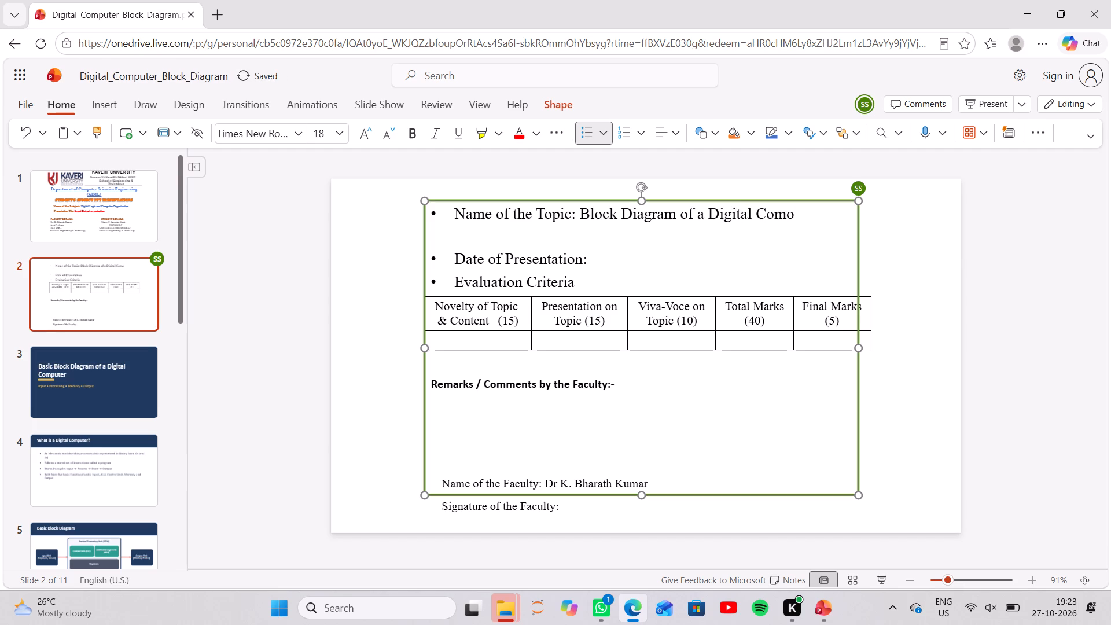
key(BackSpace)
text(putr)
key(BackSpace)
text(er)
Enter 30/10/2026 as the Date of Presentation on the evaluation slide.
click(590, 257)
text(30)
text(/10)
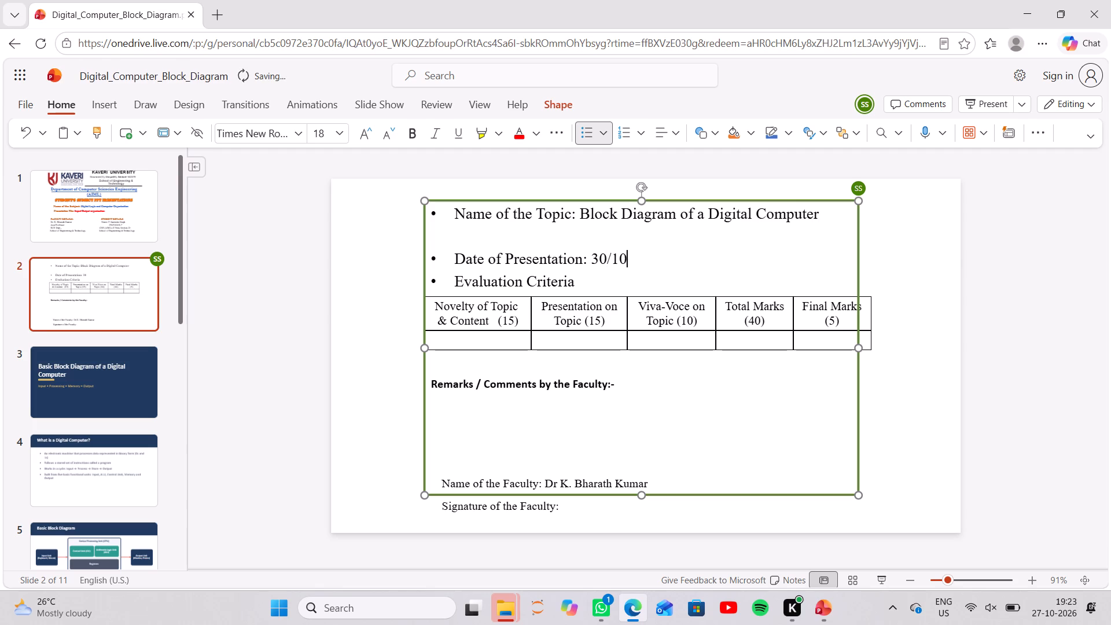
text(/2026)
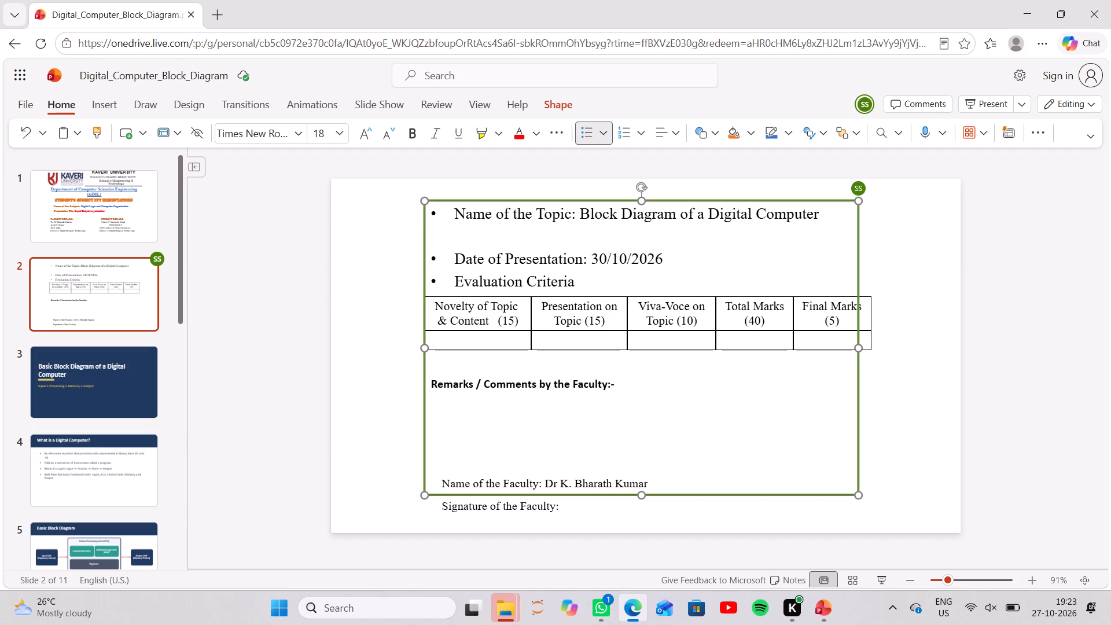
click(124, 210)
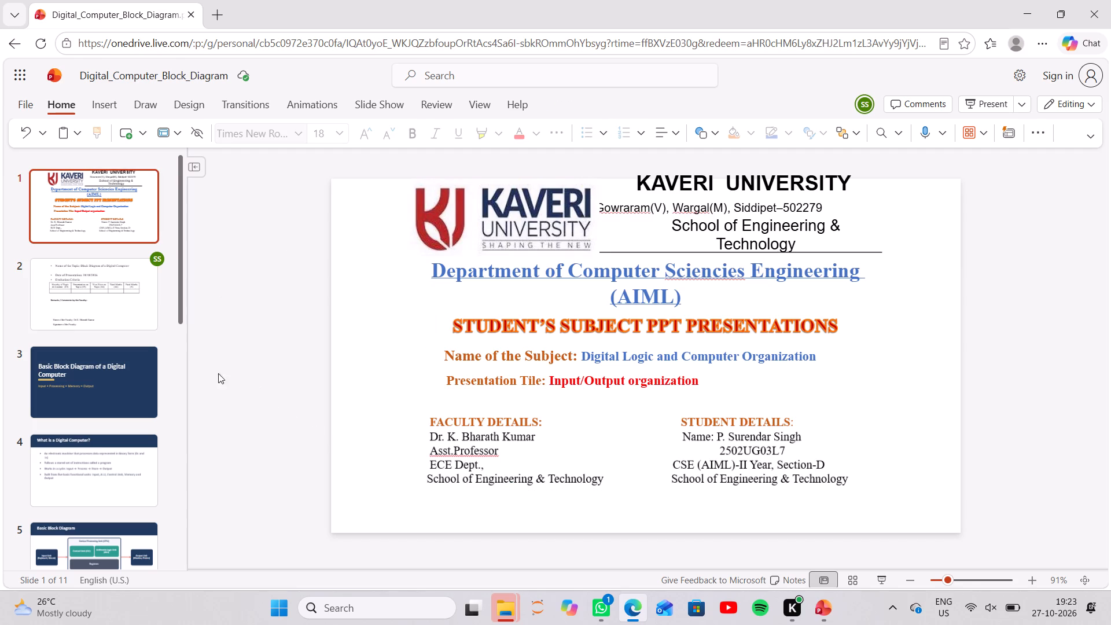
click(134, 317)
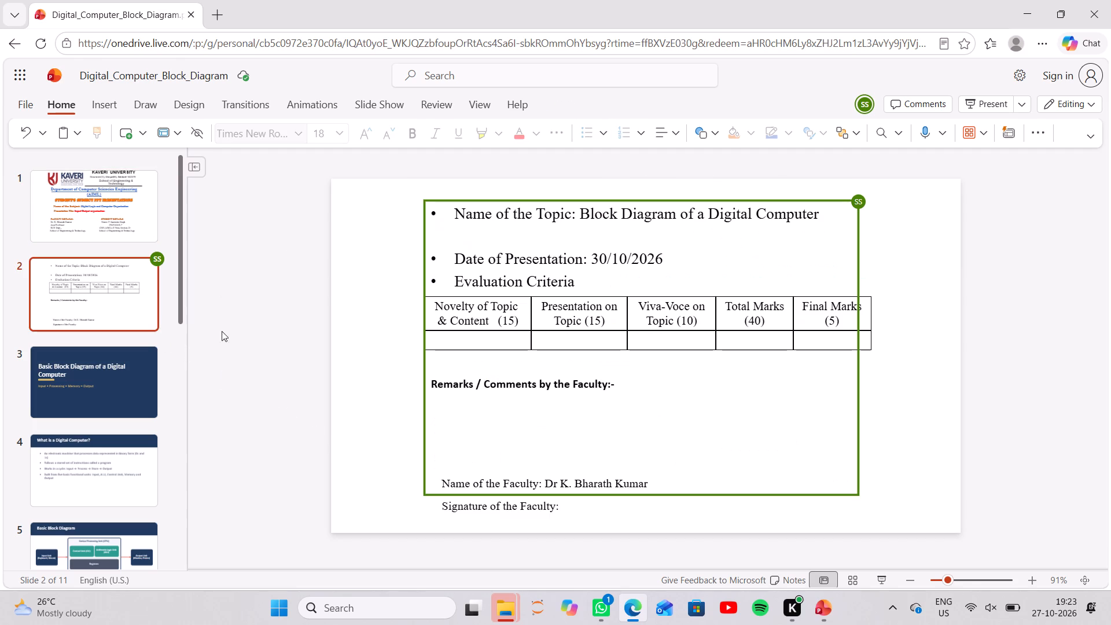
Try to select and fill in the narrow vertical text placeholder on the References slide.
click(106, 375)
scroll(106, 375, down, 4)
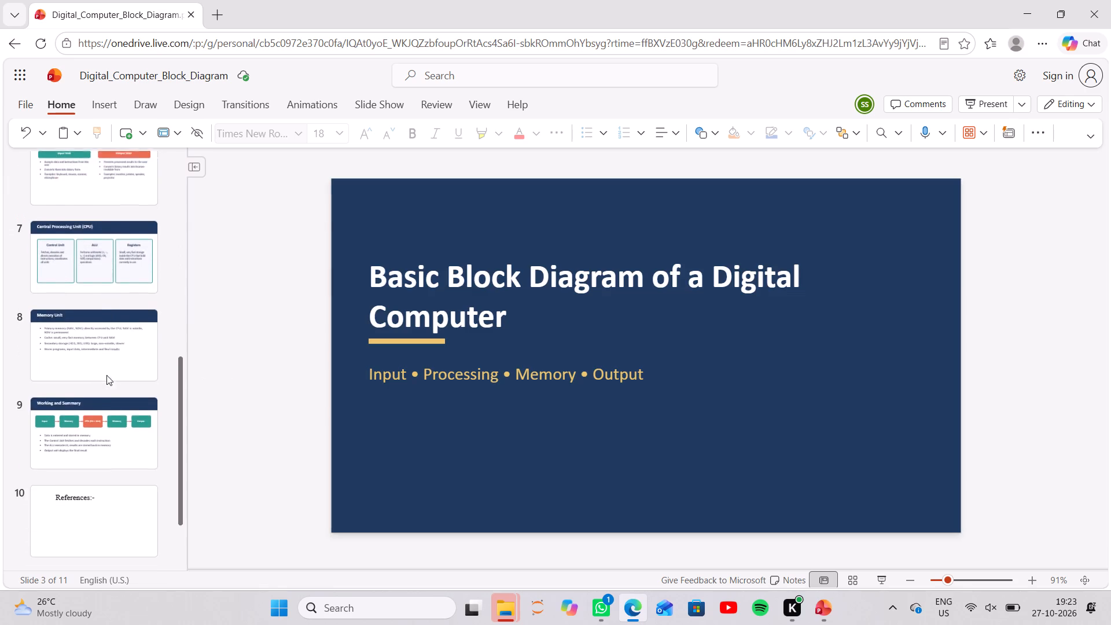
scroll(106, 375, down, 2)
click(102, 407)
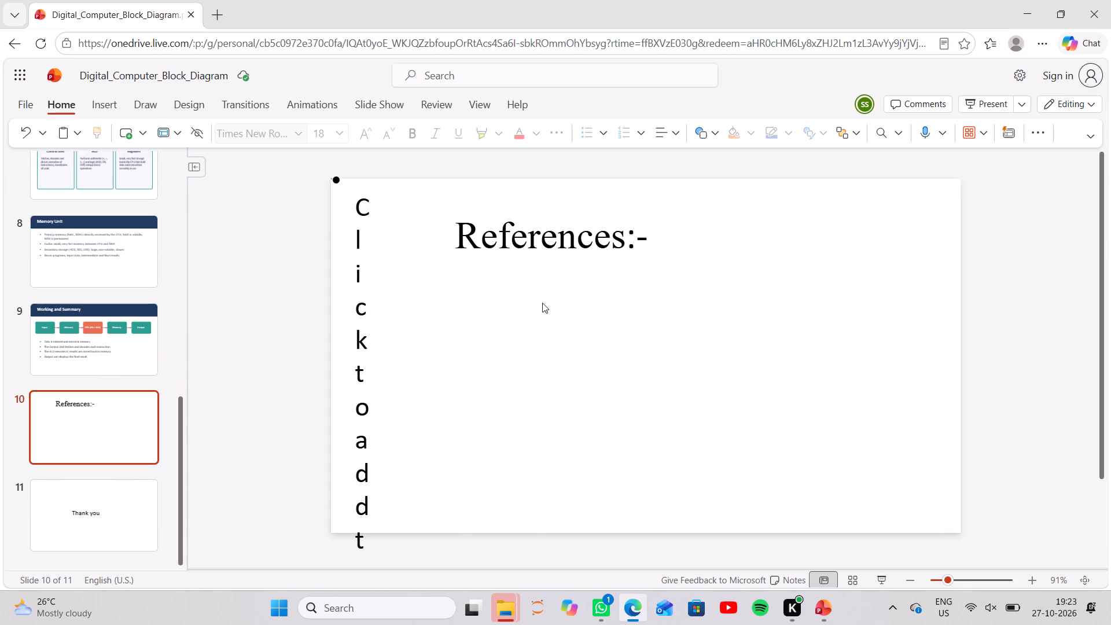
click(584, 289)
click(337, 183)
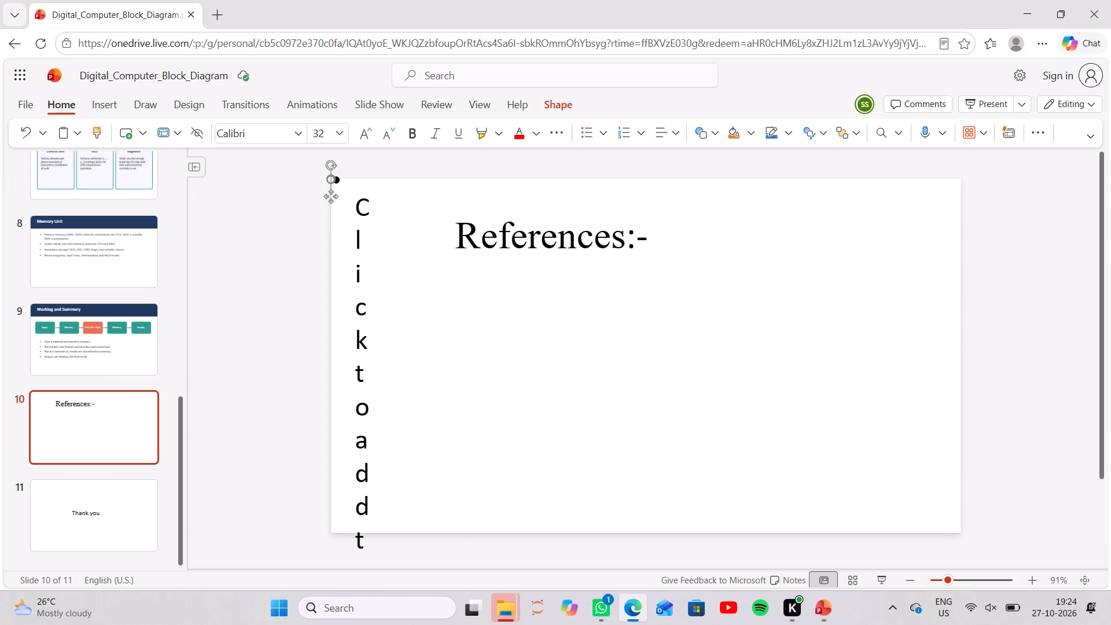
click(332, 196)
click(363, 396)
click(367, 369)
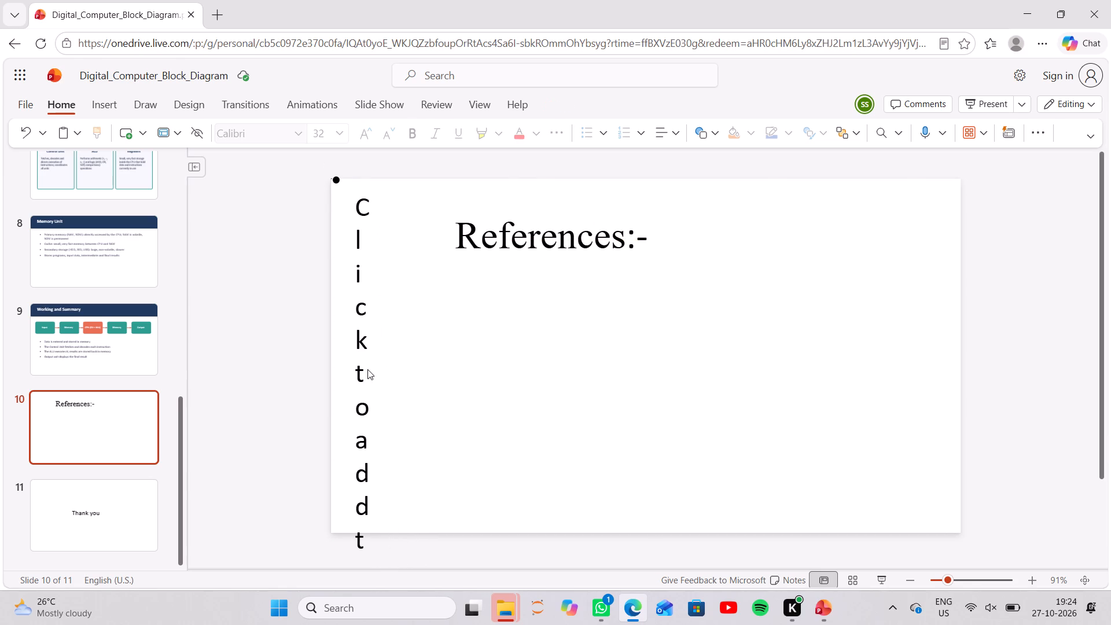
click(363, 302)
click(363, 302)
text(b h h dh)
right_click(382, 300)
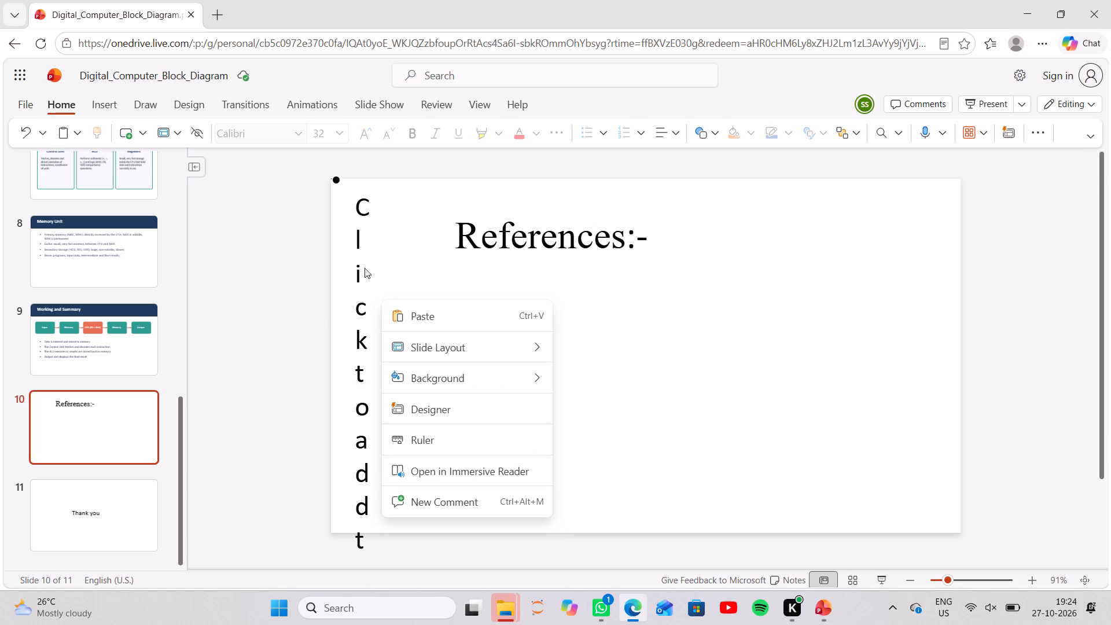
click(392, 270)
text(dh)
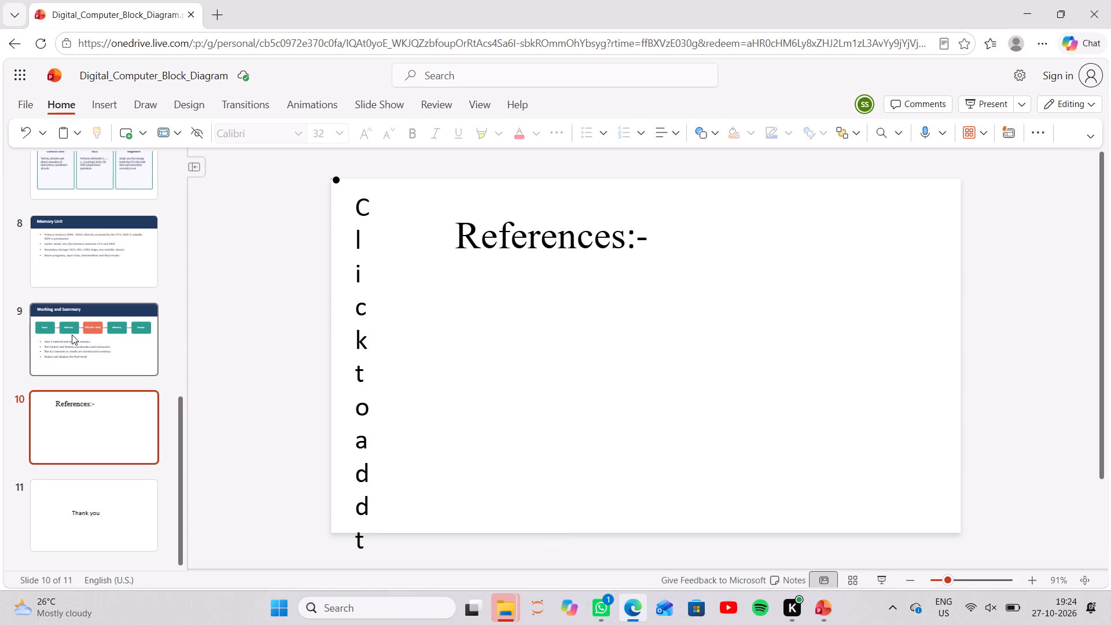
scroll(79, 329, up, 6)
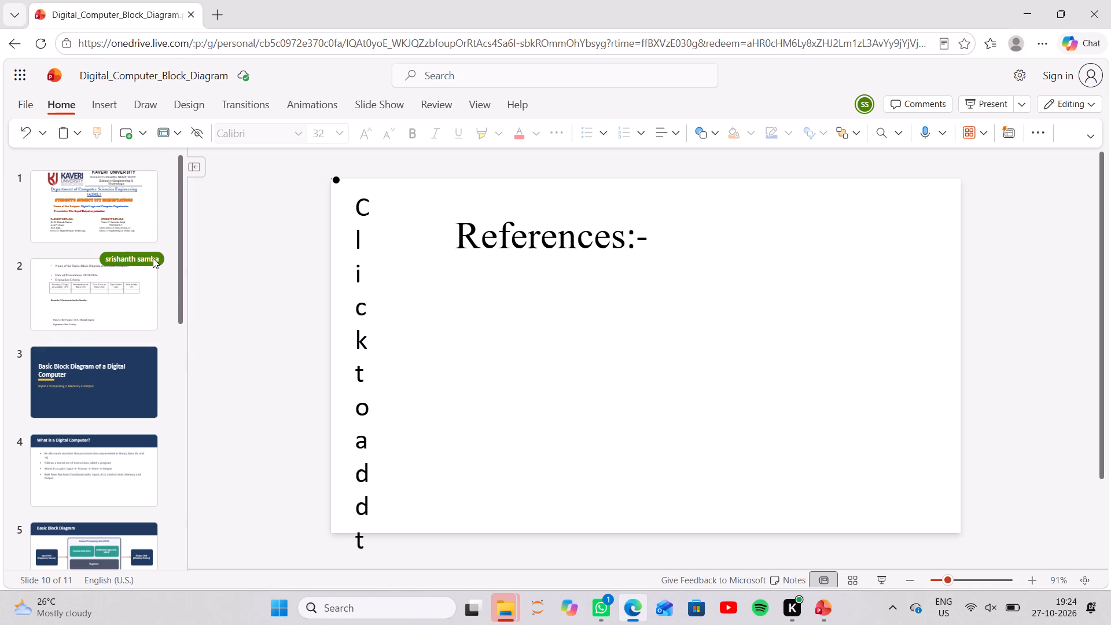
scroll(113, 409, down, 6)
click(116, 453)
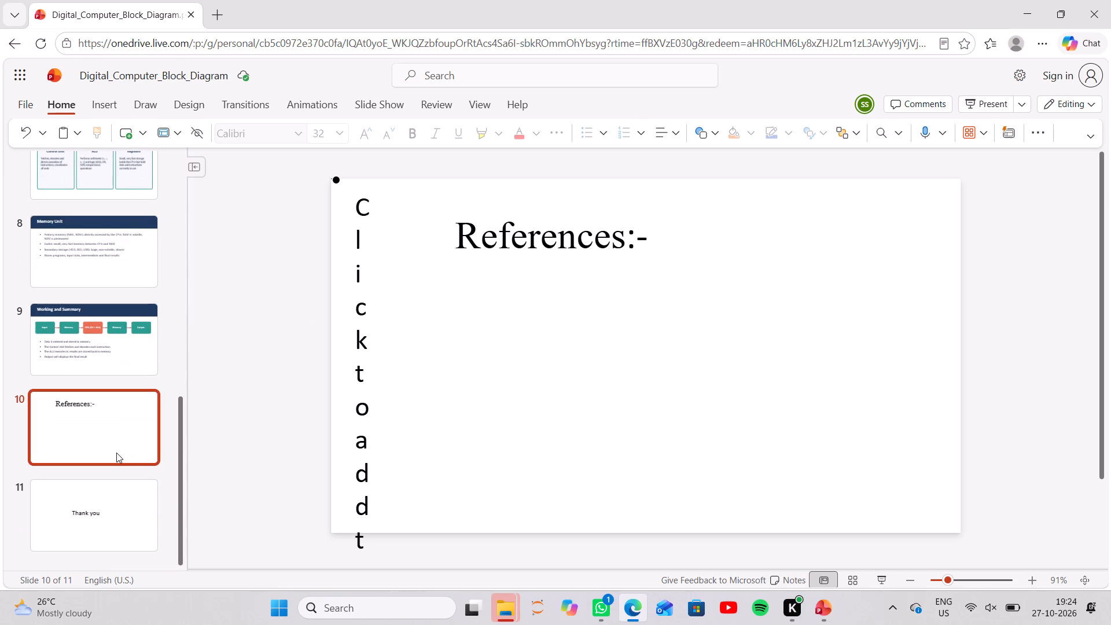
Enlarge the collapsed text placeholder on the References slide to about 10.00" wide by 5.04" high, spanning the slide's width.
click(420, 322)
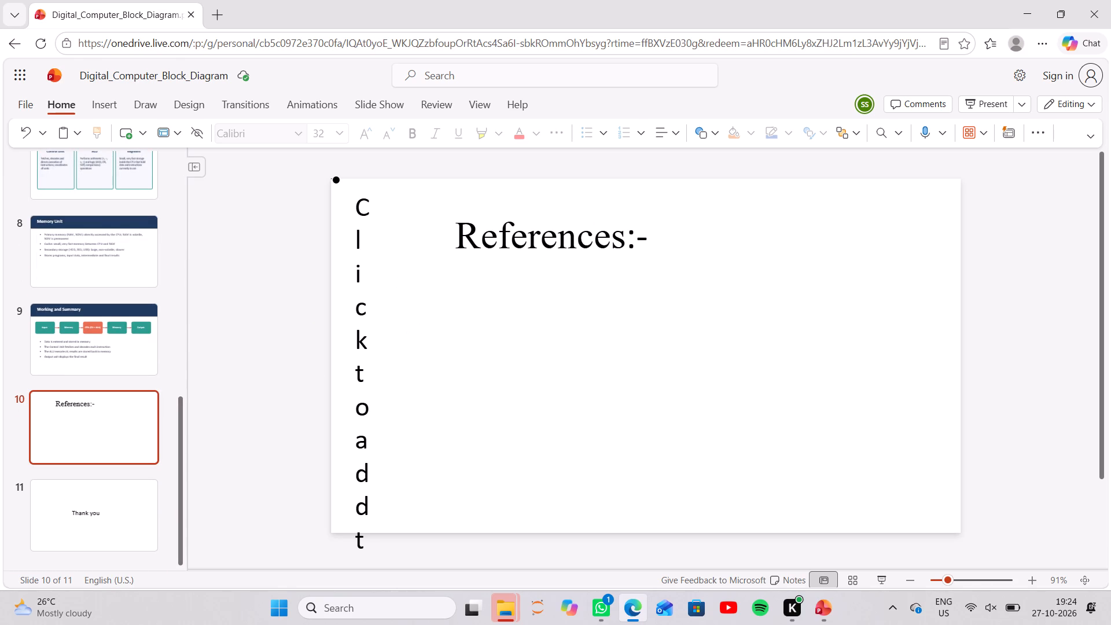
click(359, 211)
click(359, 209)
click(333, 182)
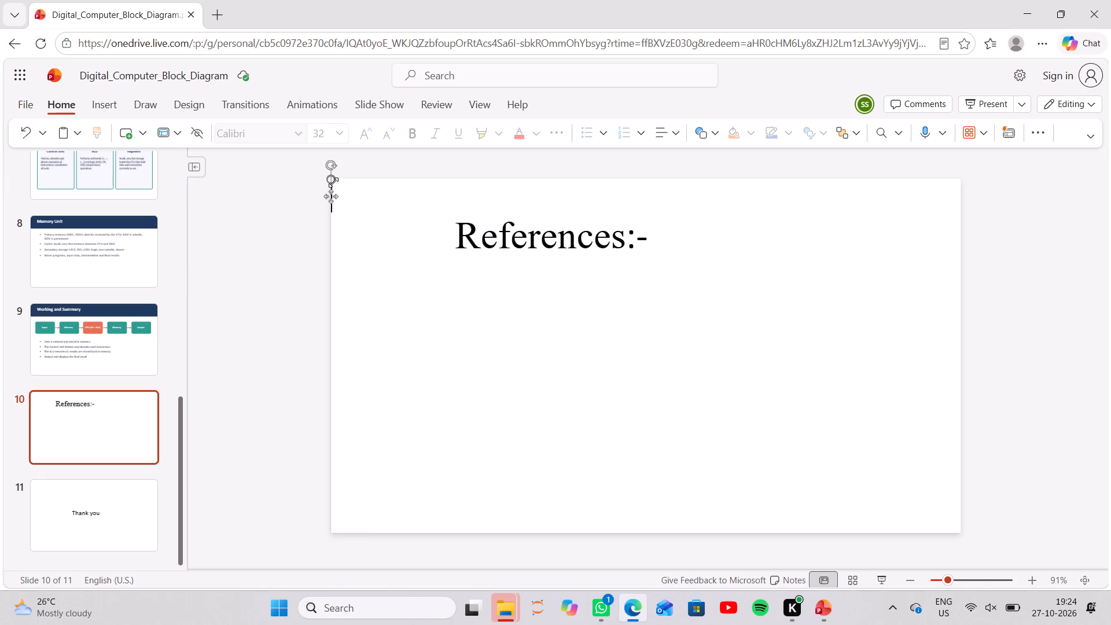
drag(332, 196, 425, 252)
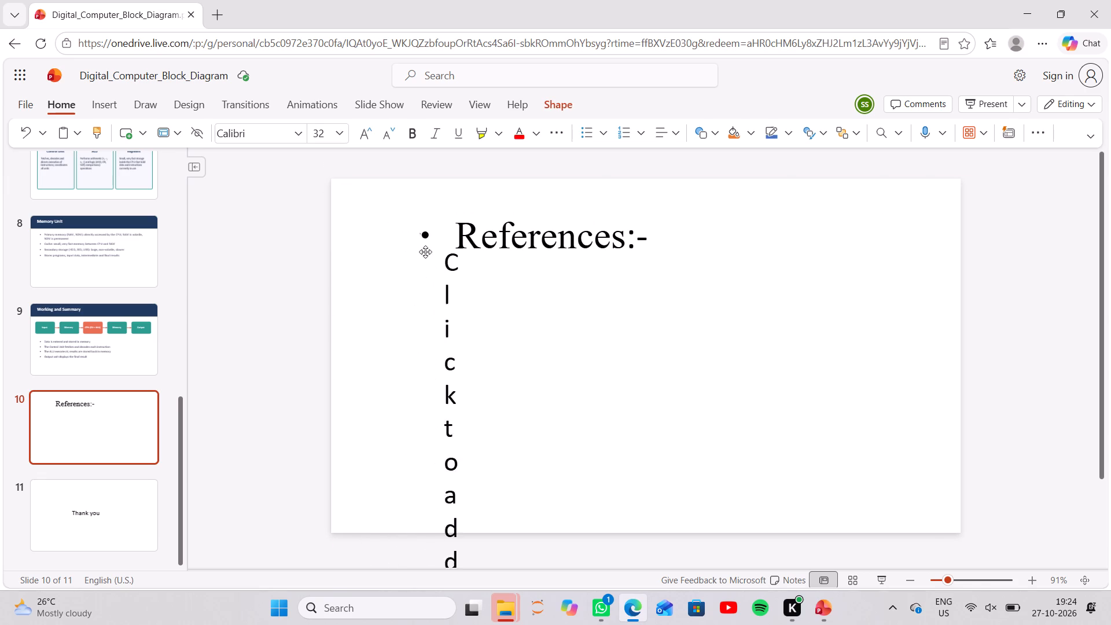
drag(425, 252, 437, 271)
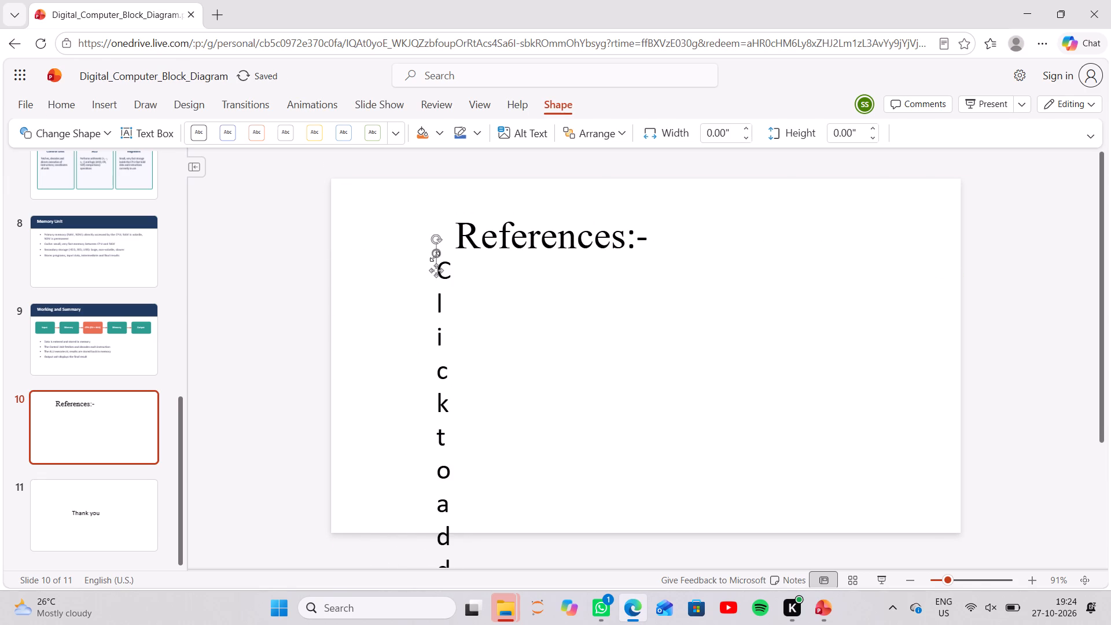
drag(436, 252, 455, 252)
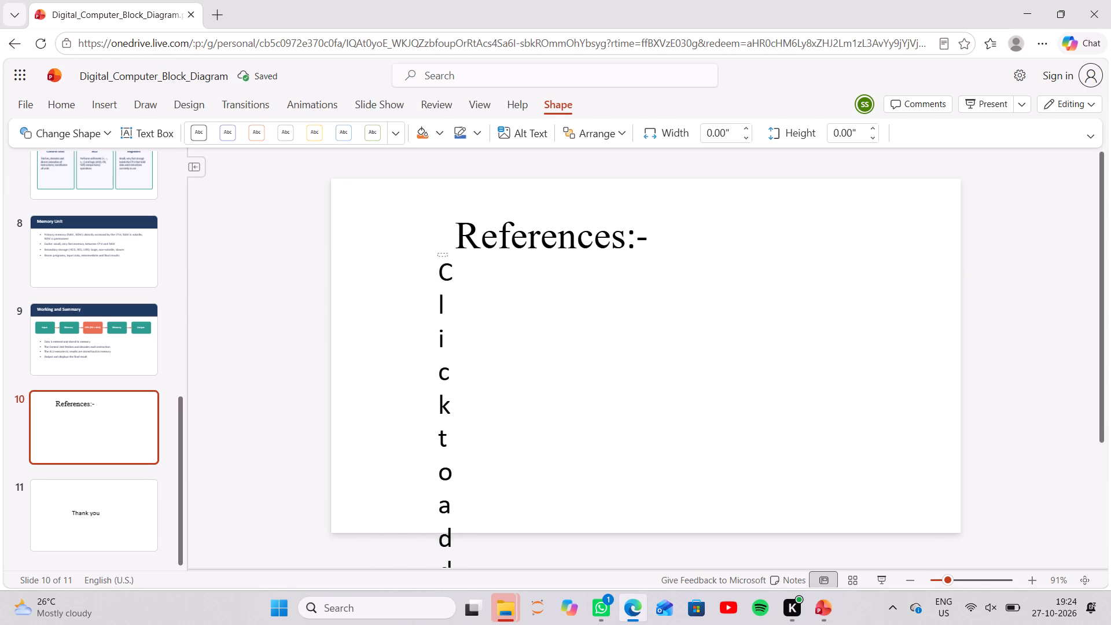
drag(455, 252, 683, 337)
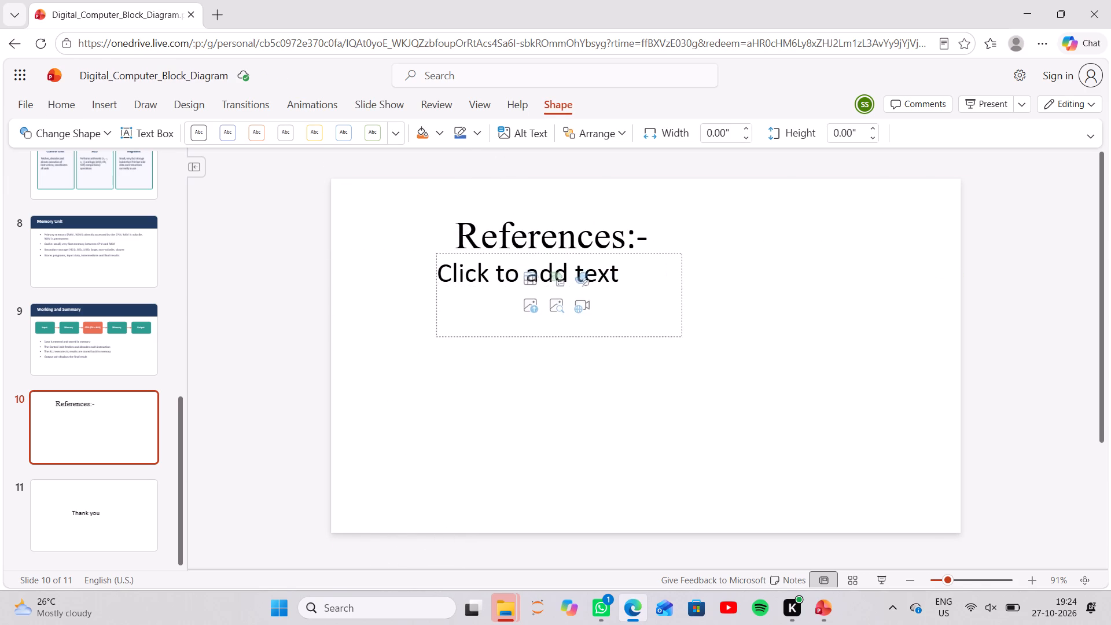
drag(683, 337, 709, 472)
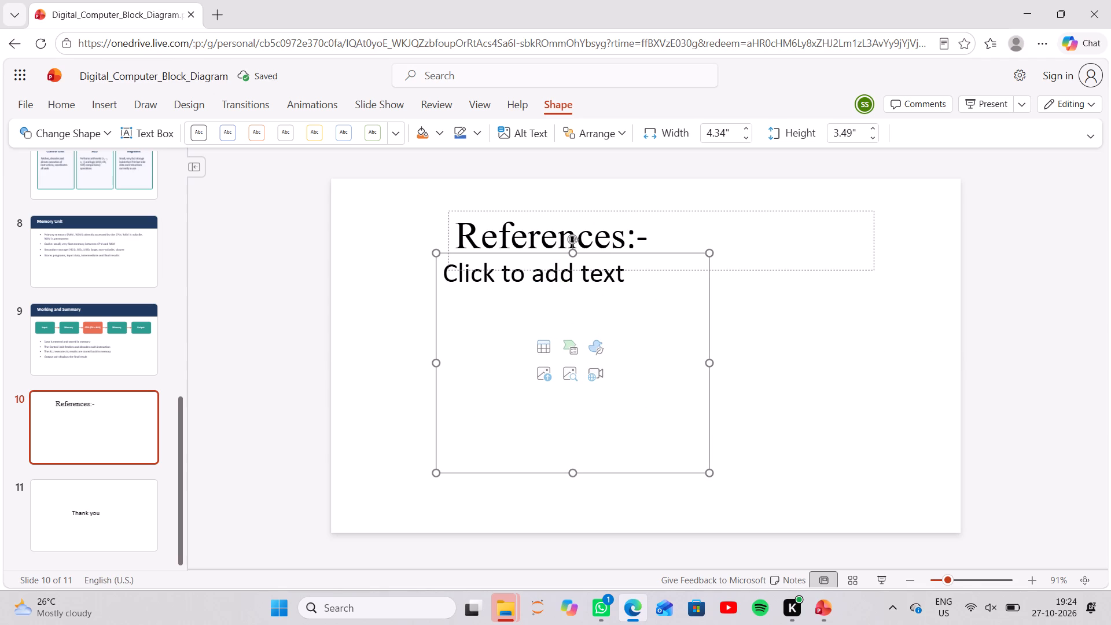
drag(436, 252, 395, 223)
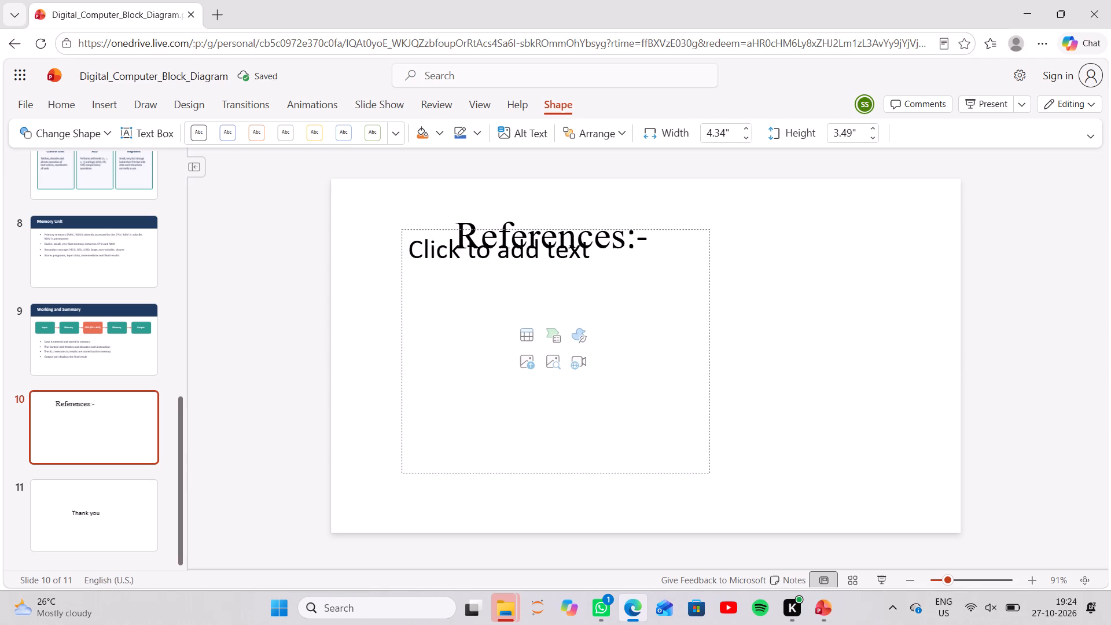
drag(395, 223, 334, 183)
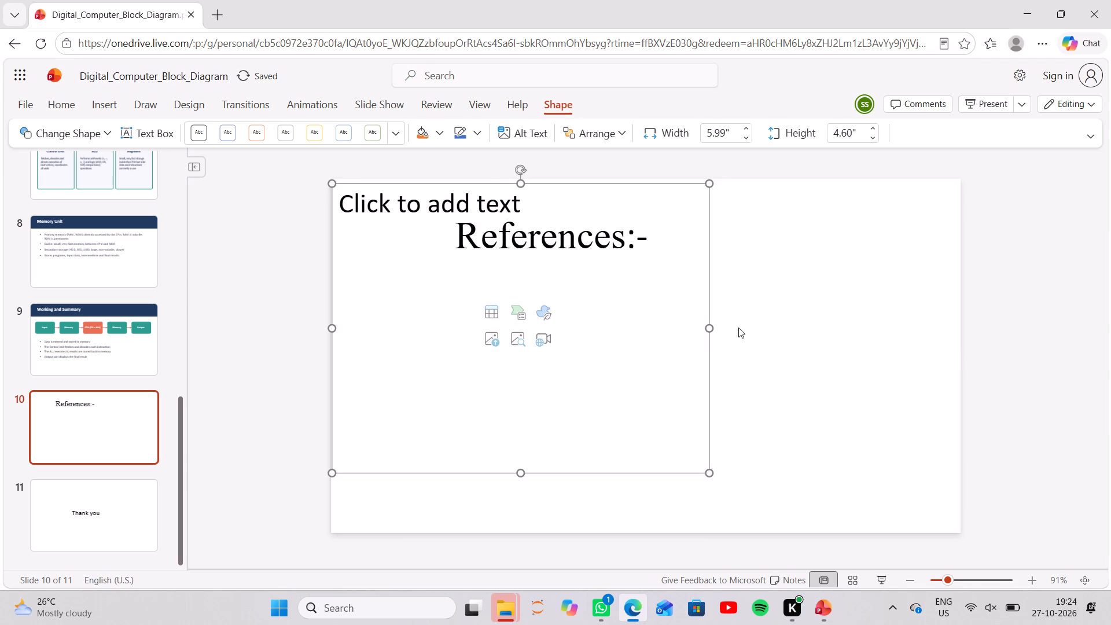
drag(711, 326, 900, 343)
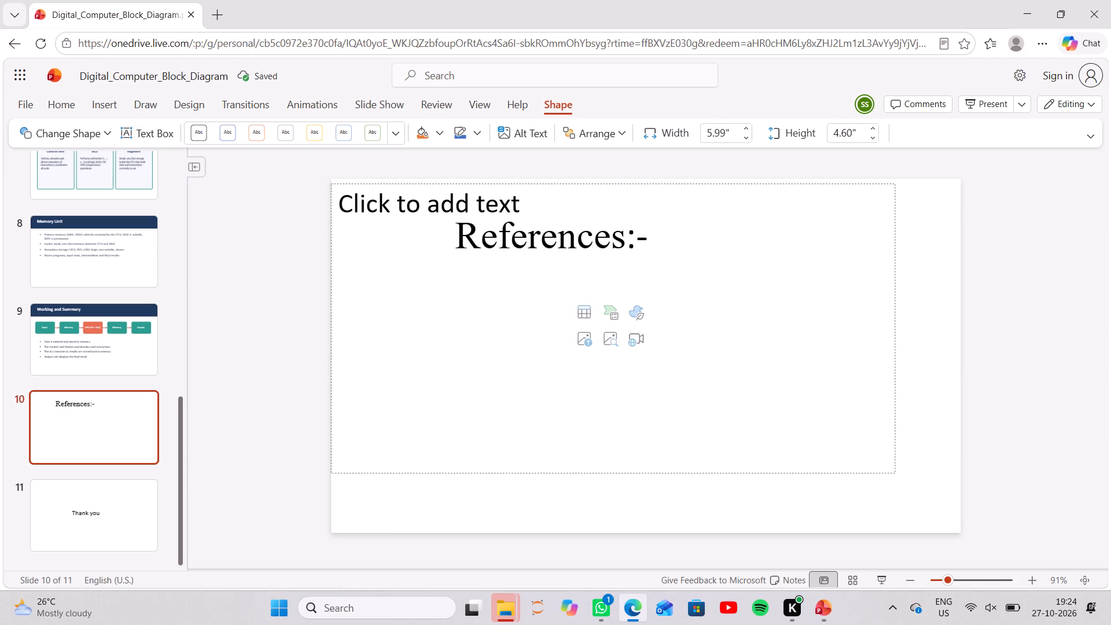
drag(900, 343, 959, 341)
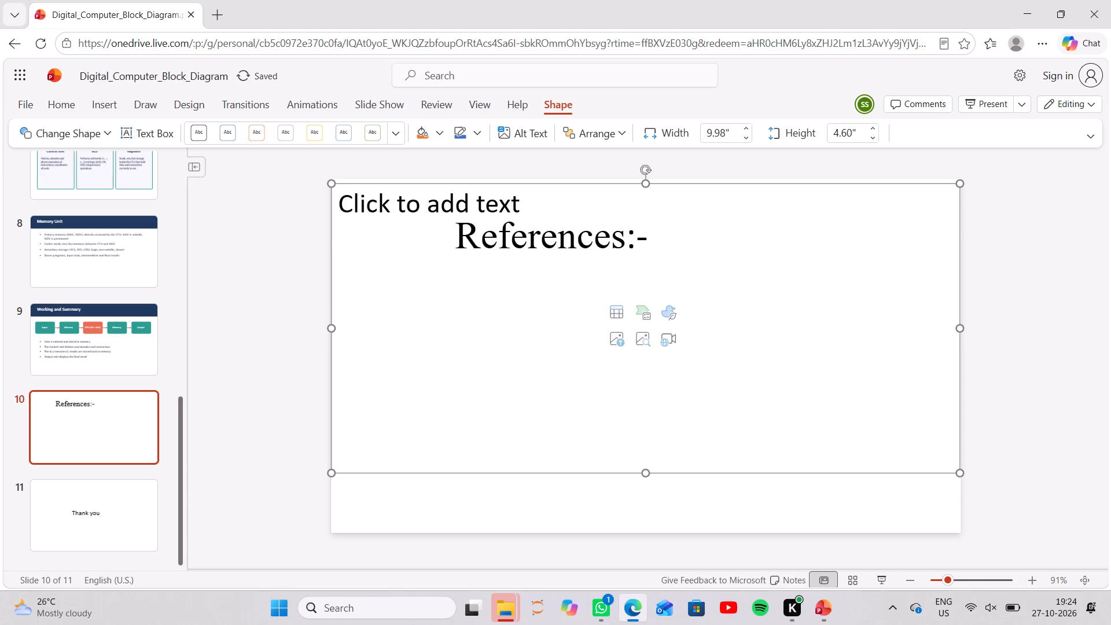
drag(649, 473, 648, 502)
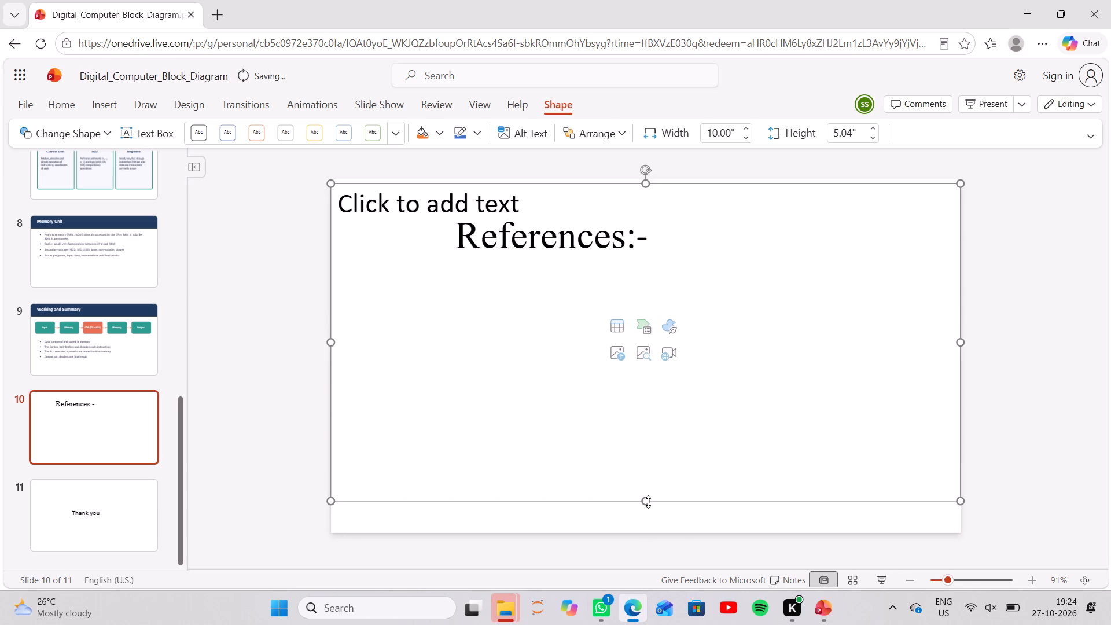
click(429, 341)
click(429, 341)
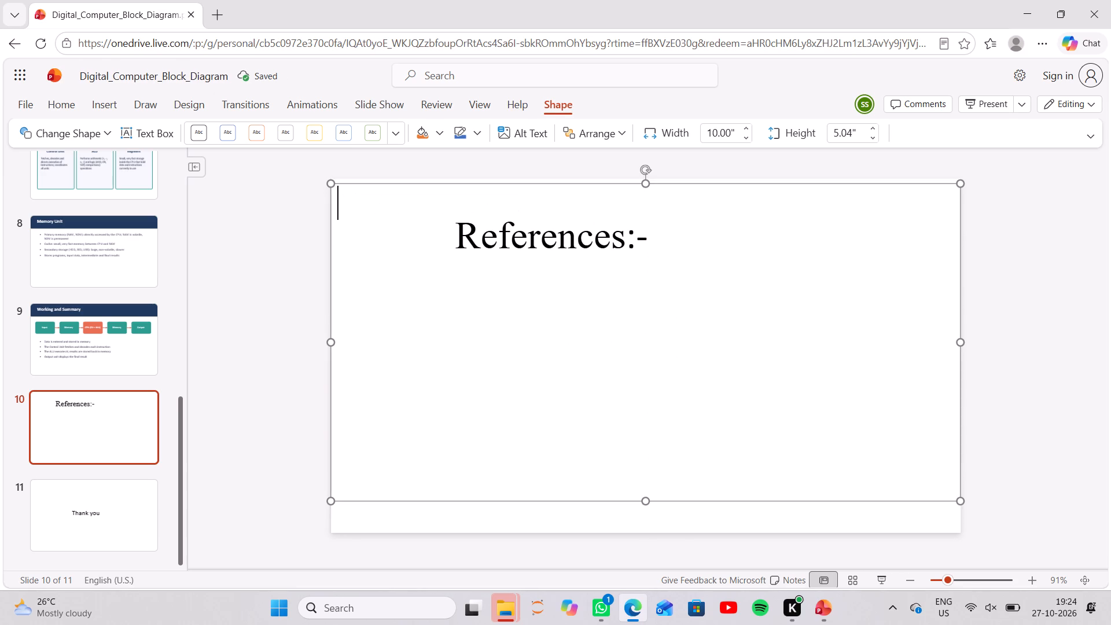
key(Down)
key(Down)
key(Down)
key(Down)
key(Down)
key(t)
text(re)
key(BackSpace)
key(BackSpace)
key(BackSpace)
Move the empty text placeholder down, clear of the References heading, so that the heading can be edited.
click(461, 229)
click(527, 248)
click(491, 231)
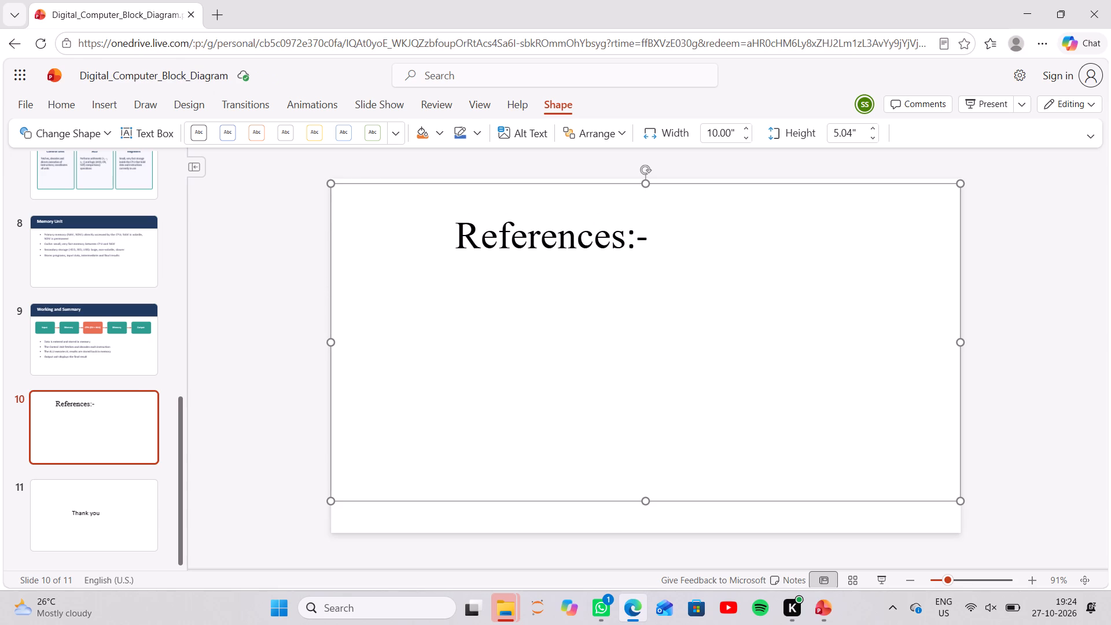
click(450, 245)
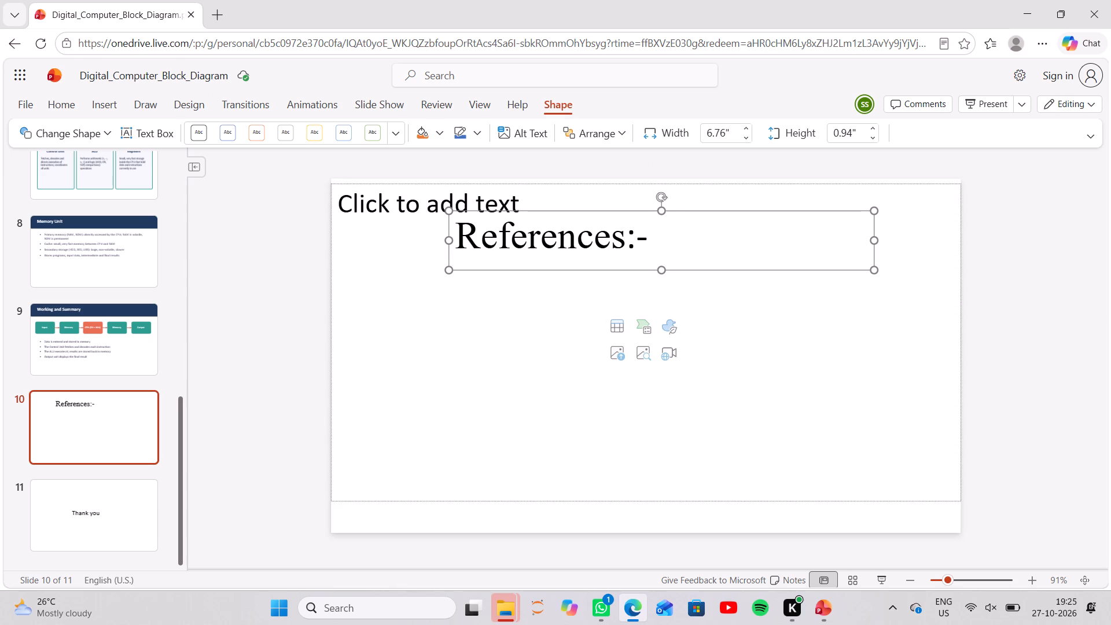
click(666, 236)
click(666, 236)
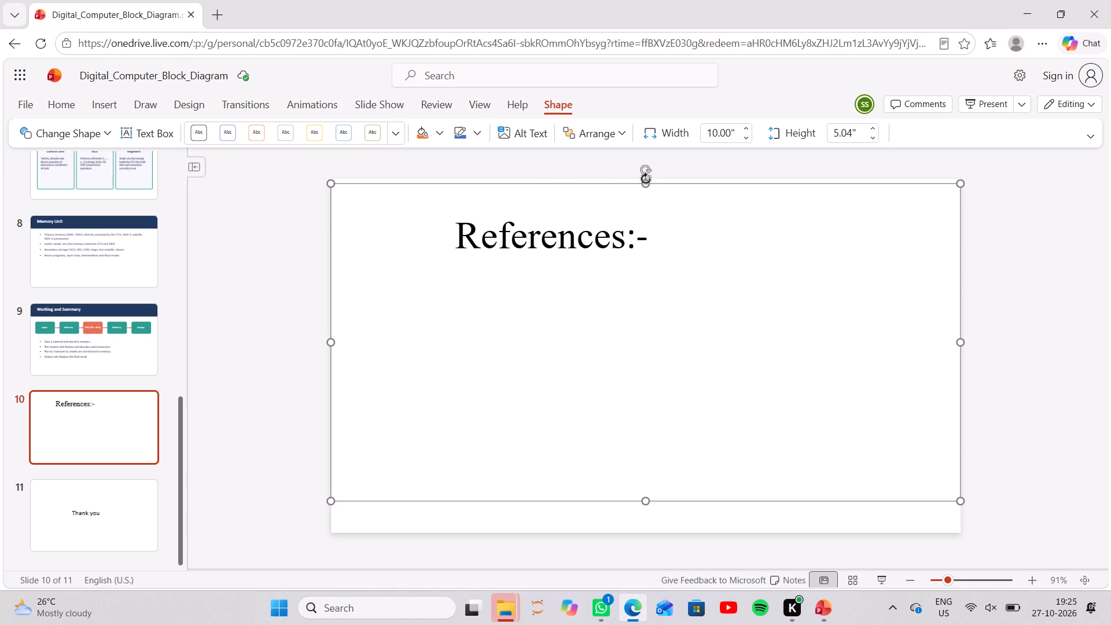
drag(626, 183, 517, 365)
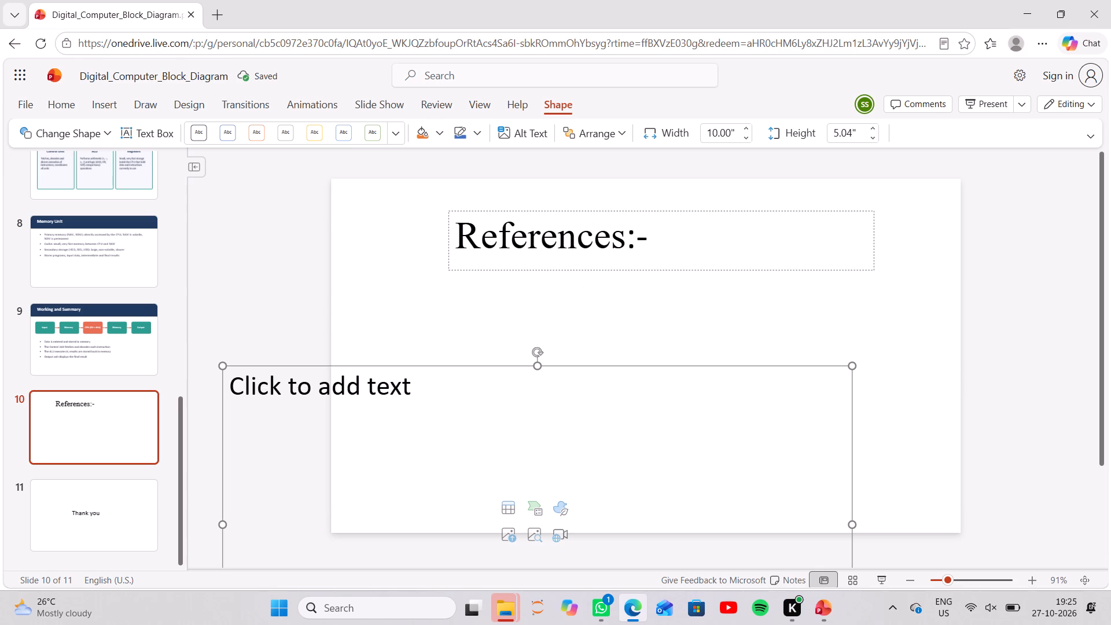
Add a second line reading "> TextBooks" beneath "References:-" in the heading box.
click(649, 235)
key(Return)
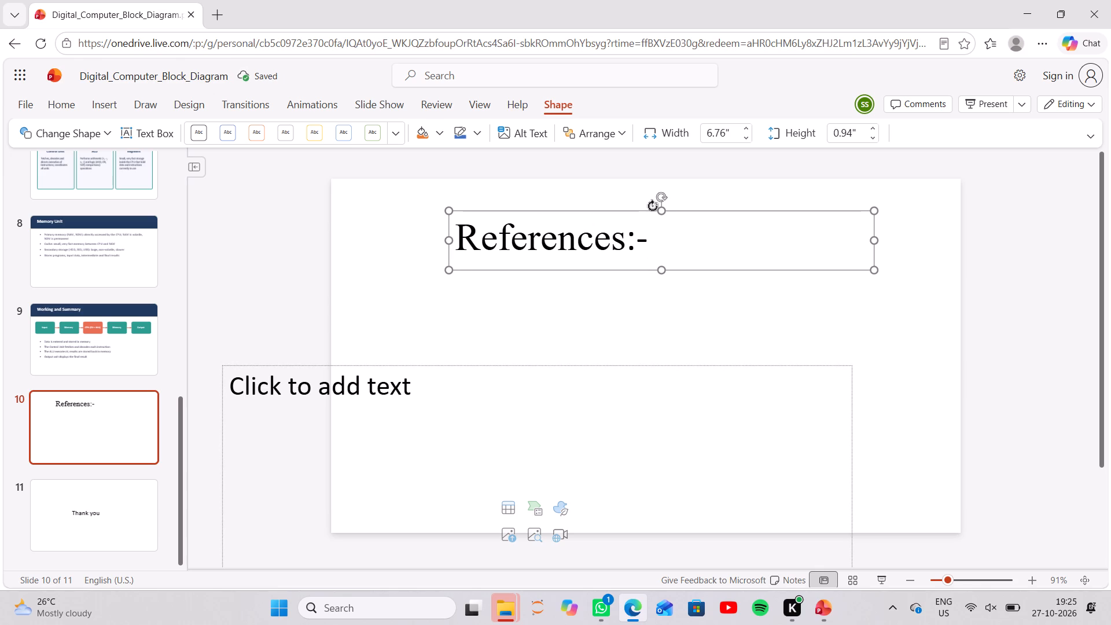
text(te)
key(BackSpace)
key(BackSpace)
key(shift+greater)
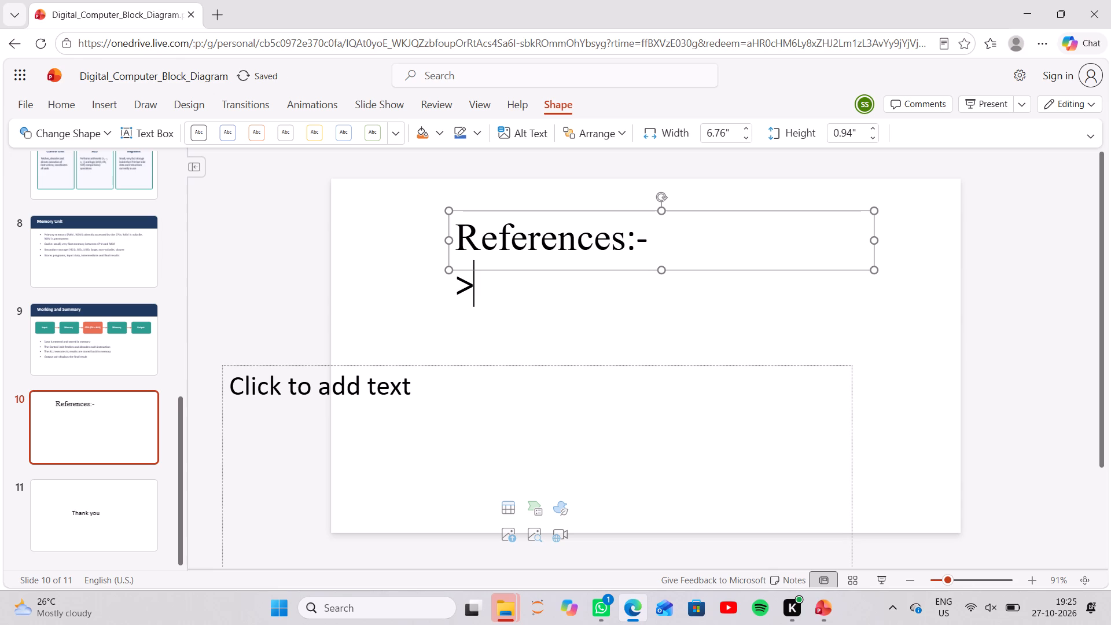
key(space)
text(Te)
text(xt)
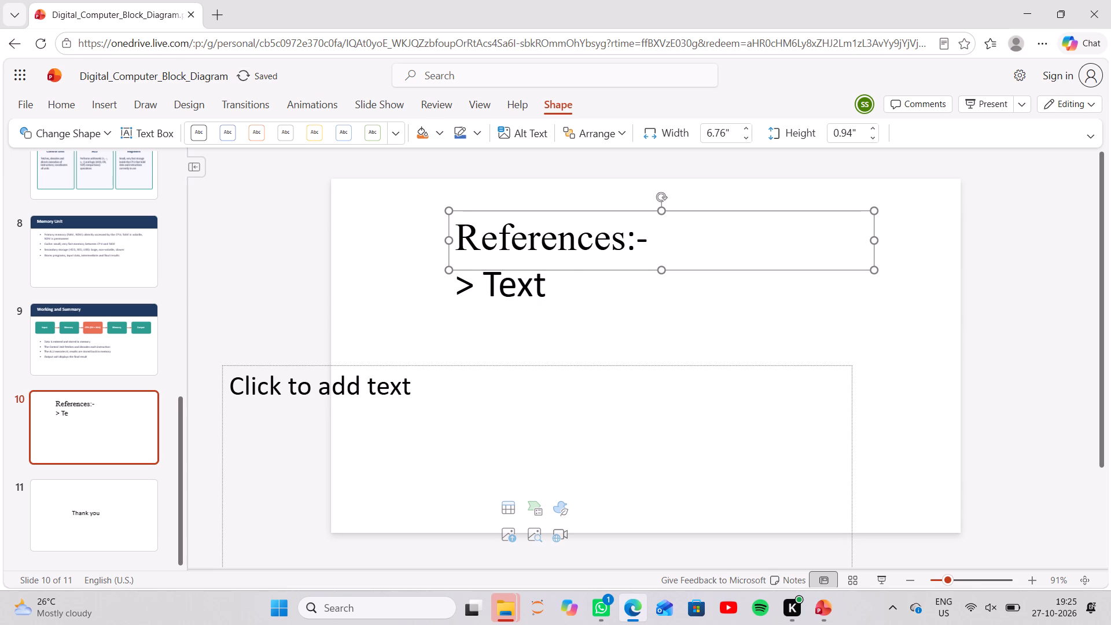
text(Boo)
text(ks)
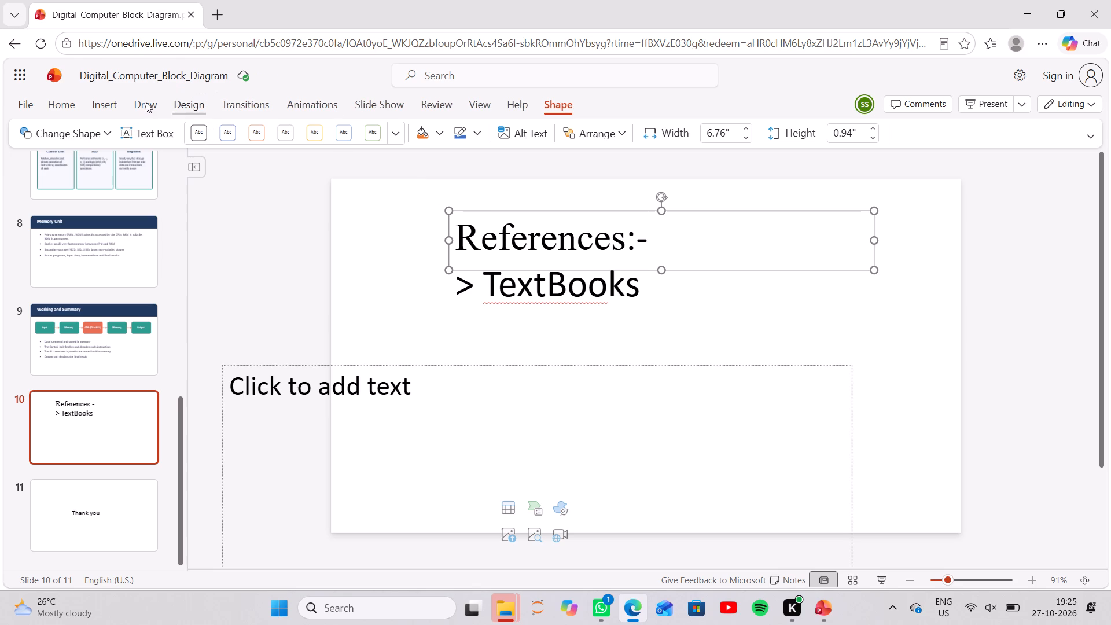
Set the font size of the word "TextBooks" under the References heading to 18.
click(605, 280)
drag(658, 291, 521, 286)
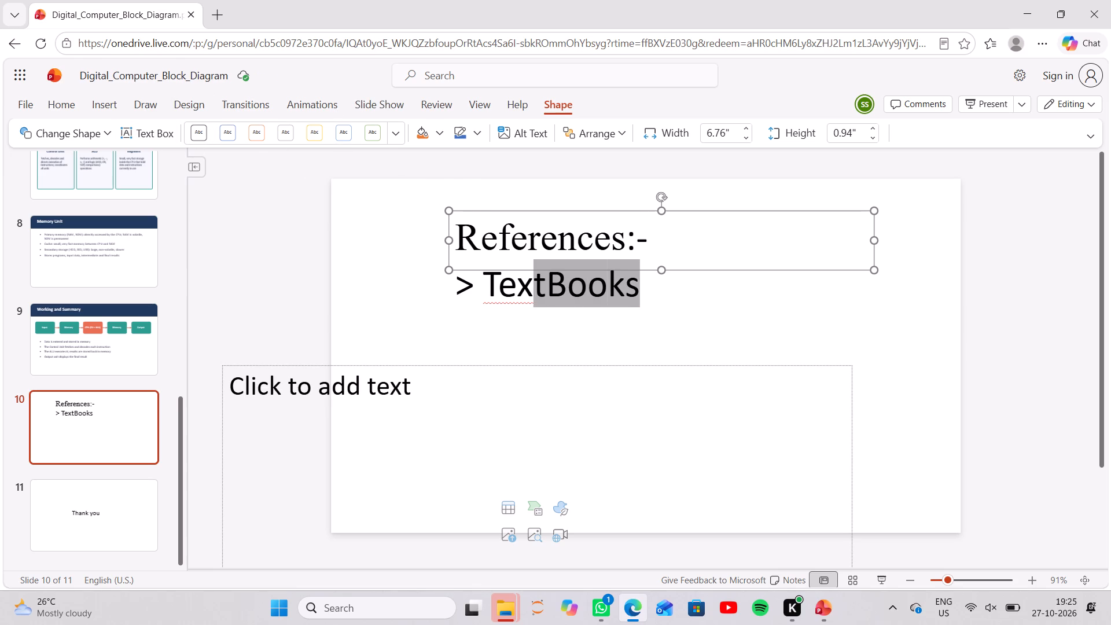
drag(521, 286, 479, 284)
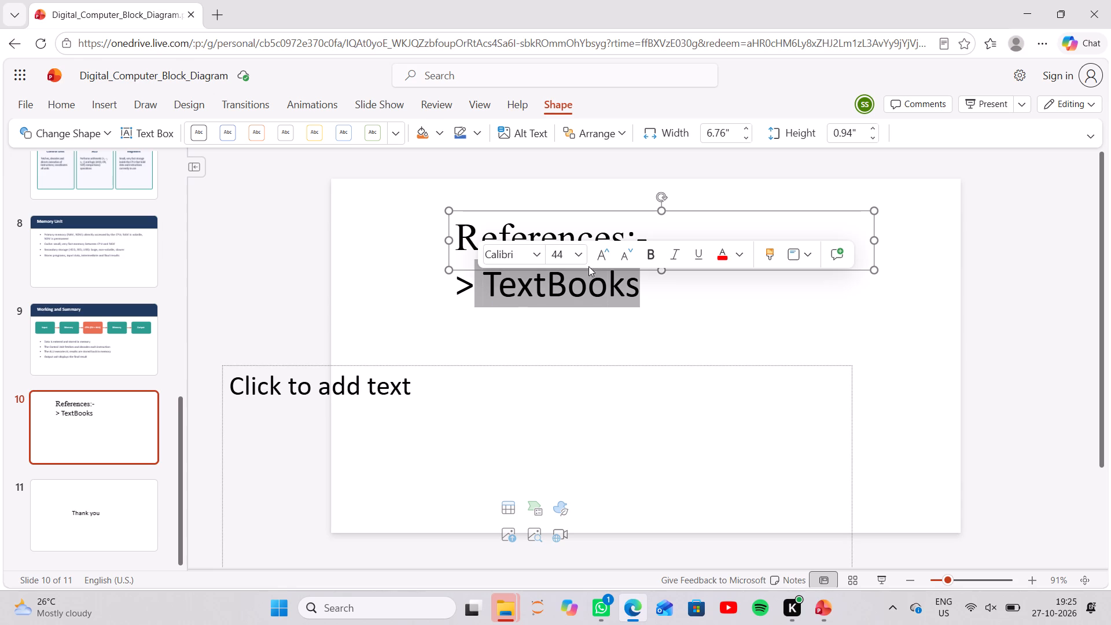
click(577, 251)
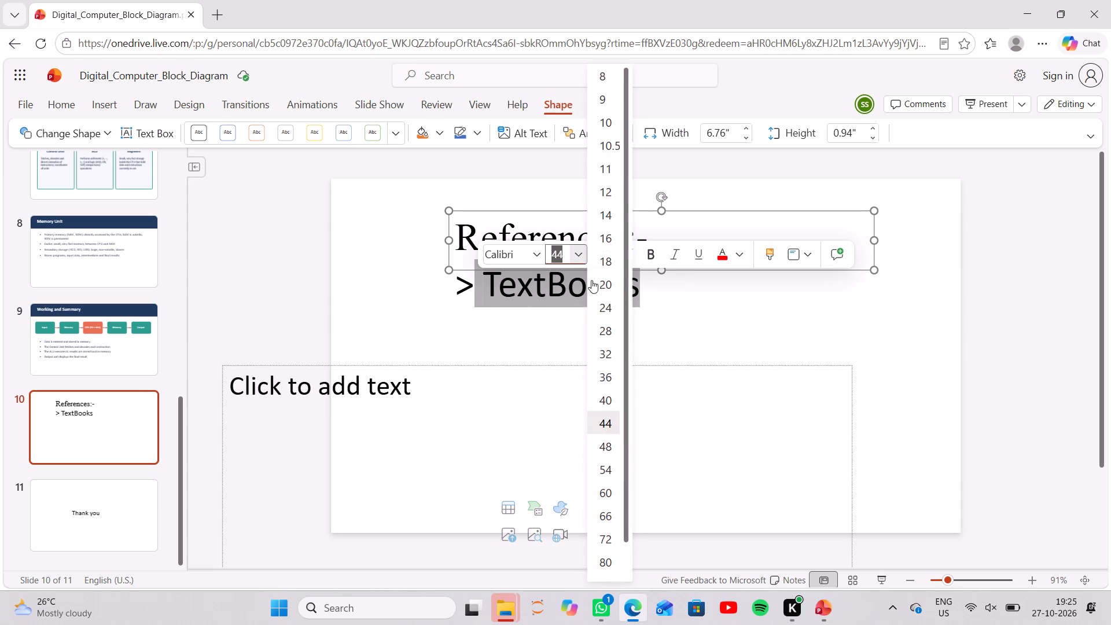
click(607, 253)
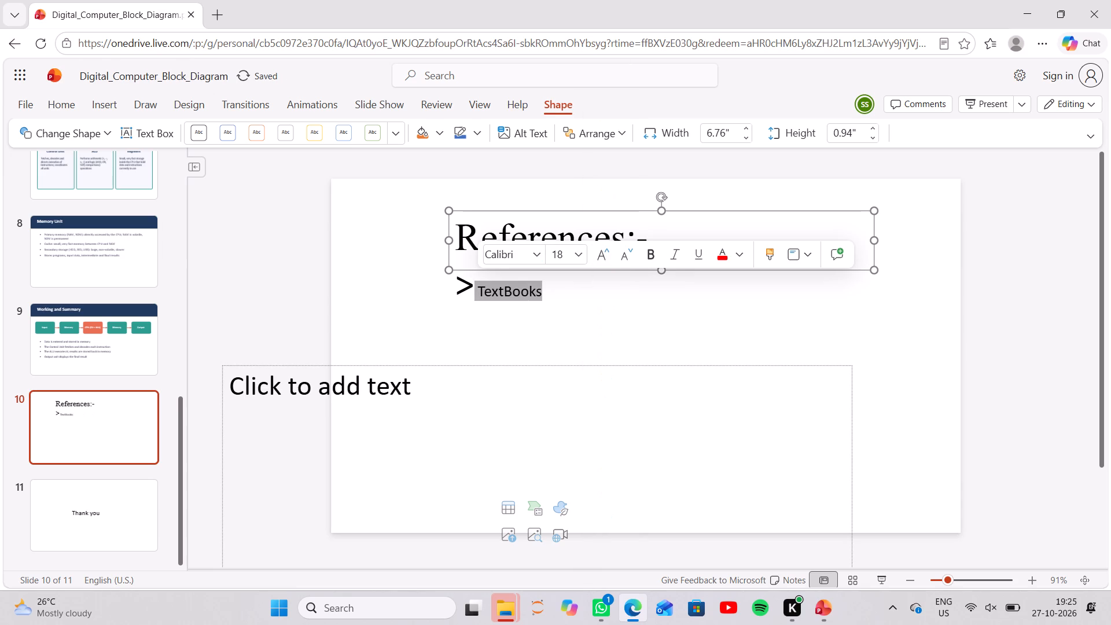
click(572, 288)
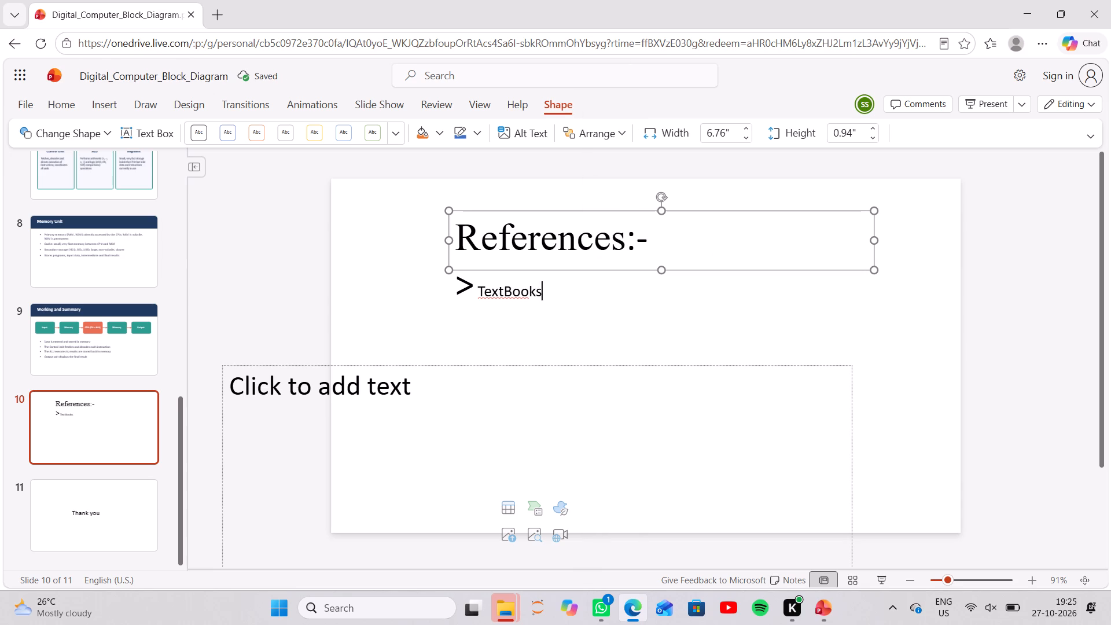
Set the font size of the ">" marker before "TextBooks" to 16 and return to the line's end.
drag(476, 284, 449, 283)
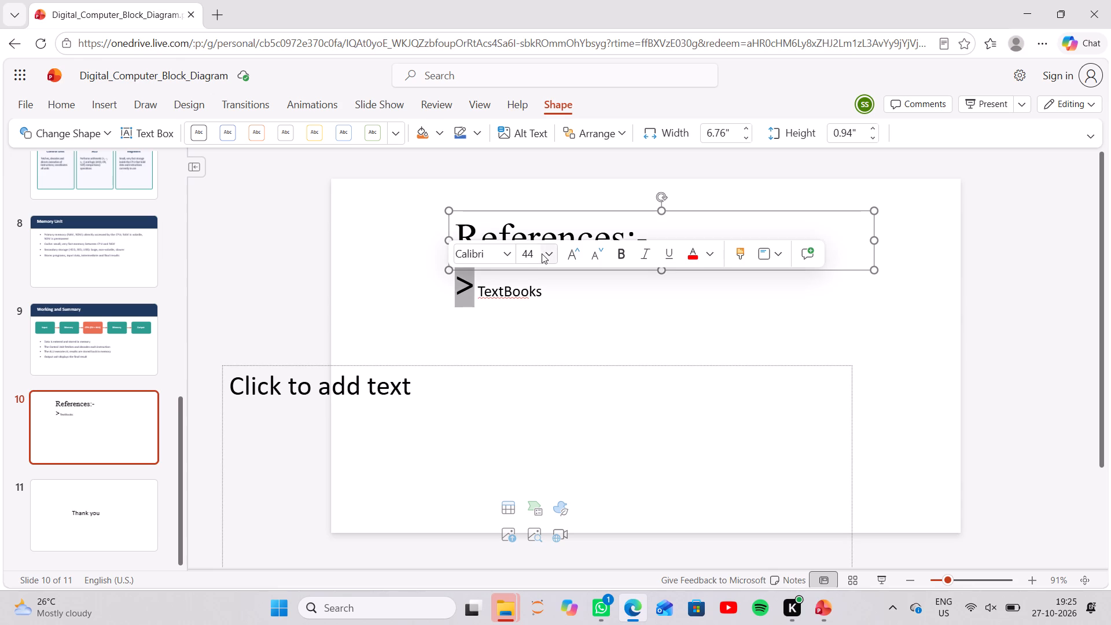
click(543, 253)
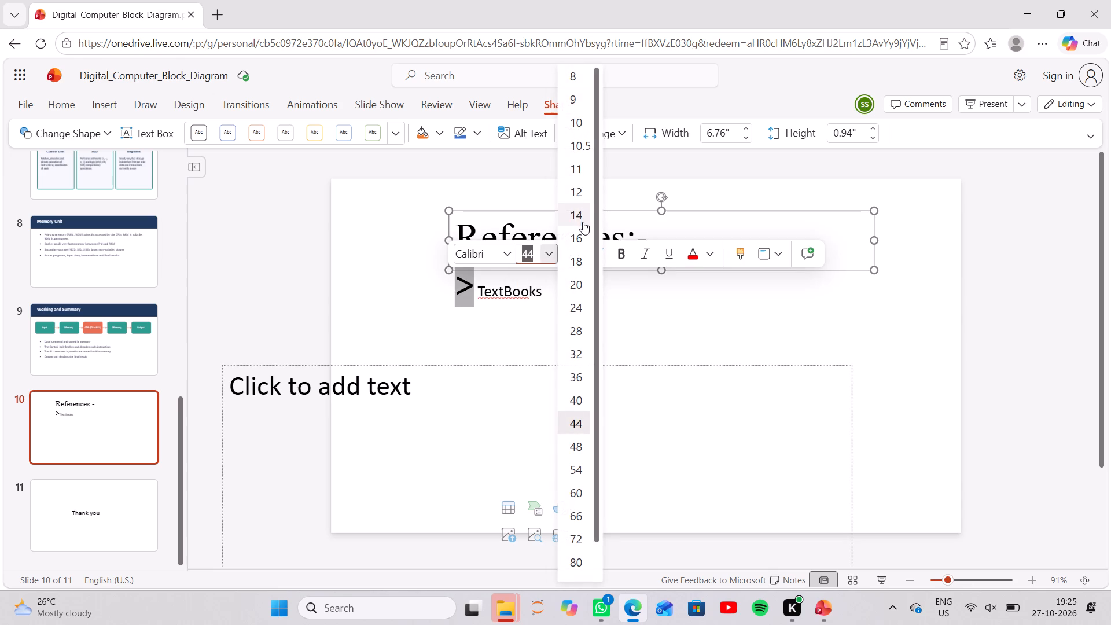
click(583, 227)
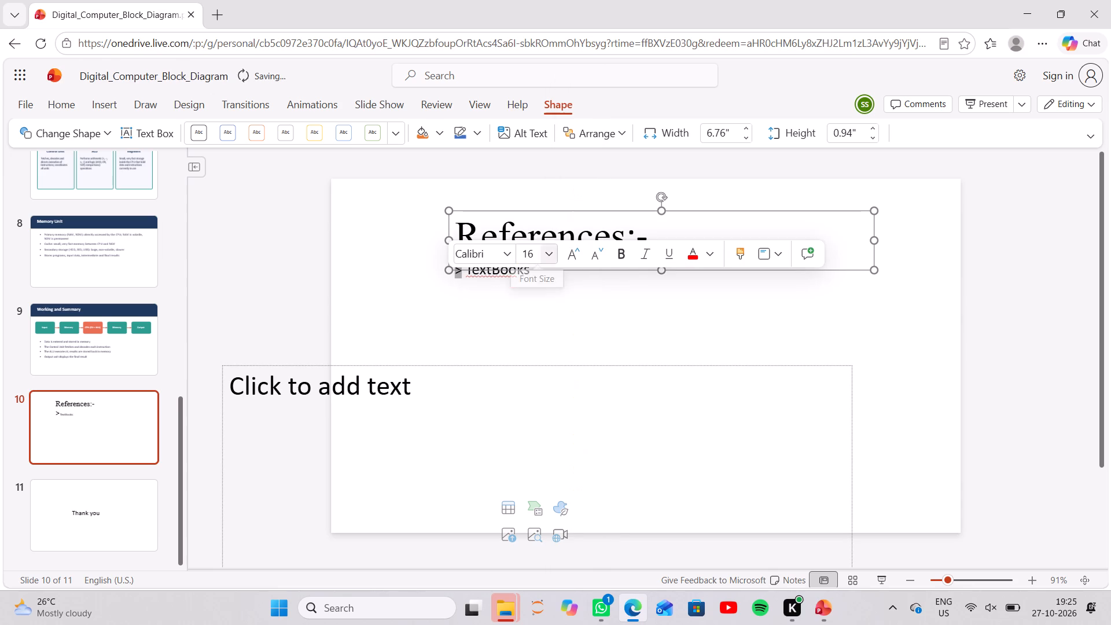
click(546, 292)
click(547, 274)
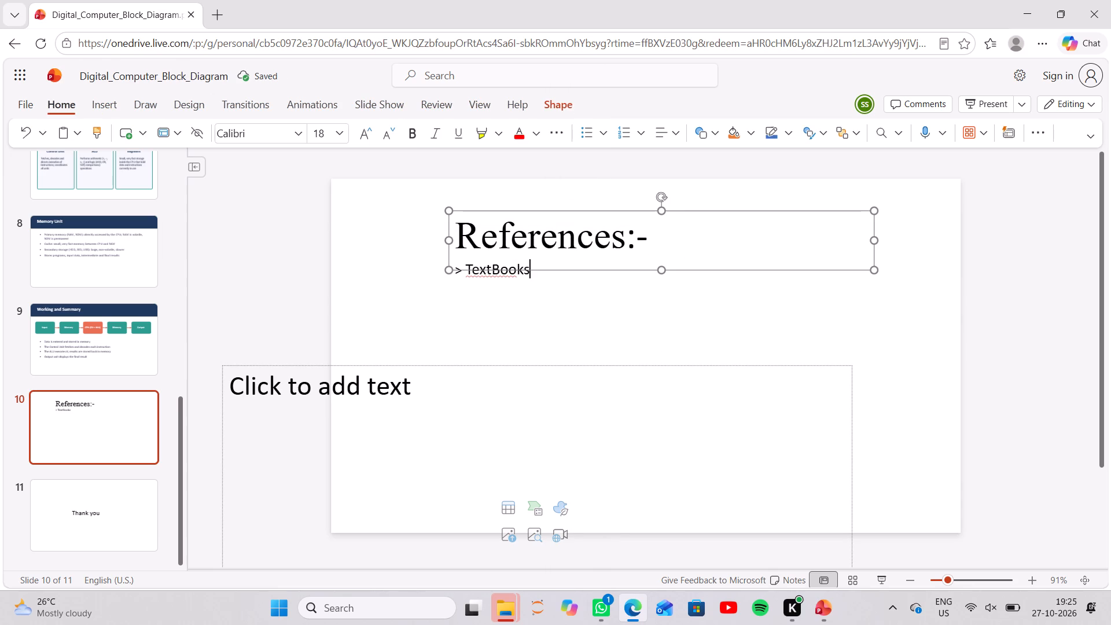
Start a third line with a ">" marker beneath "> TextBooks" in the References heading box.
key(Return)
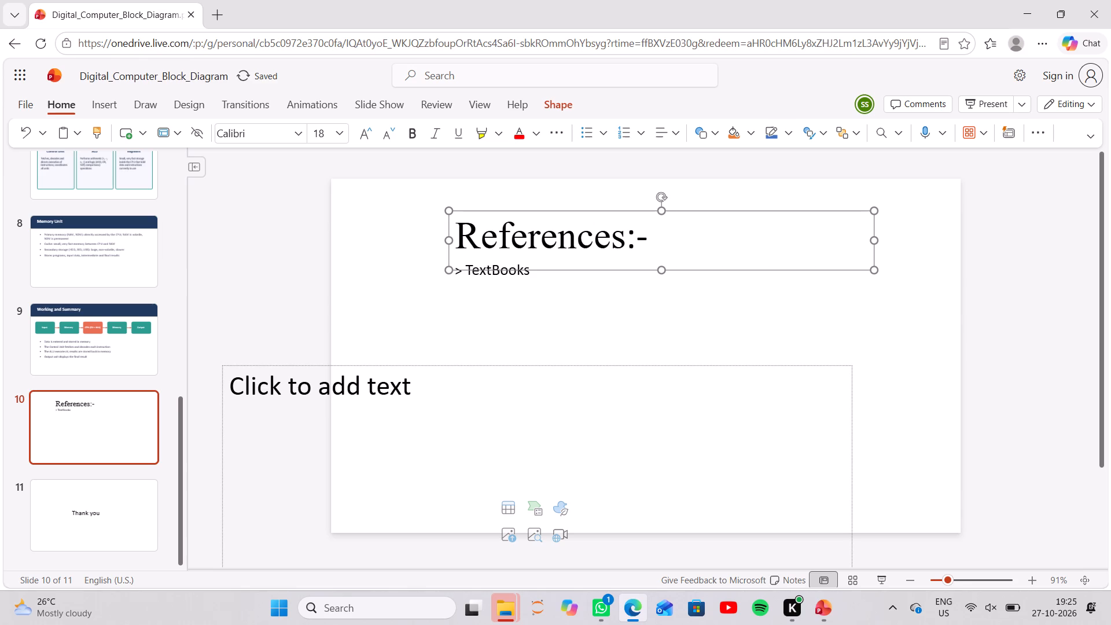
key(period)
key(BackSpace)
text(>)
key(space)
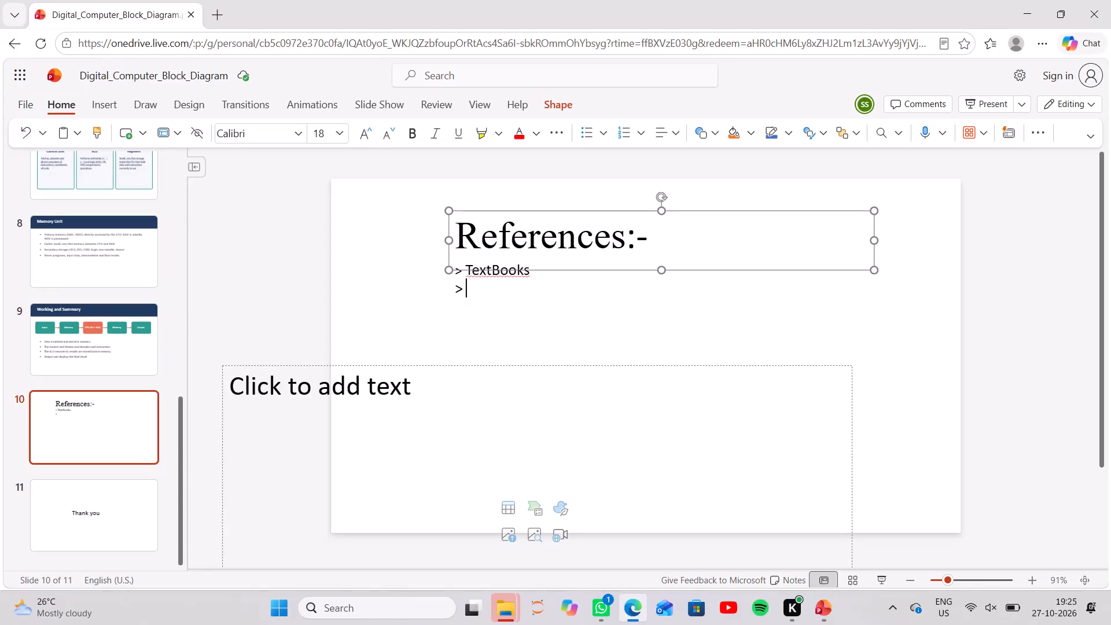
Review the other slides, from the university title and evaluation slides to Memory Unit and Working and Summary.
scroll(111, 319, up, 2)
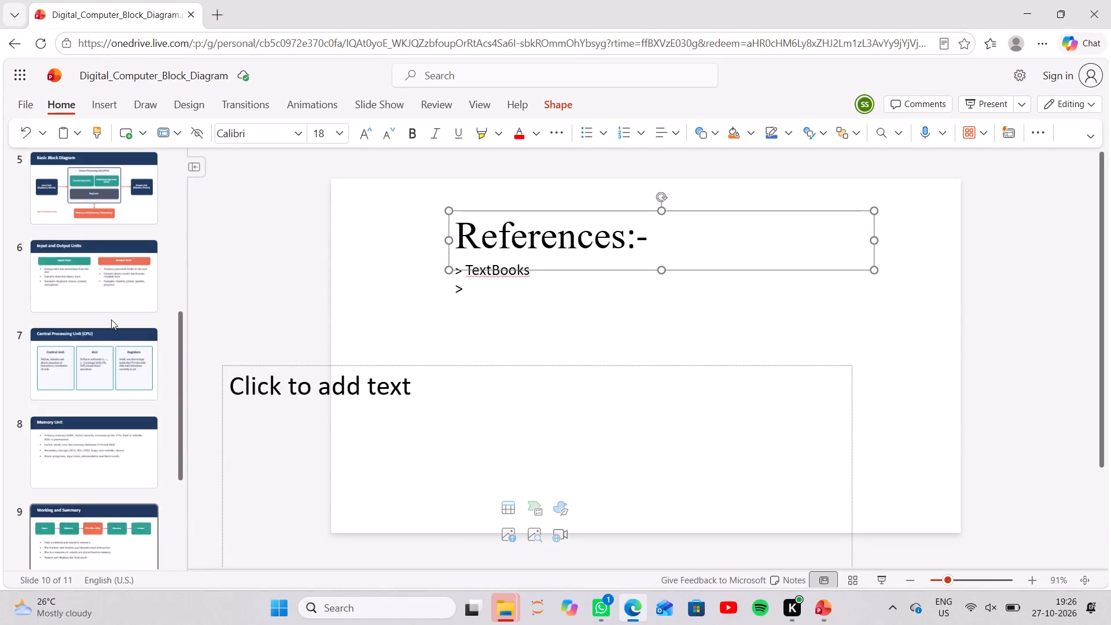
scroll(111, 319, up, 3)
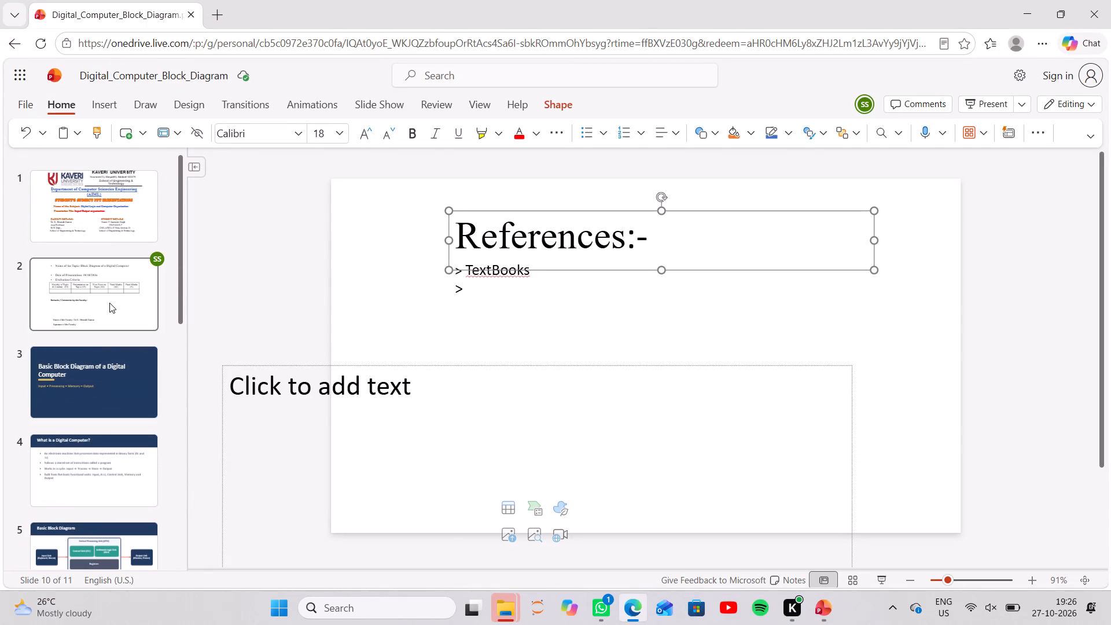
click(111, 201)
click(105, 273)
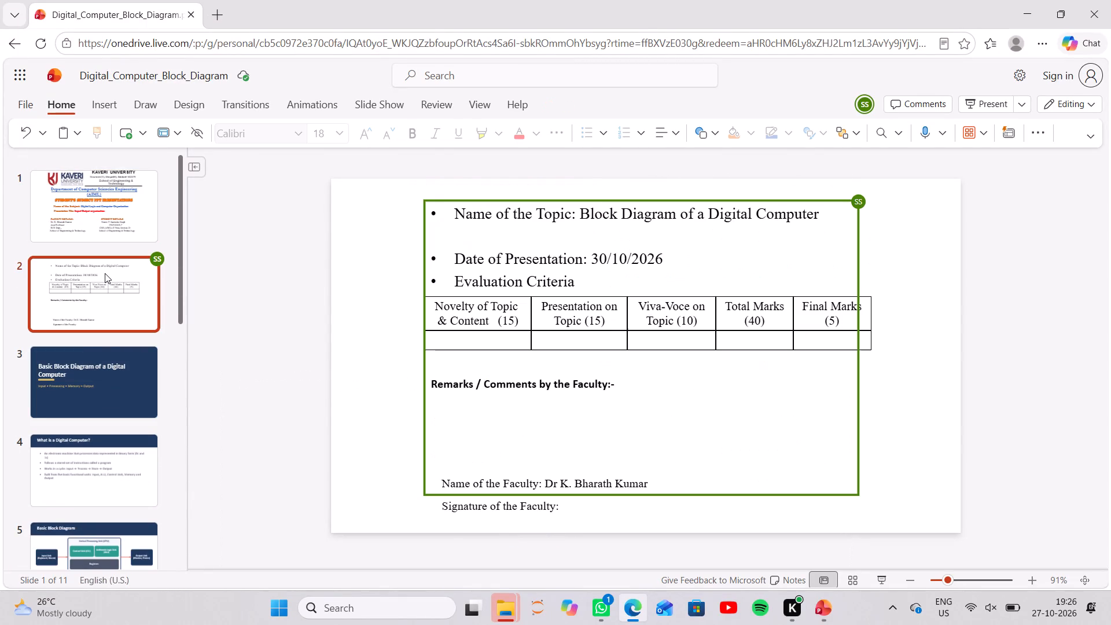
click(93, 376)
scroll(93, 376, down, 1)
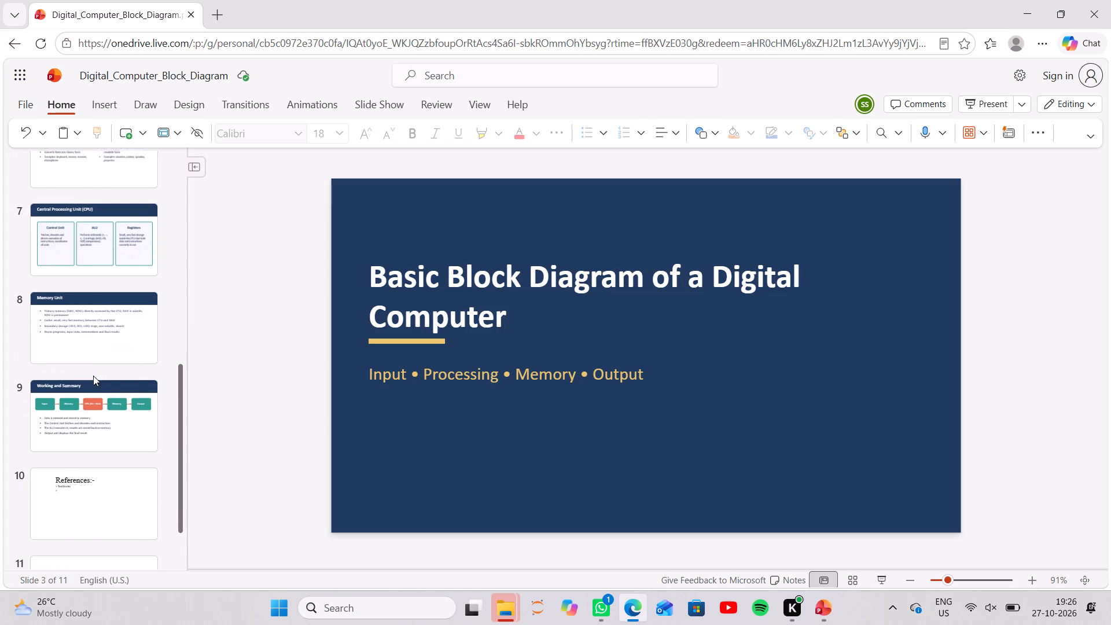
click(98, 462)
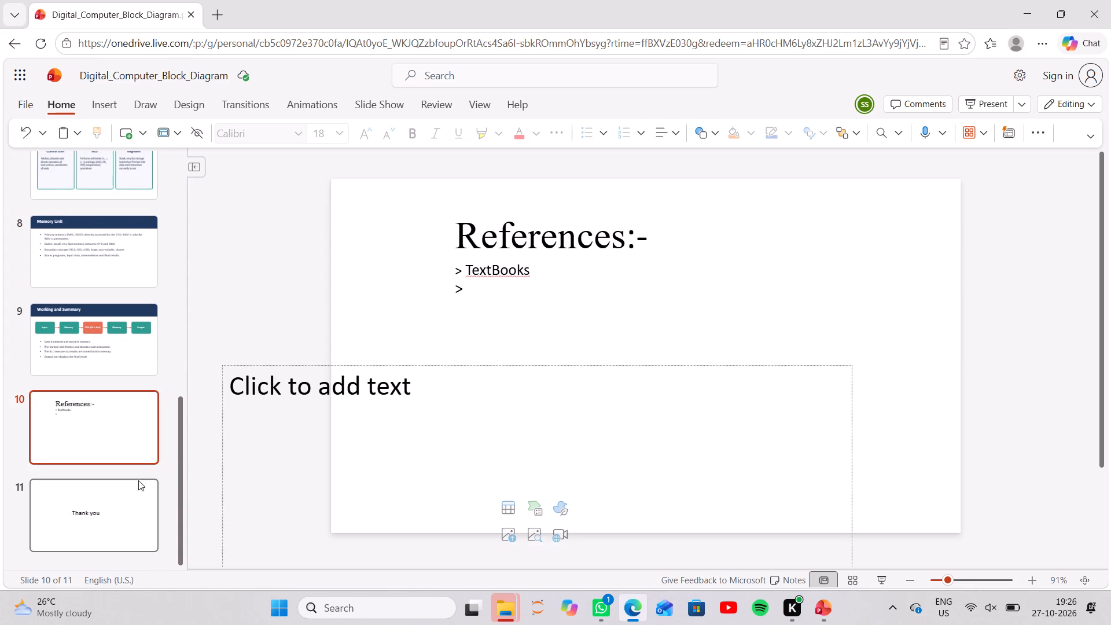
click(64, 337)
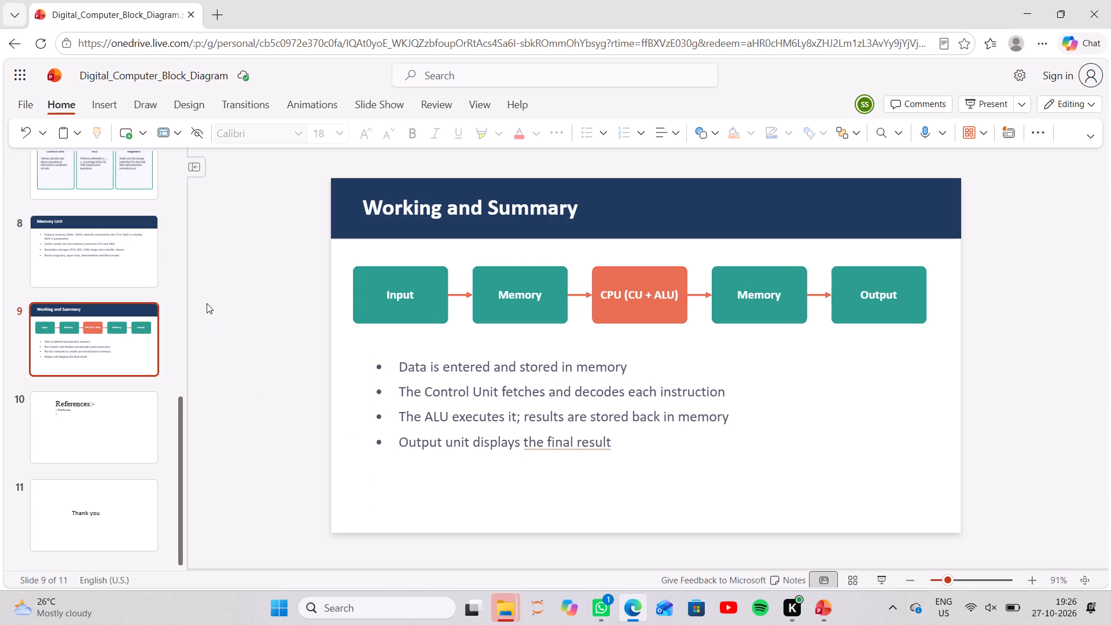
click(139, 251)
scroll(123, 242, up, 3)
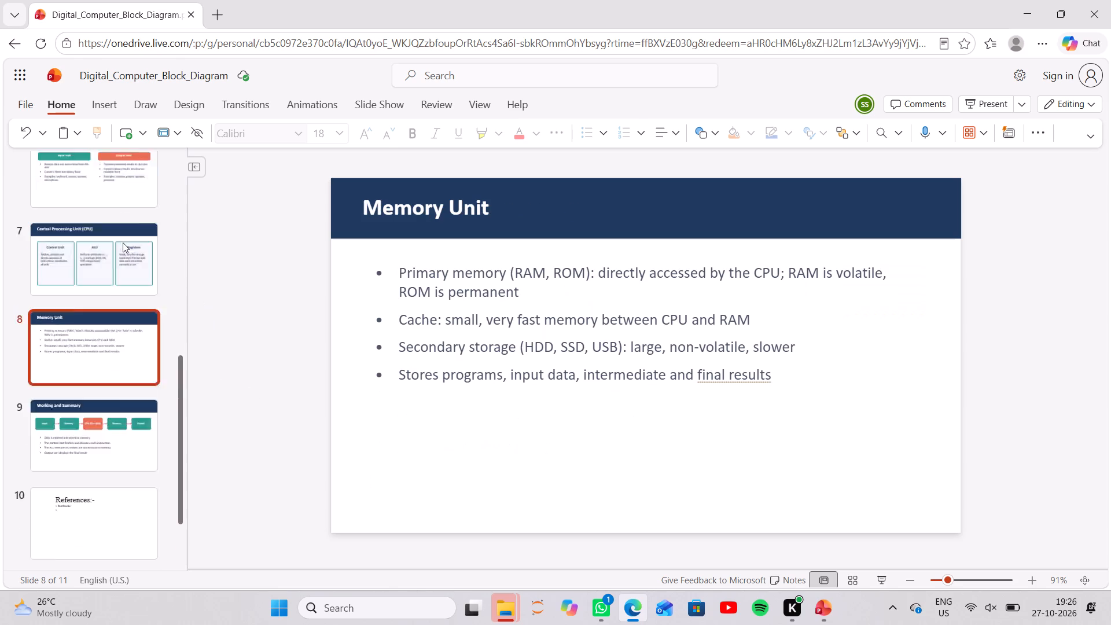
On the References slide, split "TextBooks" into "Text Books" and place the cursor after the ">" marker on the line below.
scroll(123, 242, down, 5)
click(101, 421)
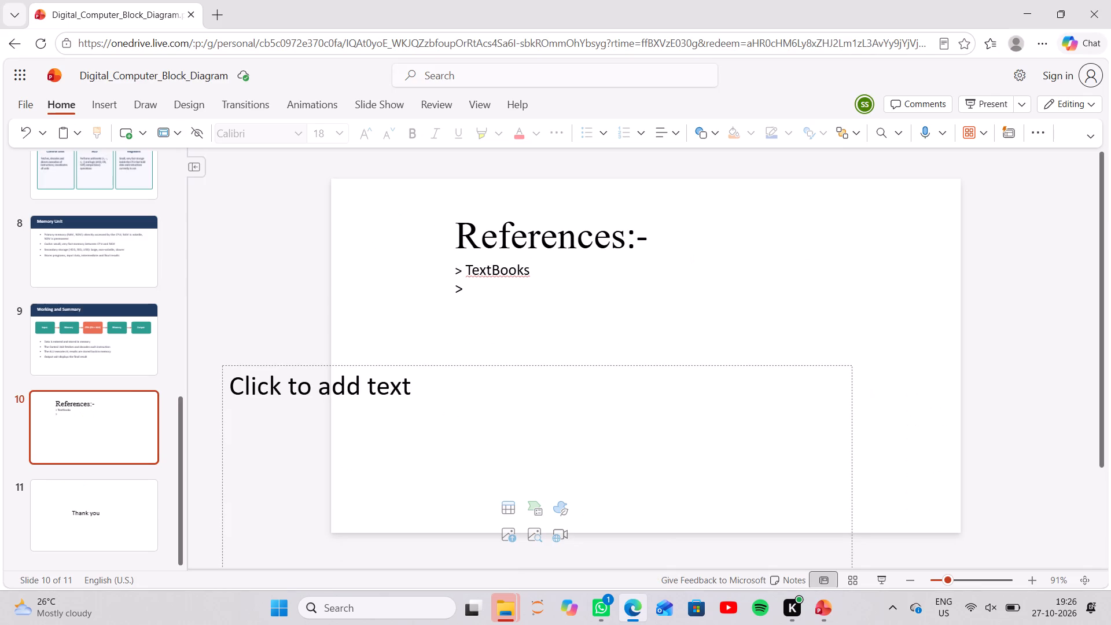
click(492, 273)
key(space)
click(478, 291)
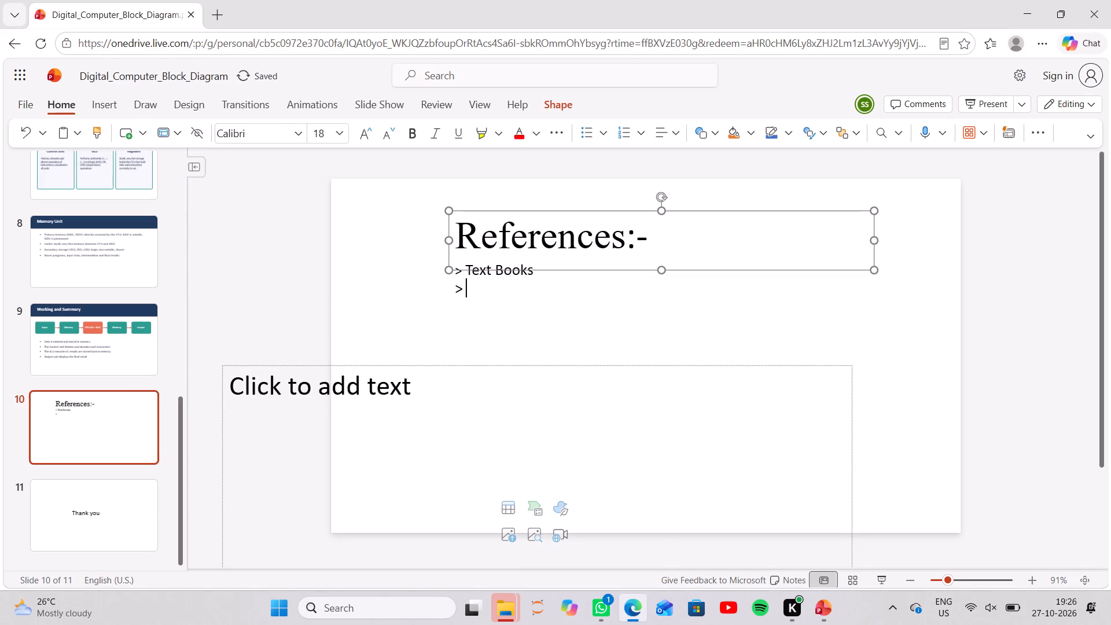
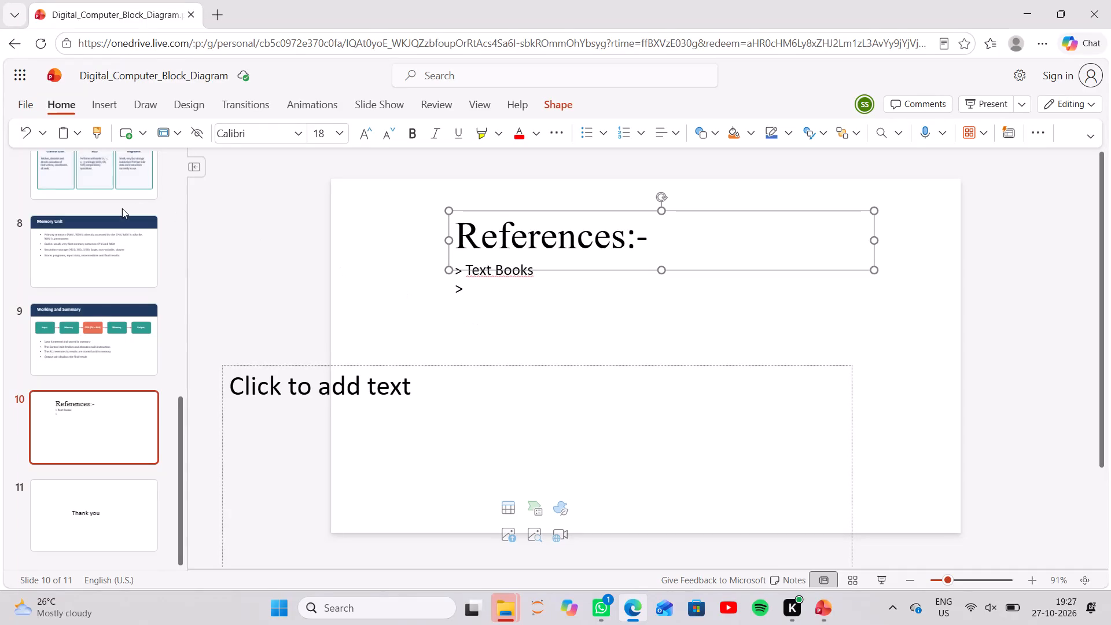
Look back through the earlier slides, including Input and Output Units, and return to the References slide.
scroll(122, 208, up, 8)
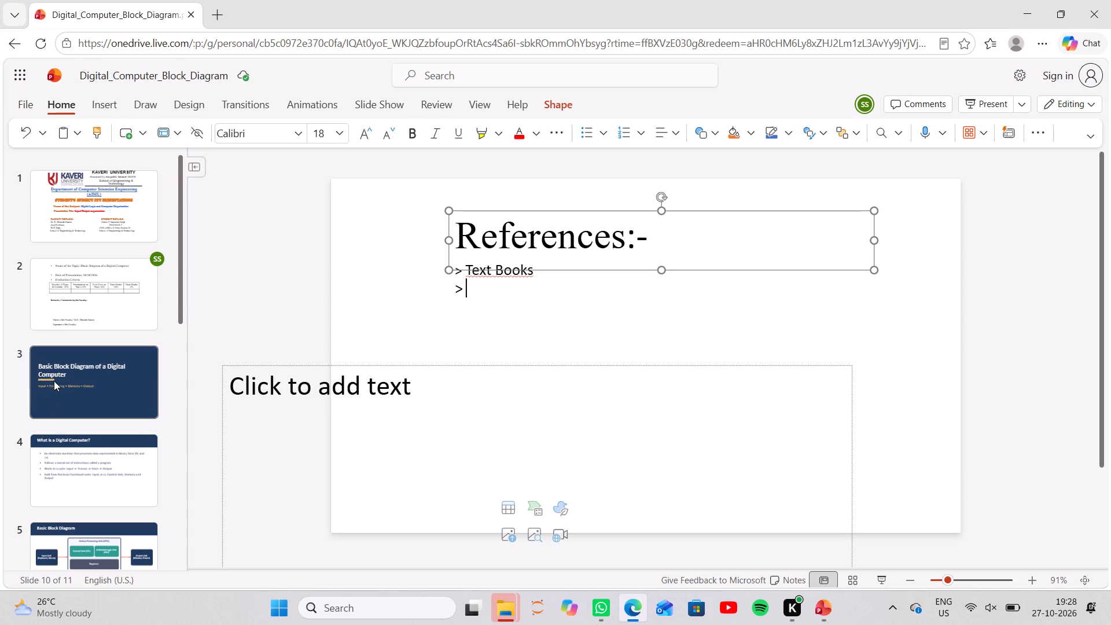
scroll(60, 391, down, 2)
click(69, 509)
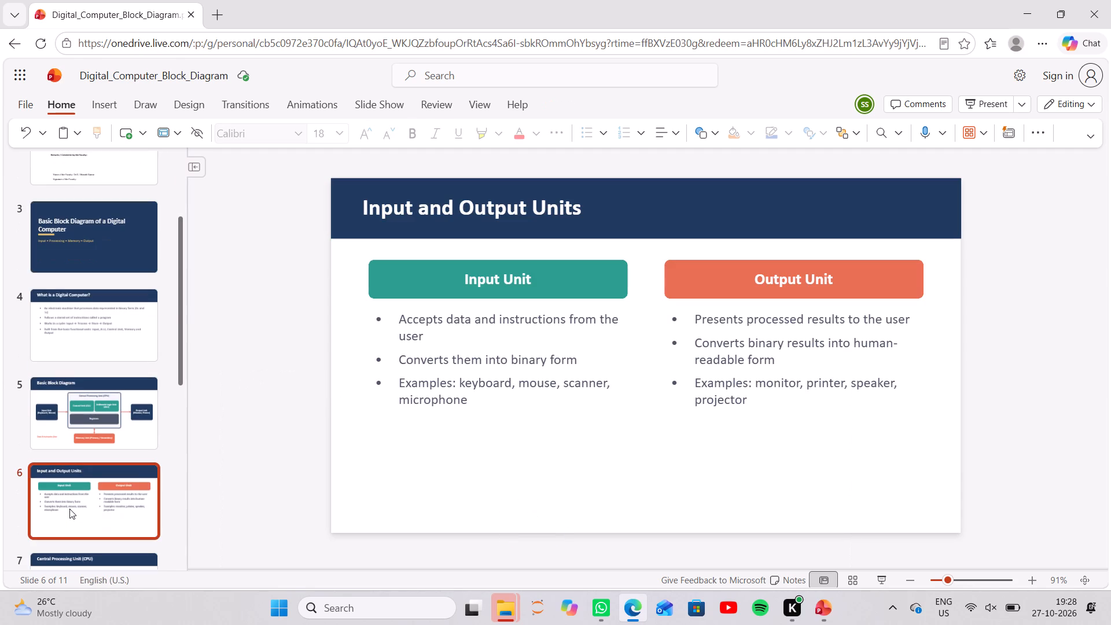
scroll(69, 509, down, 4)
click(78, 454)
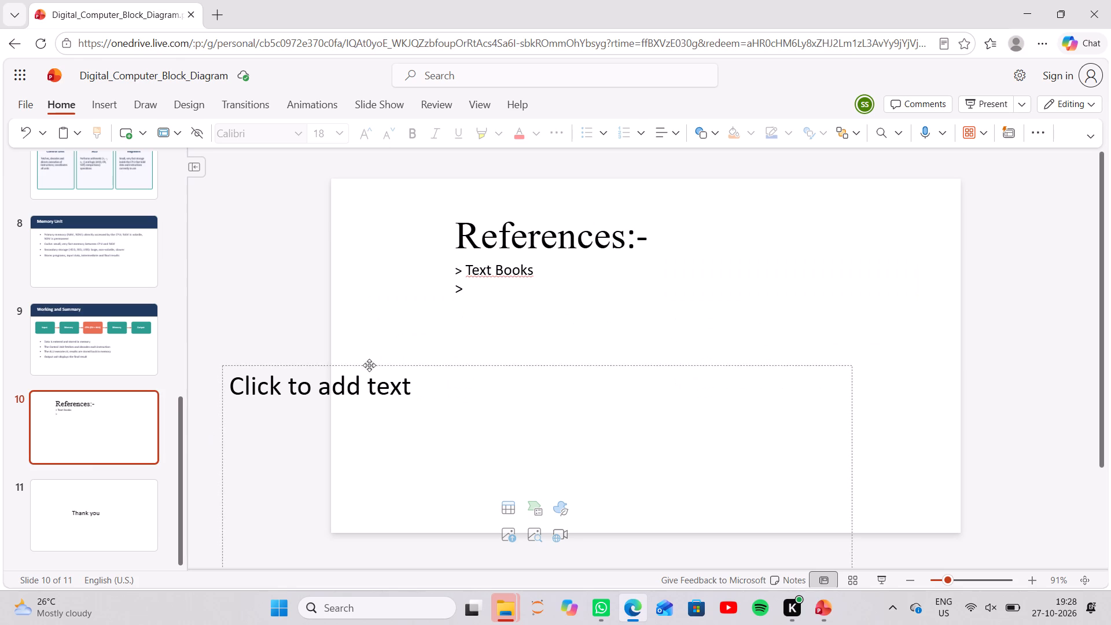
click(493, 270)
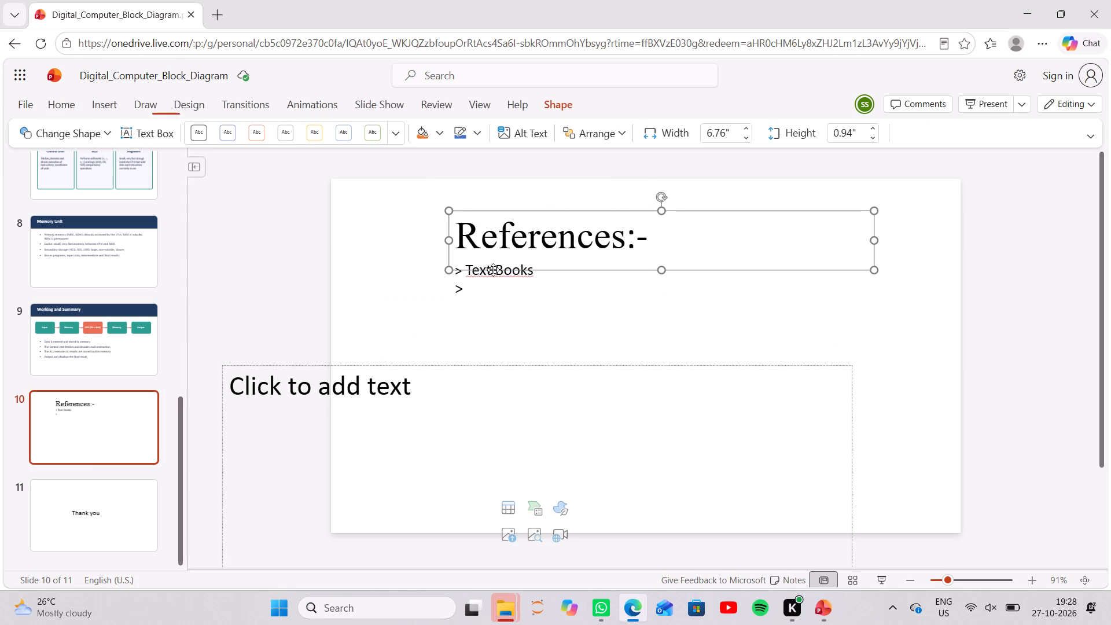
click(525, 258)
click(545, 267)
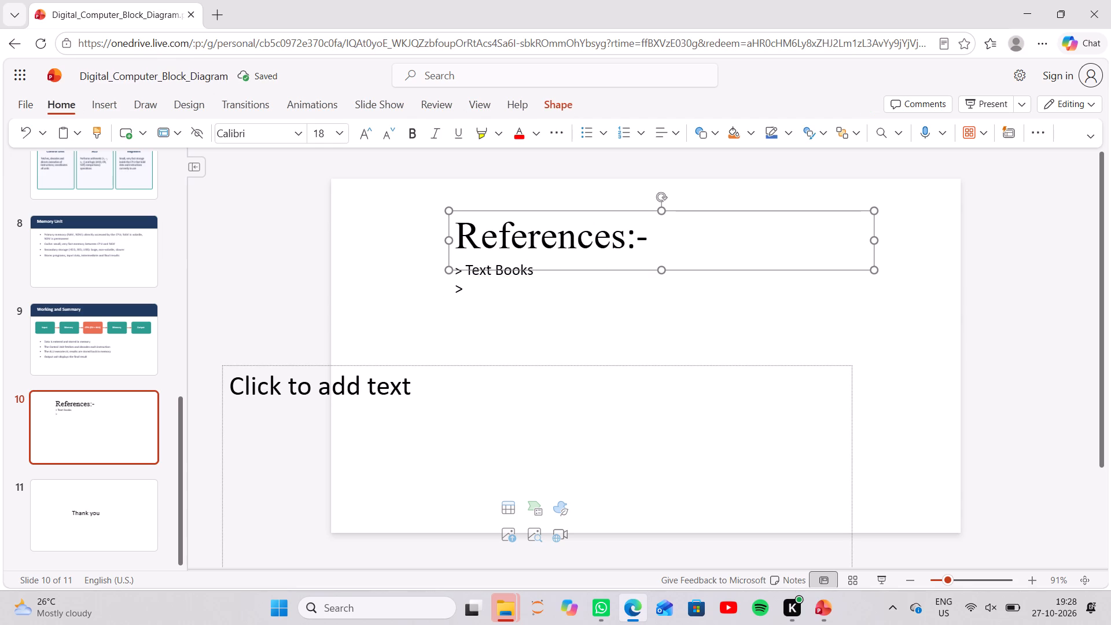
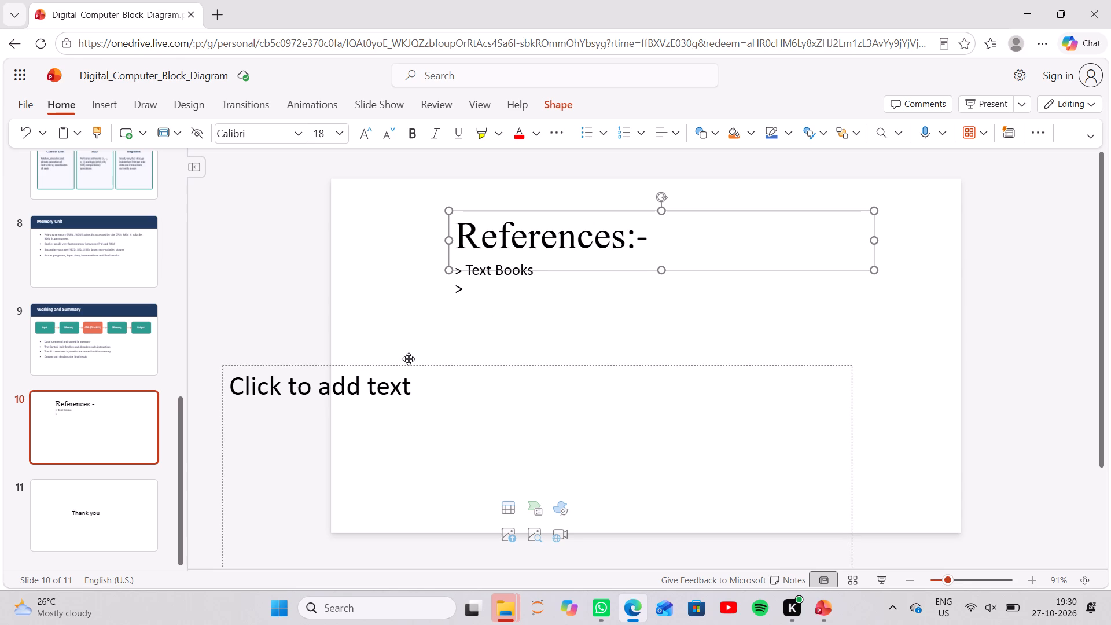
Enter the book title "Computer System Architecture" after the ">" marker below "> Text Books".
text(COmp)
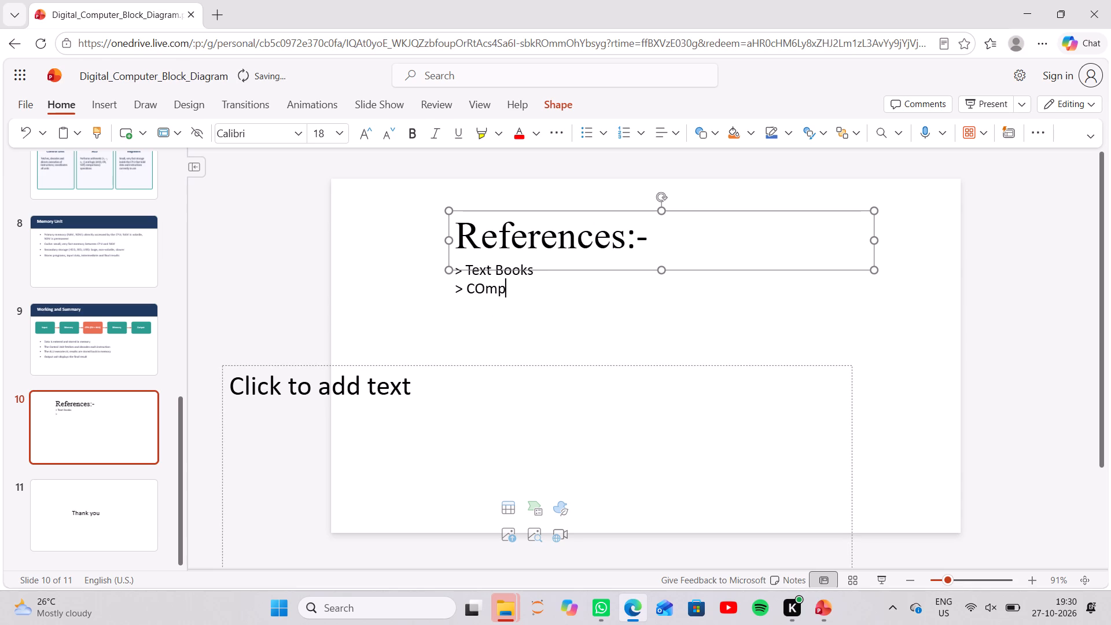
key(BackSpace)
key(BackSpace)
key(BackSpace)
text(omputre==)
key(BackSpace)
key(BackSpace)
text(er)
key(BackSpace)
key(BackSpace)
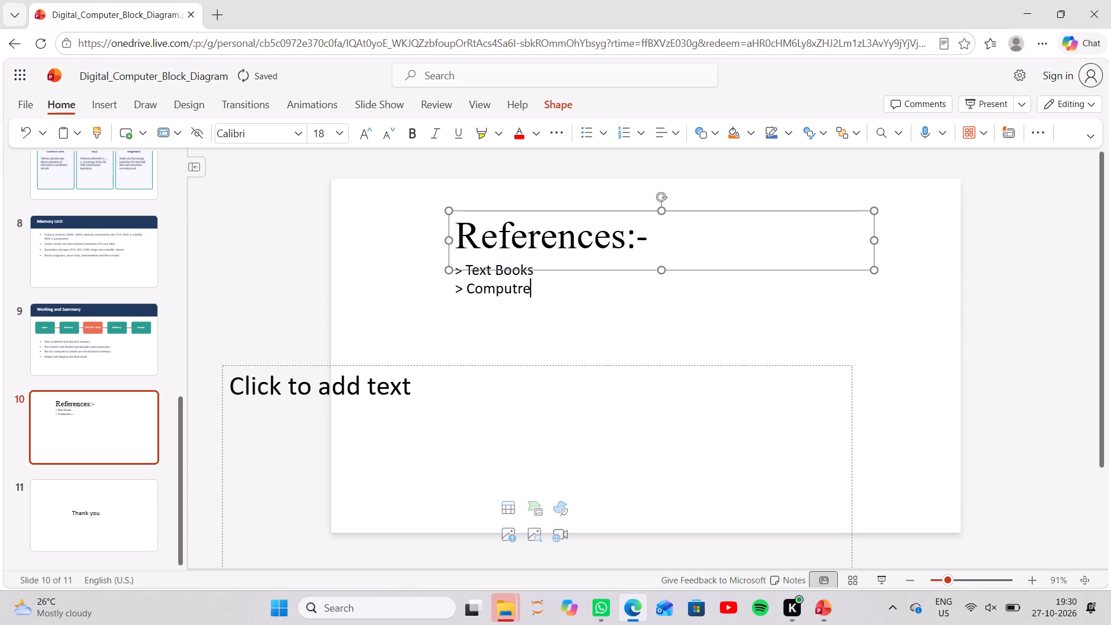
key(BackSpace)
key(BackSpace)
key(BackSpace)
key(e)
key(BackSpace)
text(ter)
key(space)
text(System)
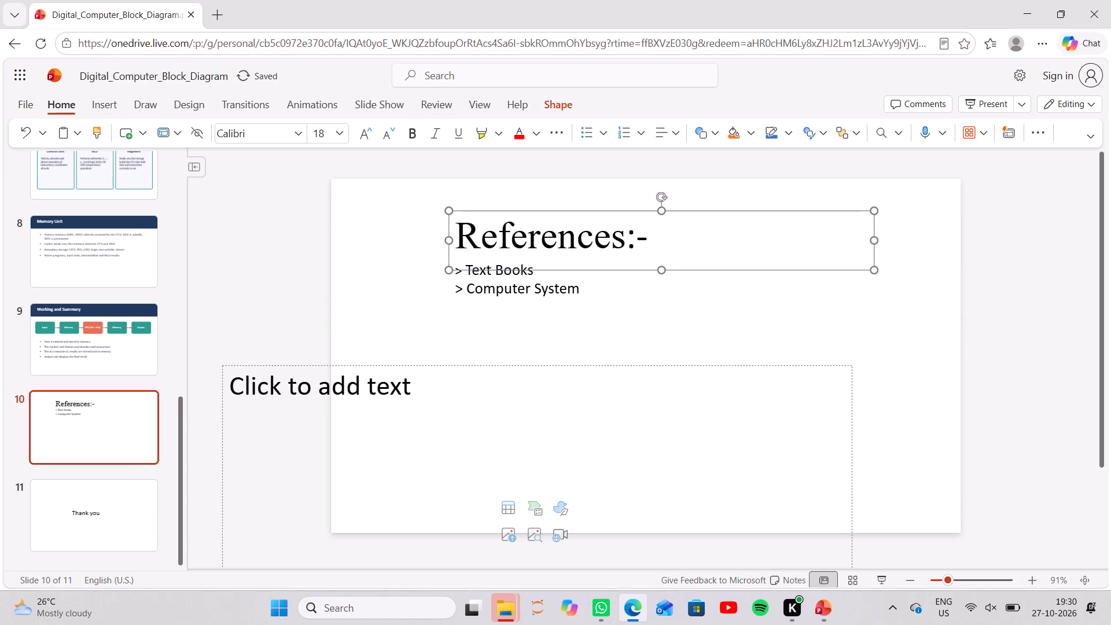
key(space)
text(Artvv)
key(BackSpace)
key(BackSpace)
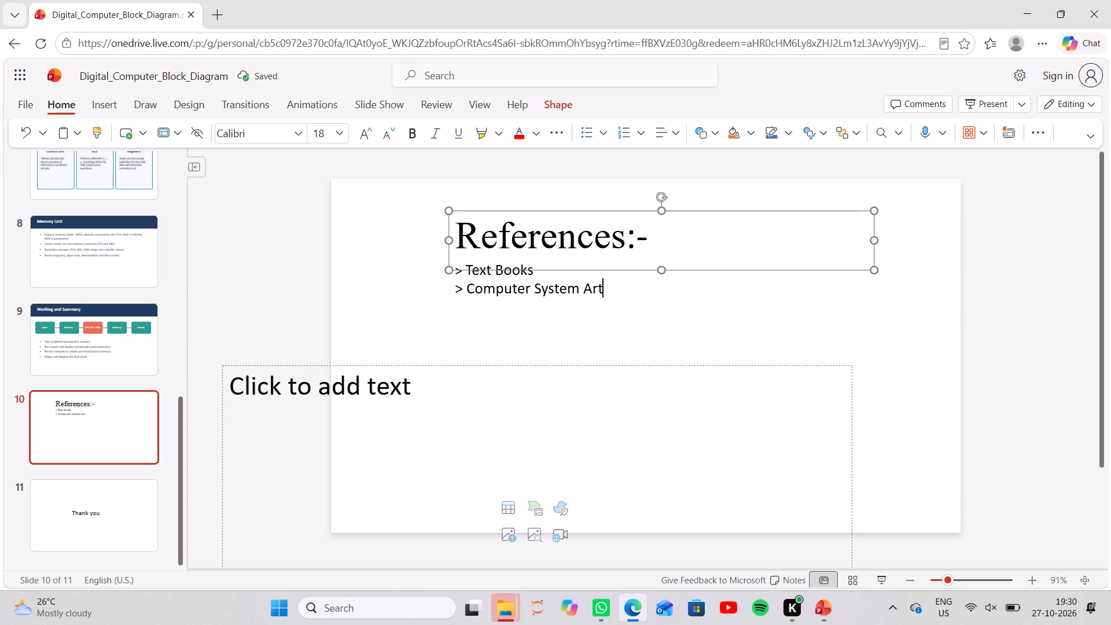
key(BackSpace)
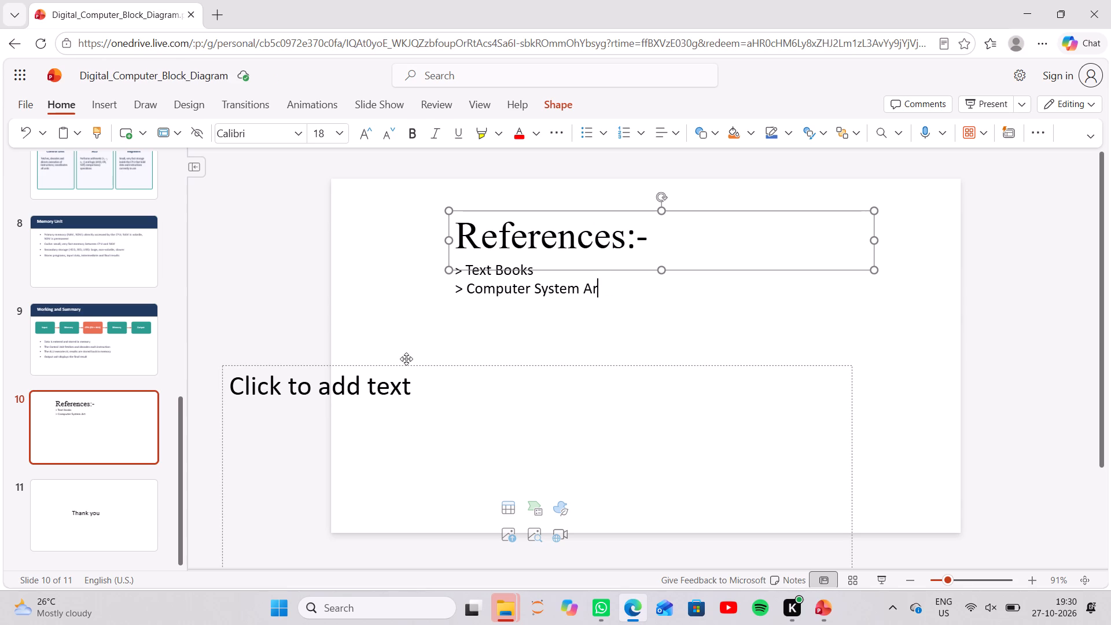
text(chit)
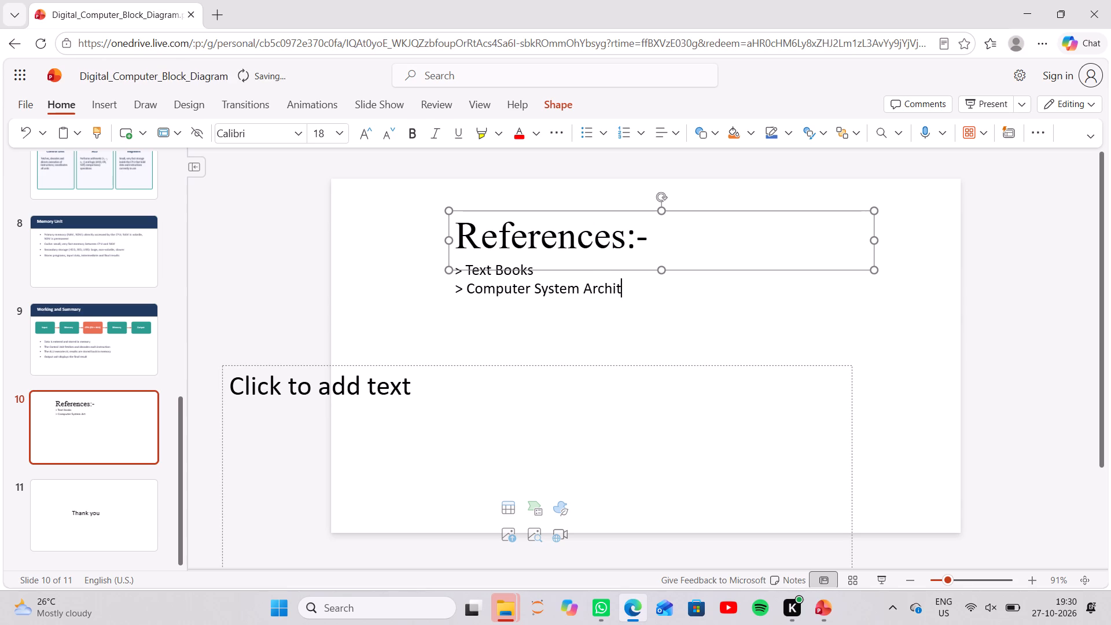
text(ecture)
Add a new line below "Computer System Architecture" that starts with a ">" marker and a space.
key(Return)
key(period)
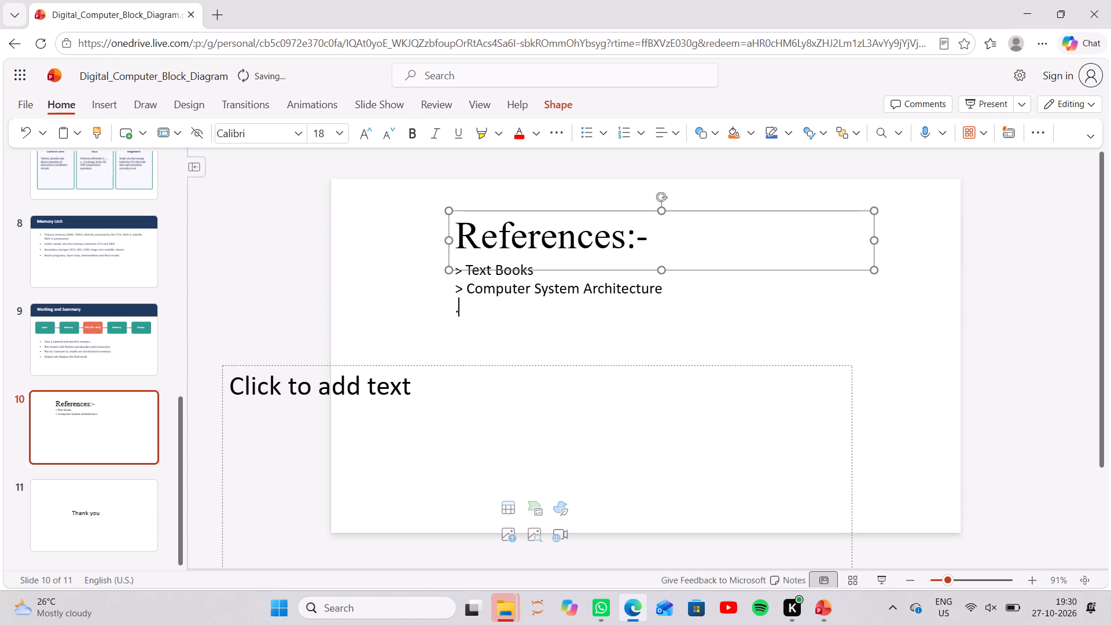
key(BackSpace)
key(shift+less)
key(BackSpace)
text(>)
key(space)
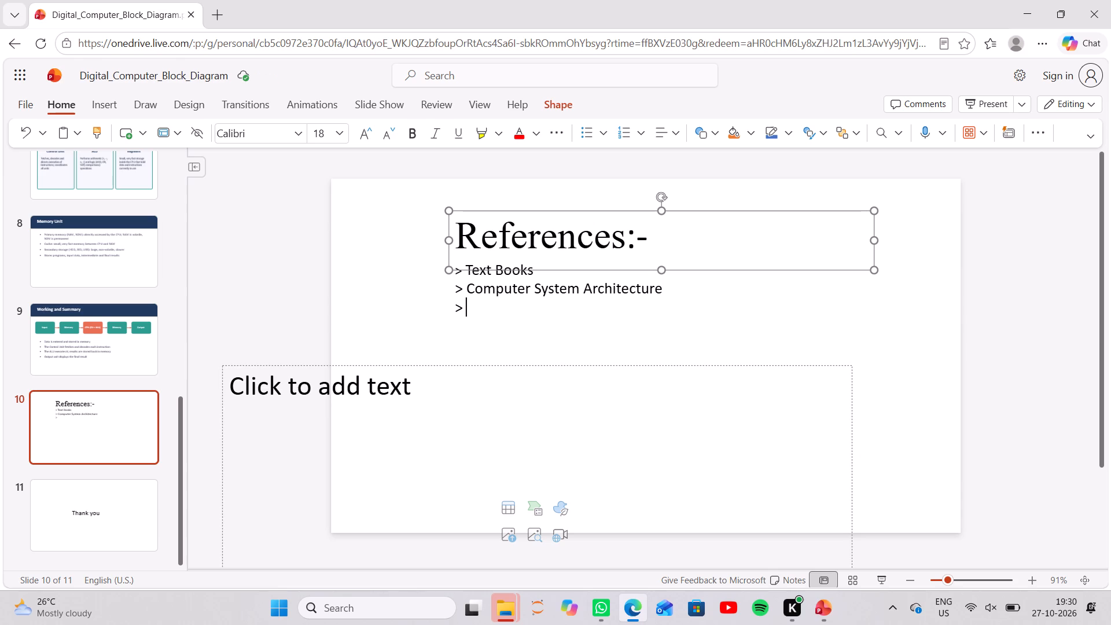
Append a dash and the author "M.Morris" to the "Computer System Architecture" line.
click(672, 292)
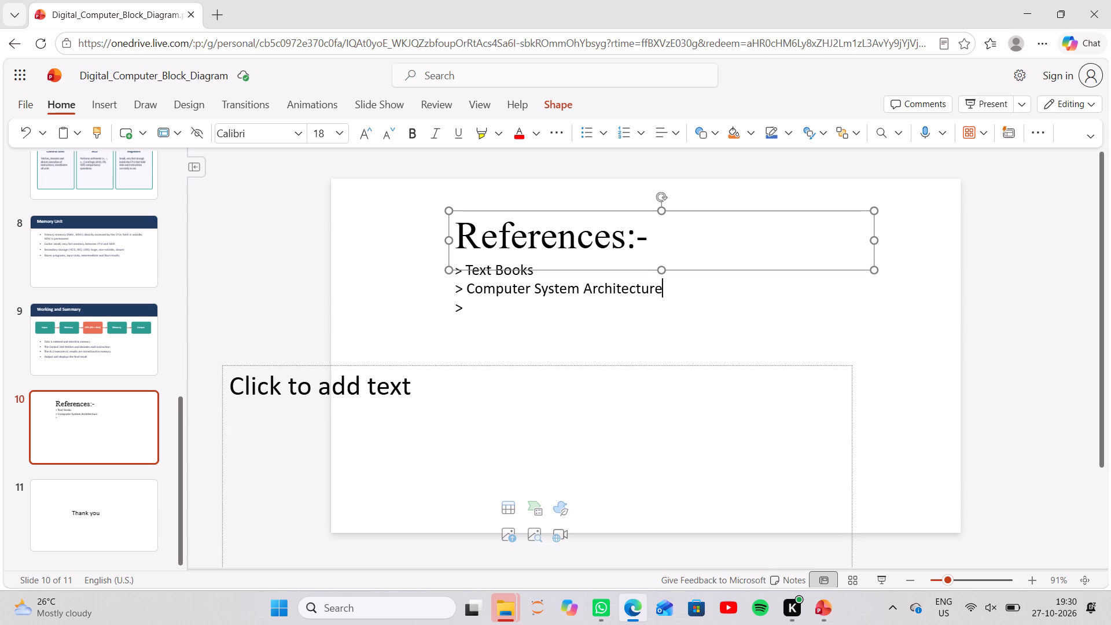
key(space)
text(-)
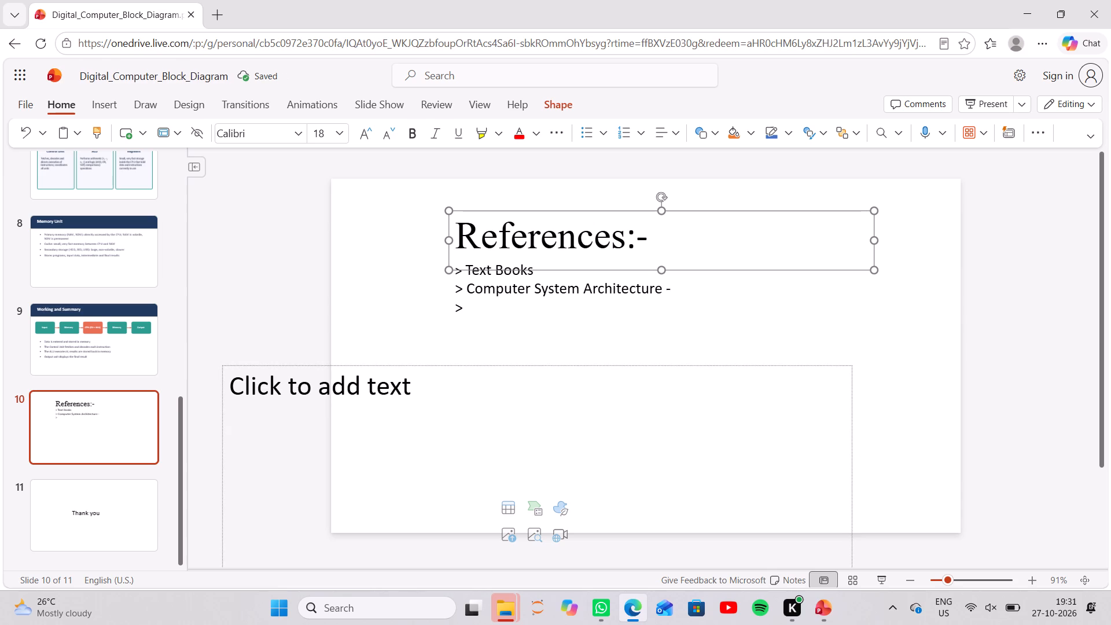
key(space)
text(M.)
text(Mo)
text(rris)
Enter the book title "Structured Computer Organization" after the empty ">" marker on the last line.
click(470, 307)
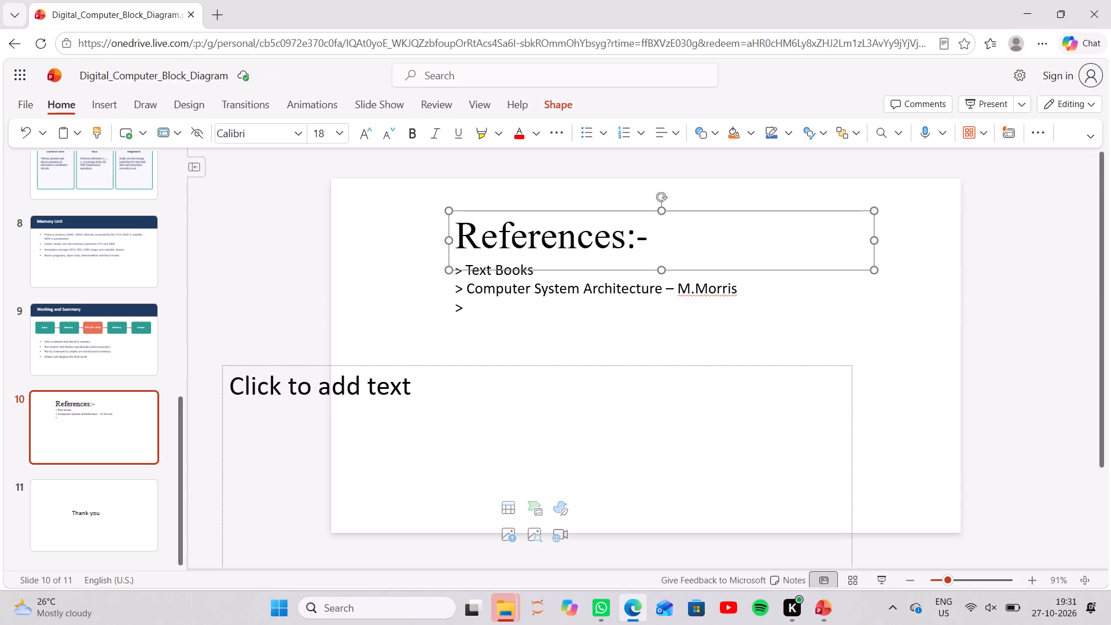
key(s)
key(BackSpace)
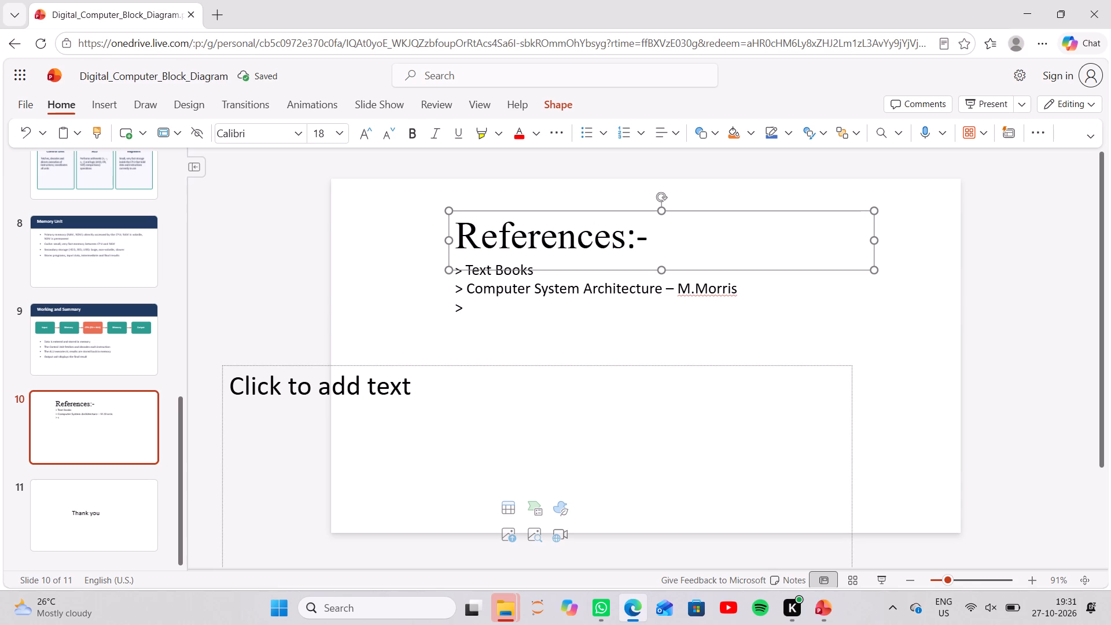
text(Stry)
key(BackSpace)
text(uct)
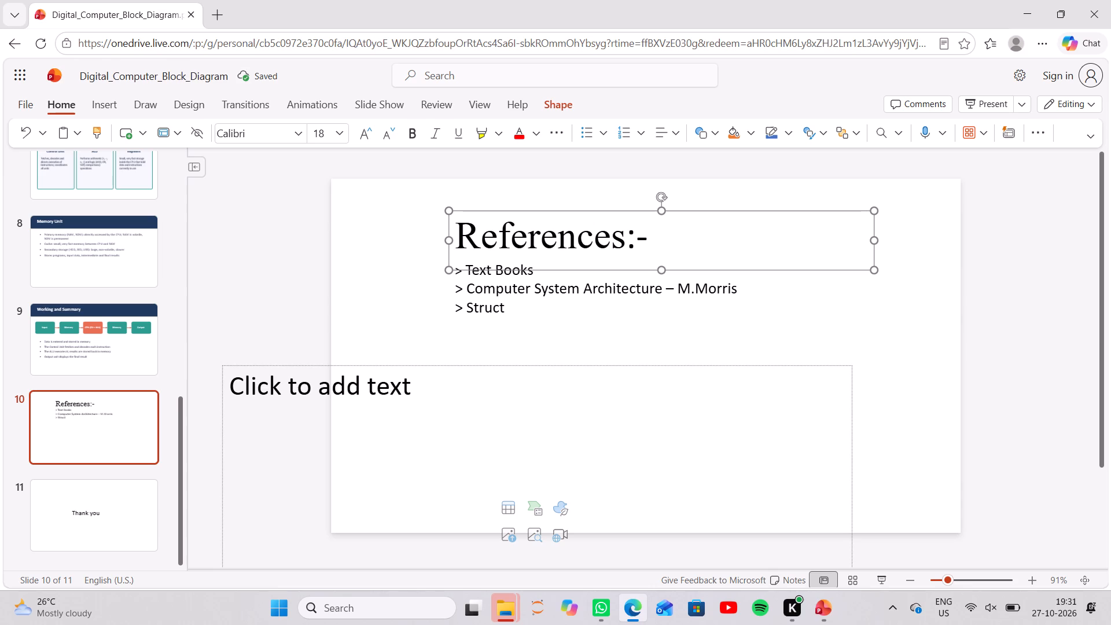
text(ured)
key(space)
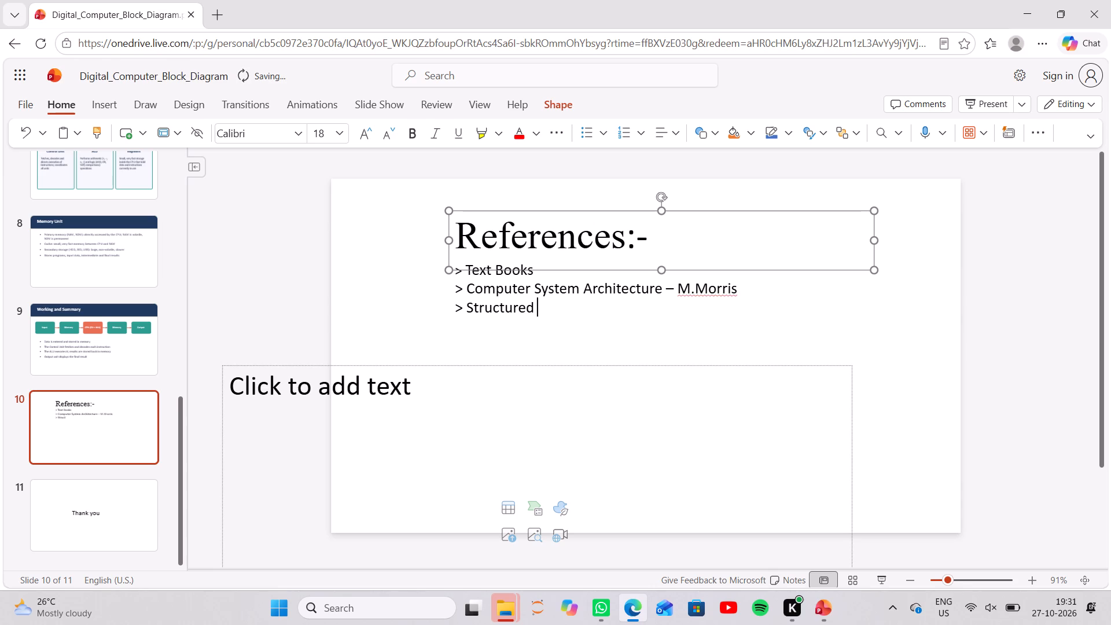
text(Comp)
text(uter)
key(space)
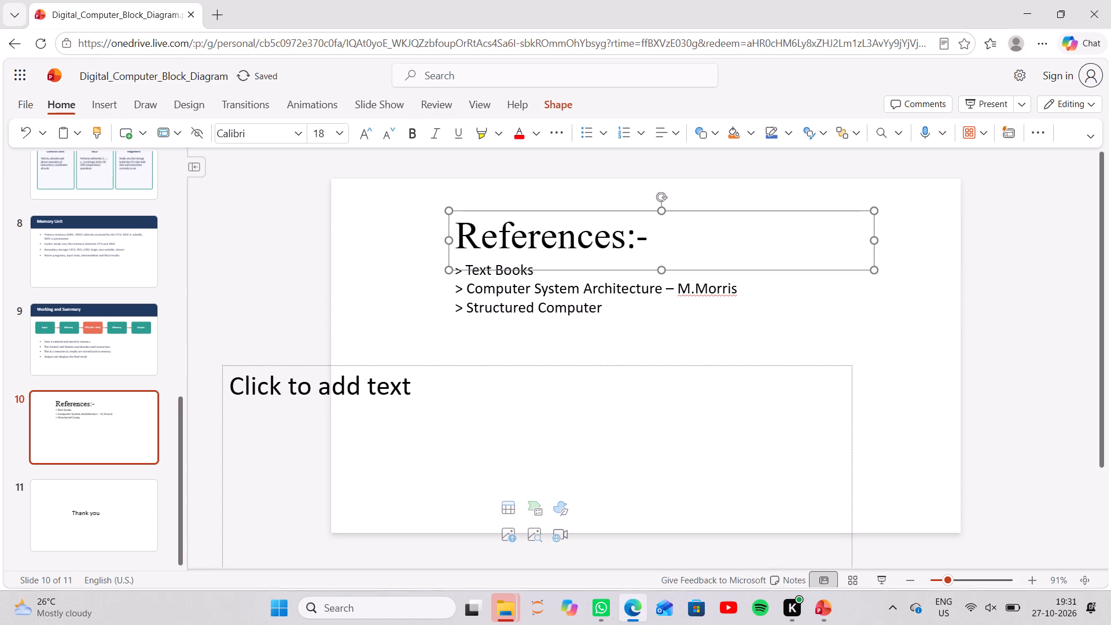
text(Orga)
text(ni)
text(zation)
key(space)
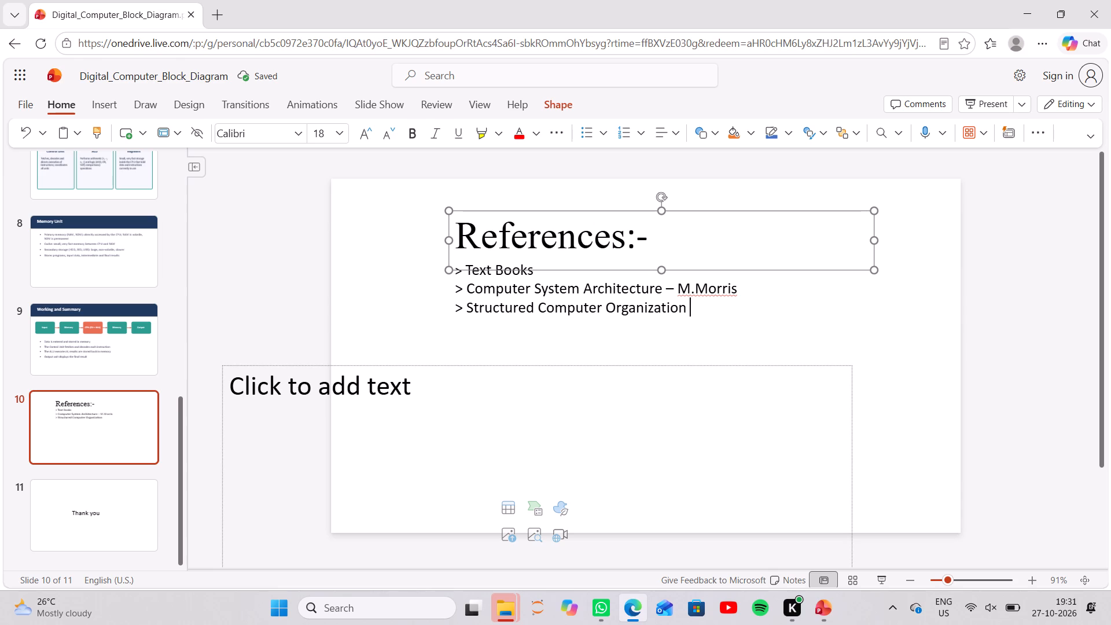
Append a dash and the author "Andrew" to the "Structured Computer Organization" line.
text(-)
key(space)
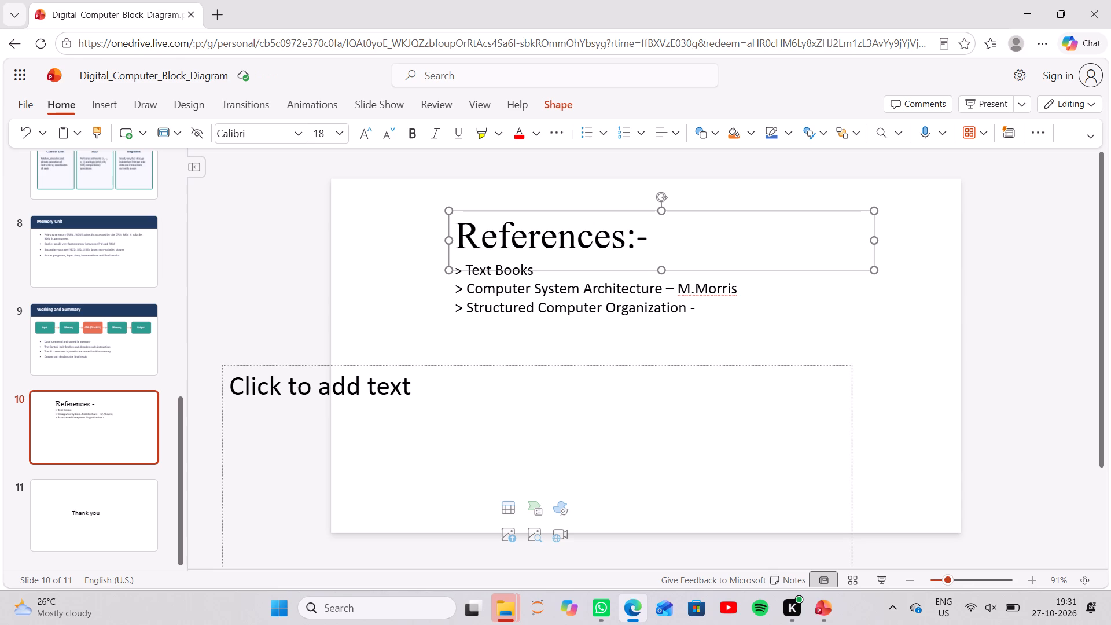
text(Ander)
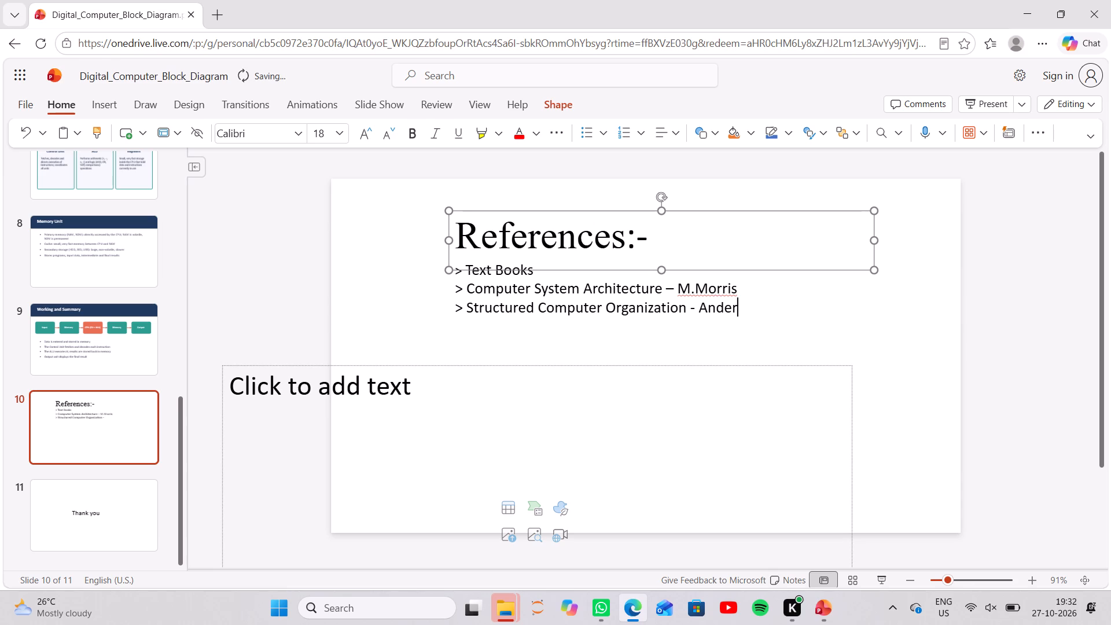
key(BackSpace)
key(BackSpace)
text(rew)
key(space)
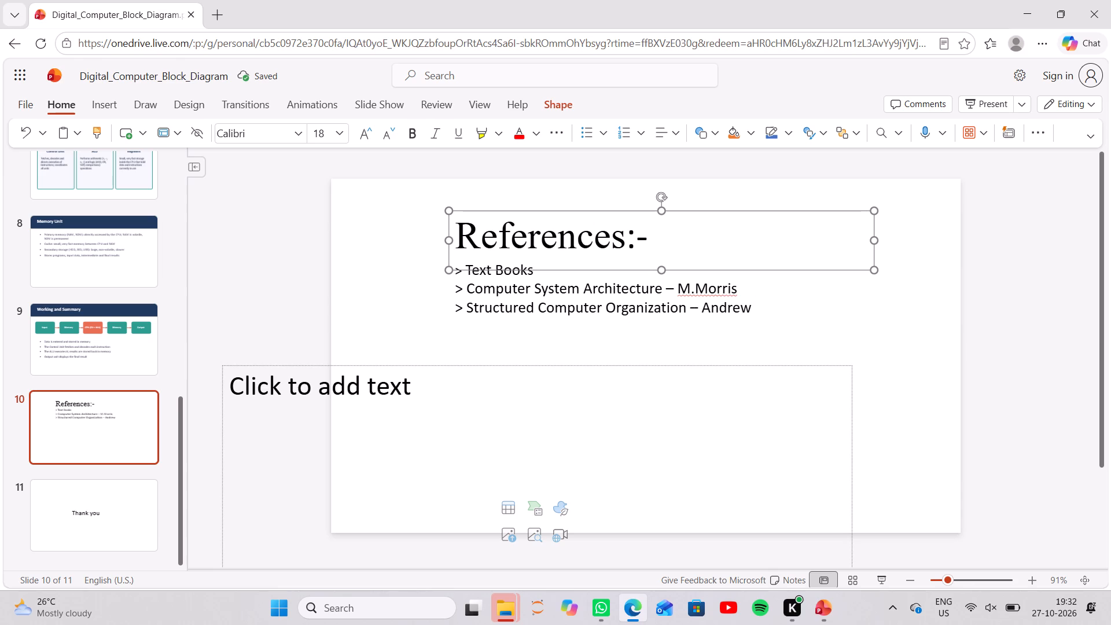
Enlarge the "> Text Books" line under the References heading by three font-size increments.
click(538, 267)
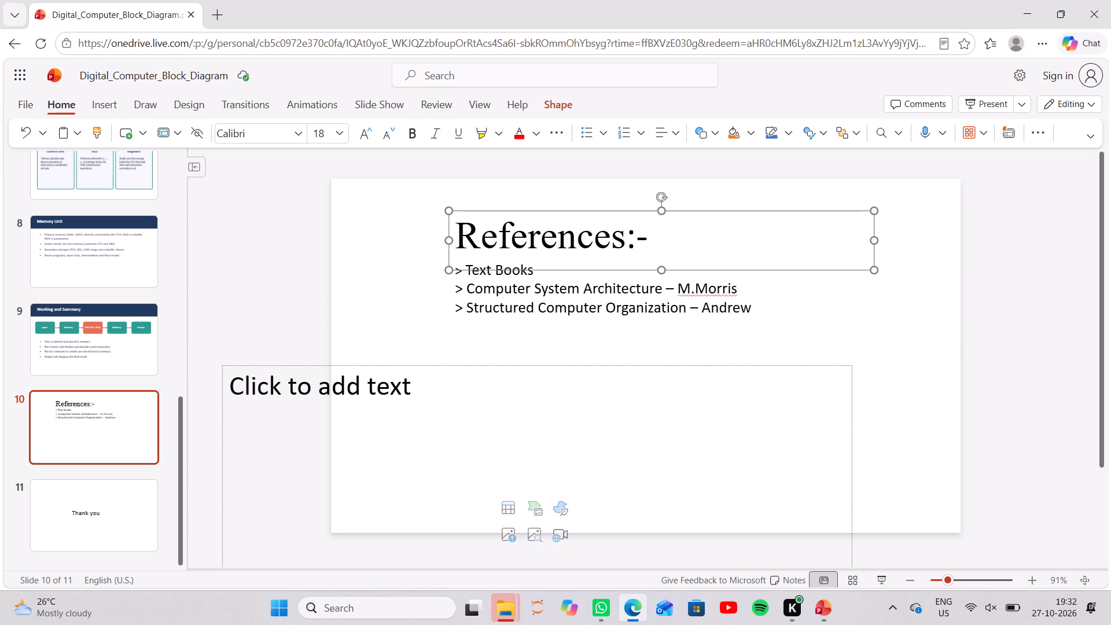
key(shift+Left)
key(shift+Left)
key(shift+Left)
key(shift+Left)
key(shift+Left)
key(shift+Left)
key(shift+Left)
key(shift+Left)
key(shift+Left)
key(shift+Left)
key(shift+Left)
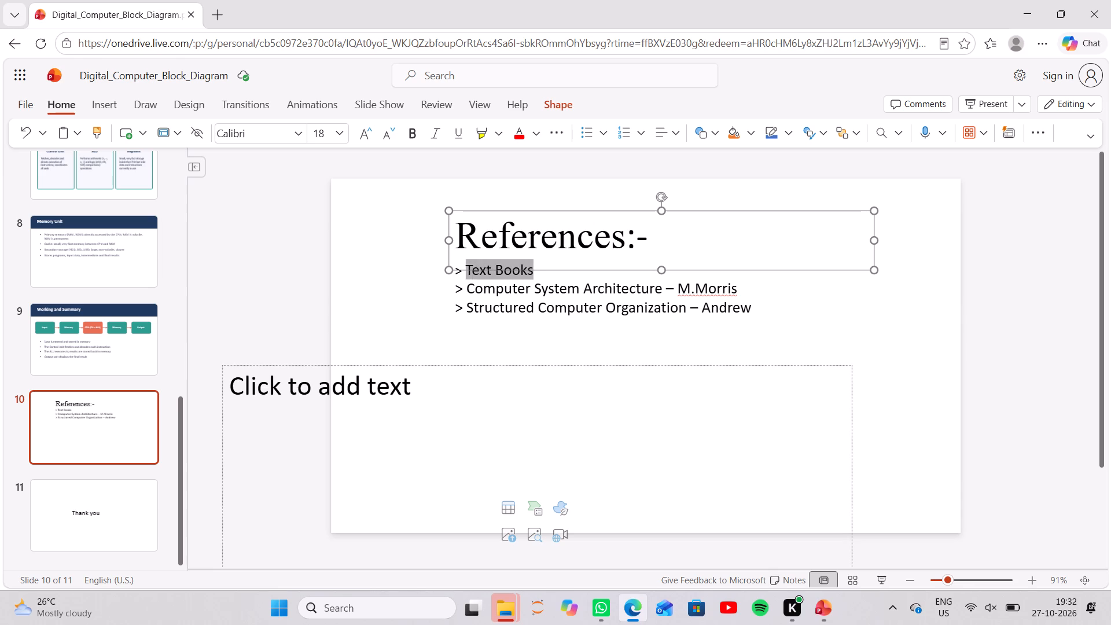
key(shift+Left)
click(535, 269)
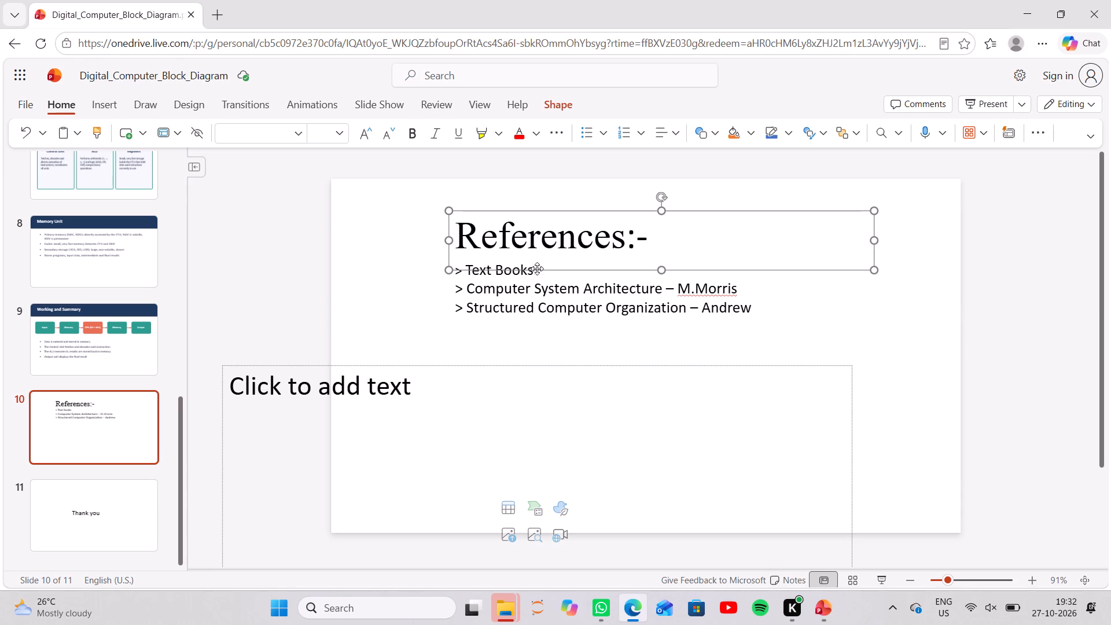
click(537, 269)
drag(538, 266, 461, 268)
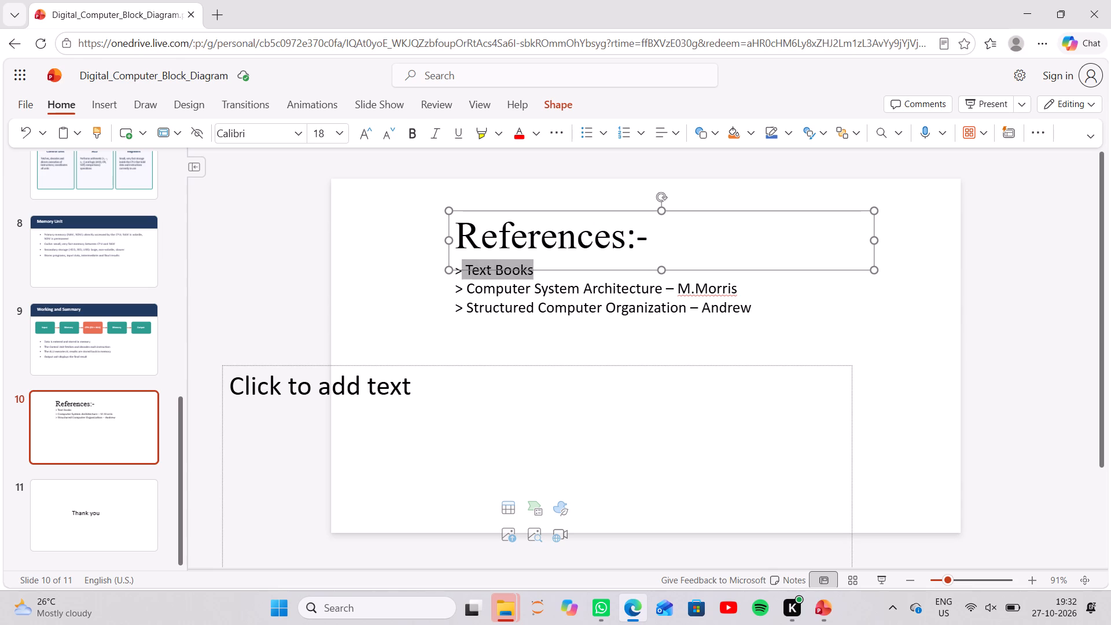
drag(461, 268, 451, 267)
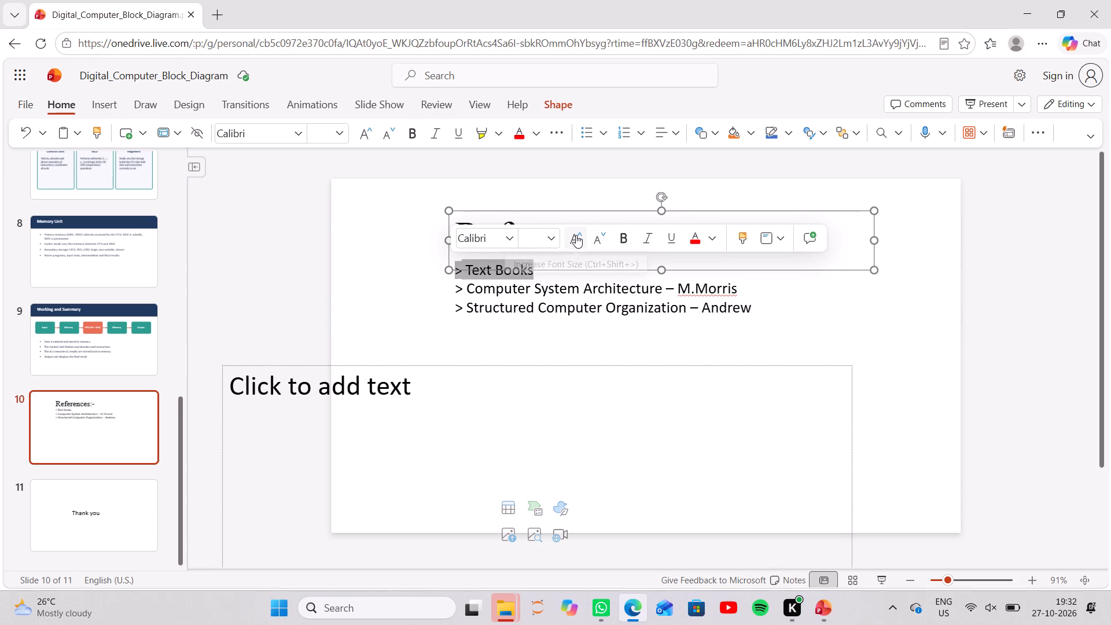
click(576, 235)
click(576, 235)
click(576, 235)
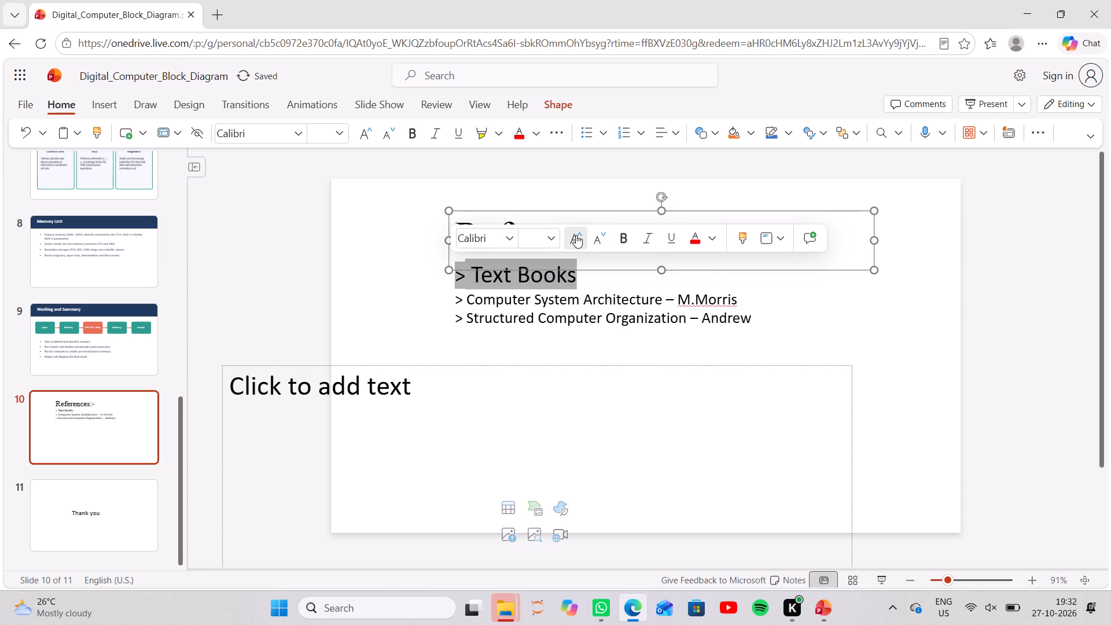
Add two empty lines below the "Structured Computer Organization – Andrew" line.
click(782, 322)
key(Return)
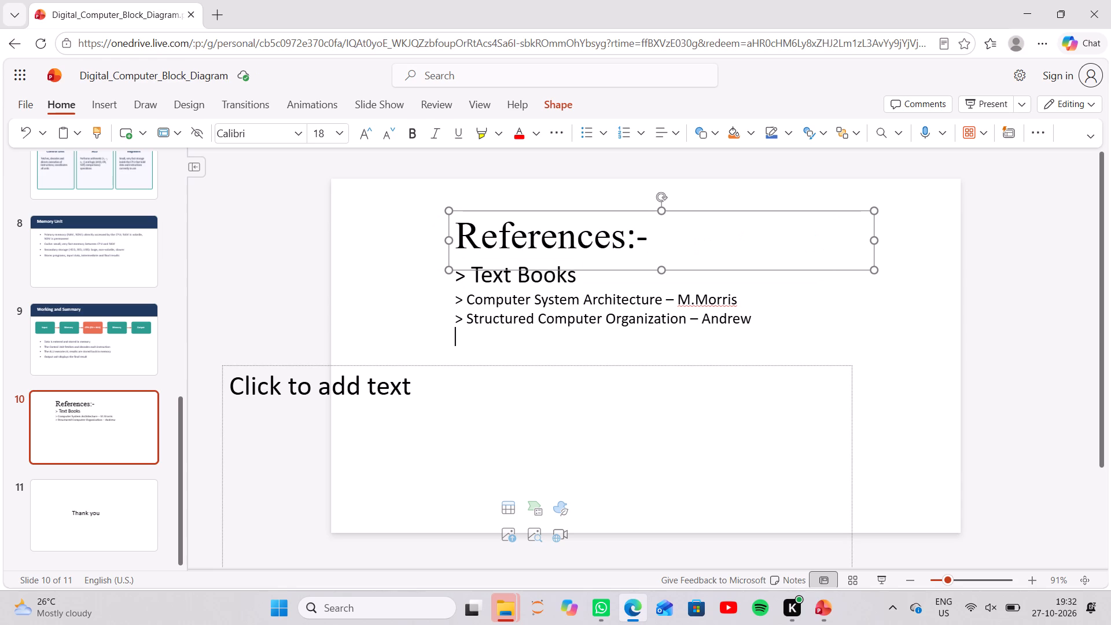
key(Return)
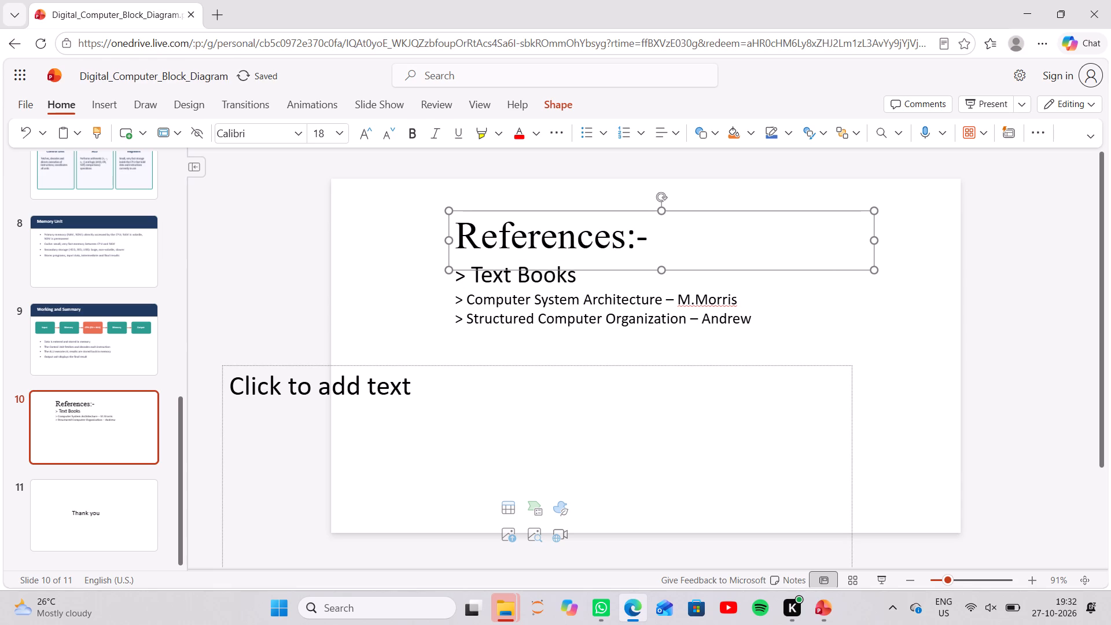
key(space)
key(space)
key(BackSpace)
key(BackSpace)
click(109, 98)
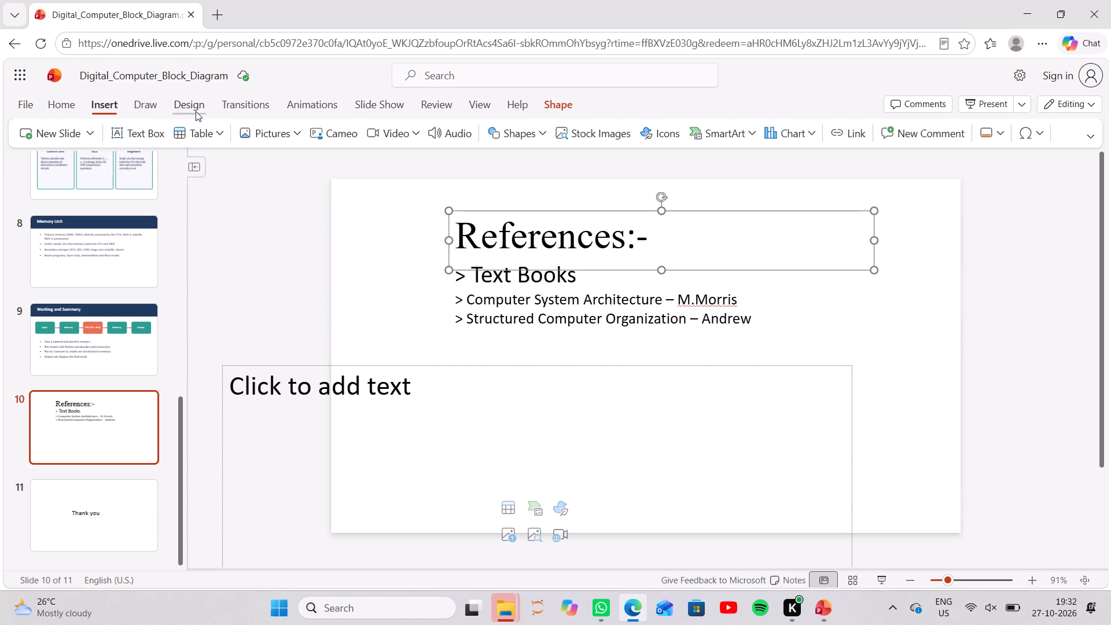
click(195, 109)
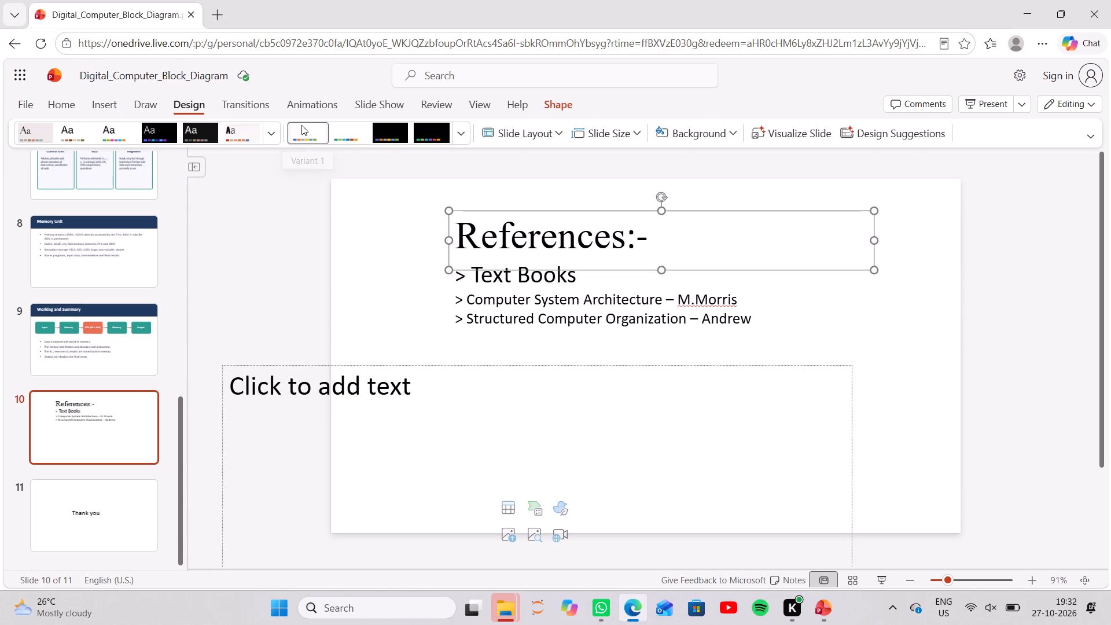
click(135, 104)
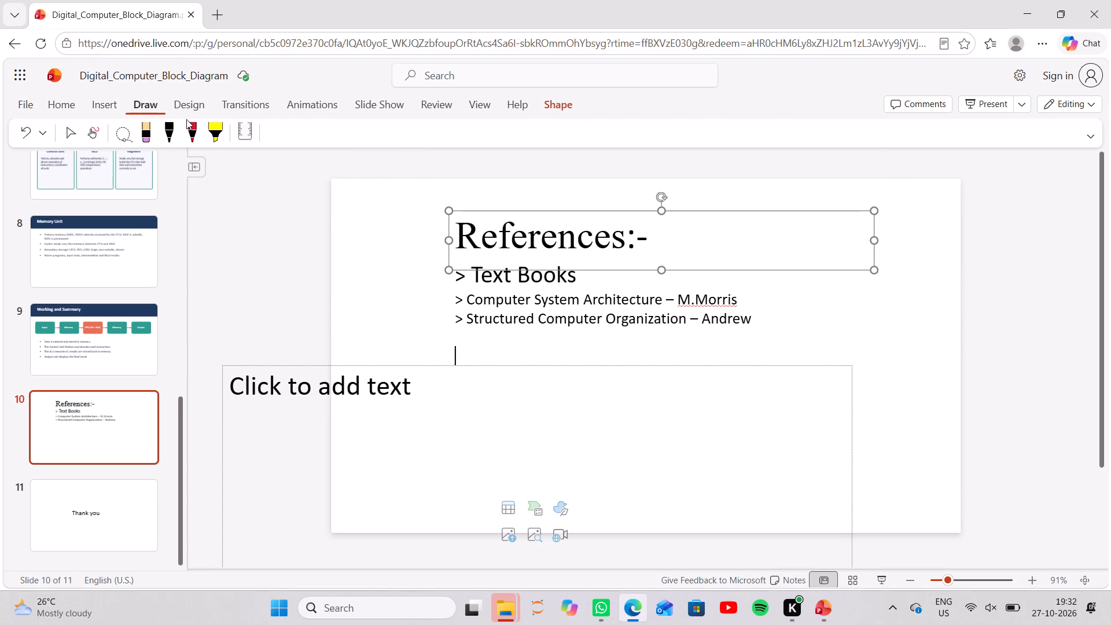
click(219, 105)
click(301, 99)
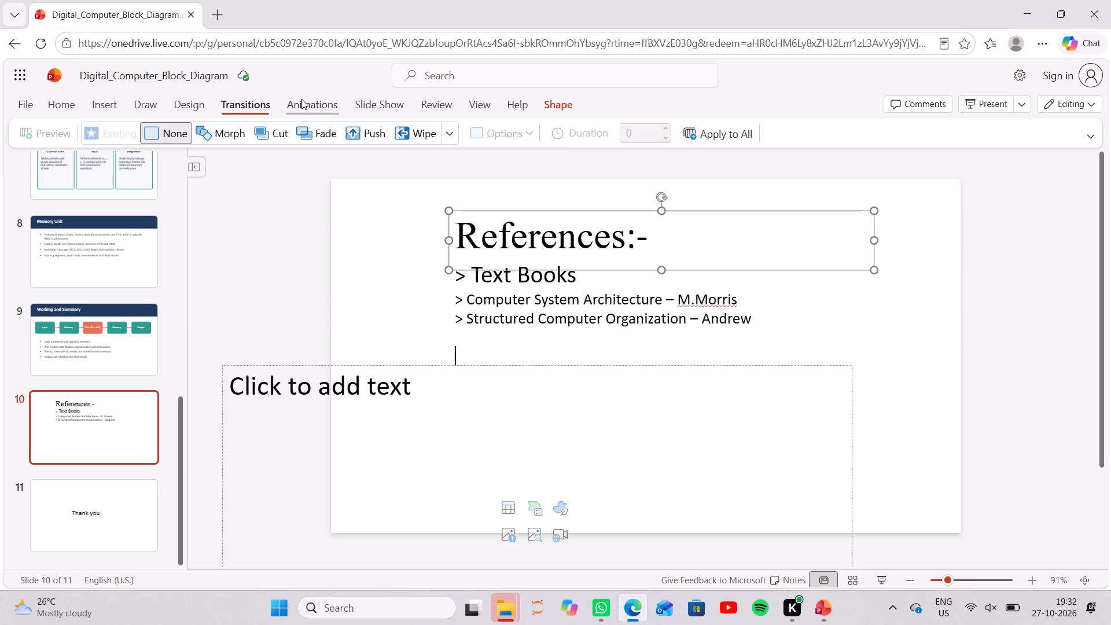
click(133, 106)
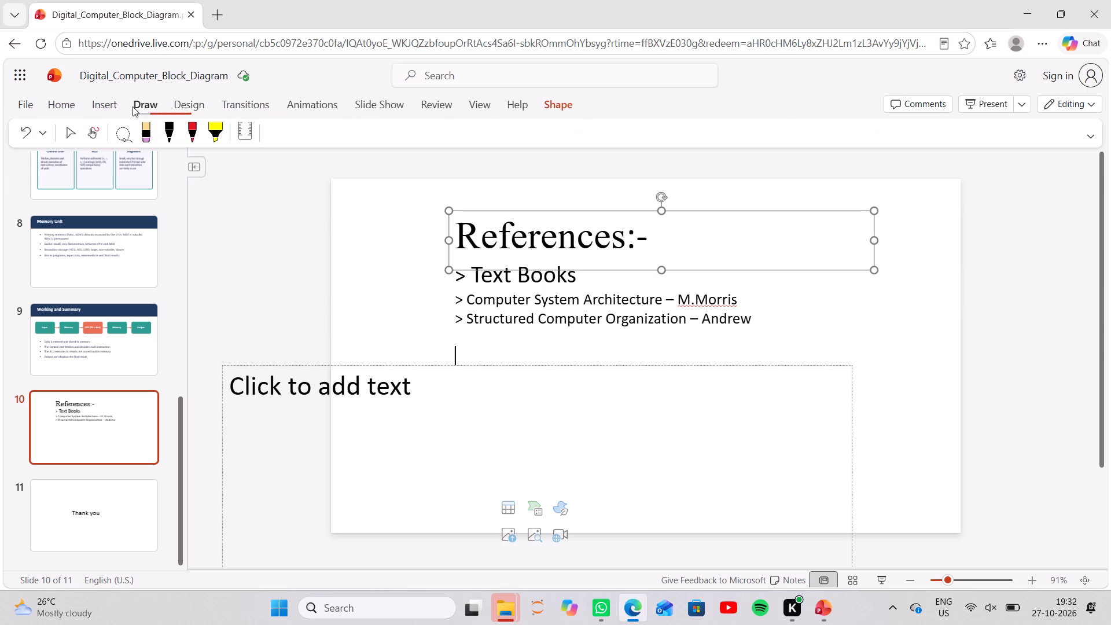
Draw a small right block arrow, about 0.37" wide and 0.08" high, on the empty line below "Structured Computer Organization".
click(87, 106)
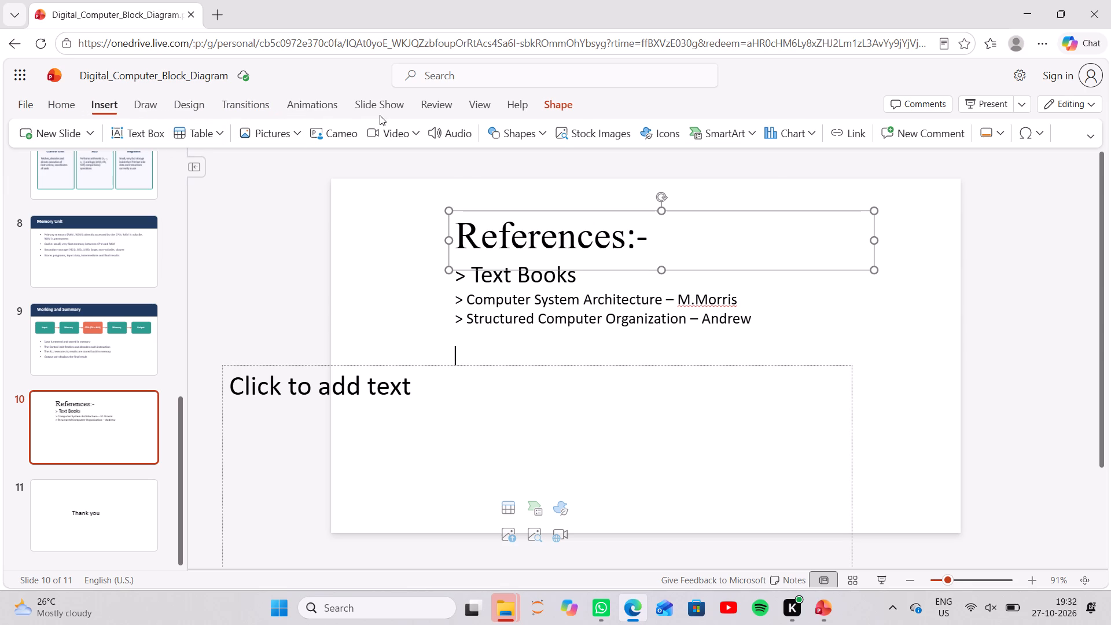
click(534, 131)
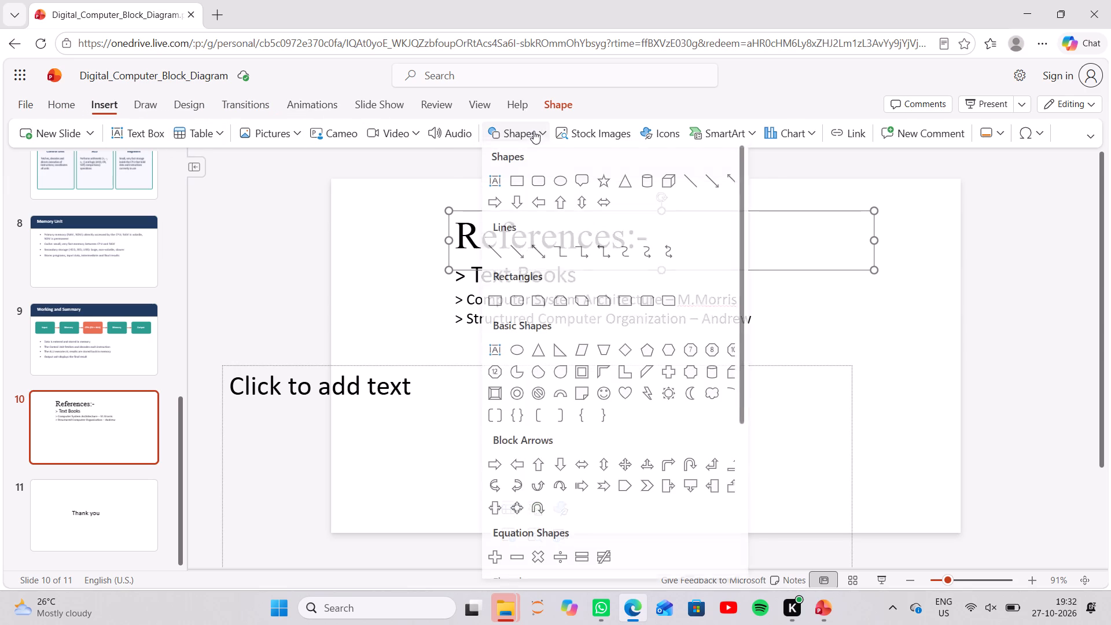
scroll(602, 424, down, 5)
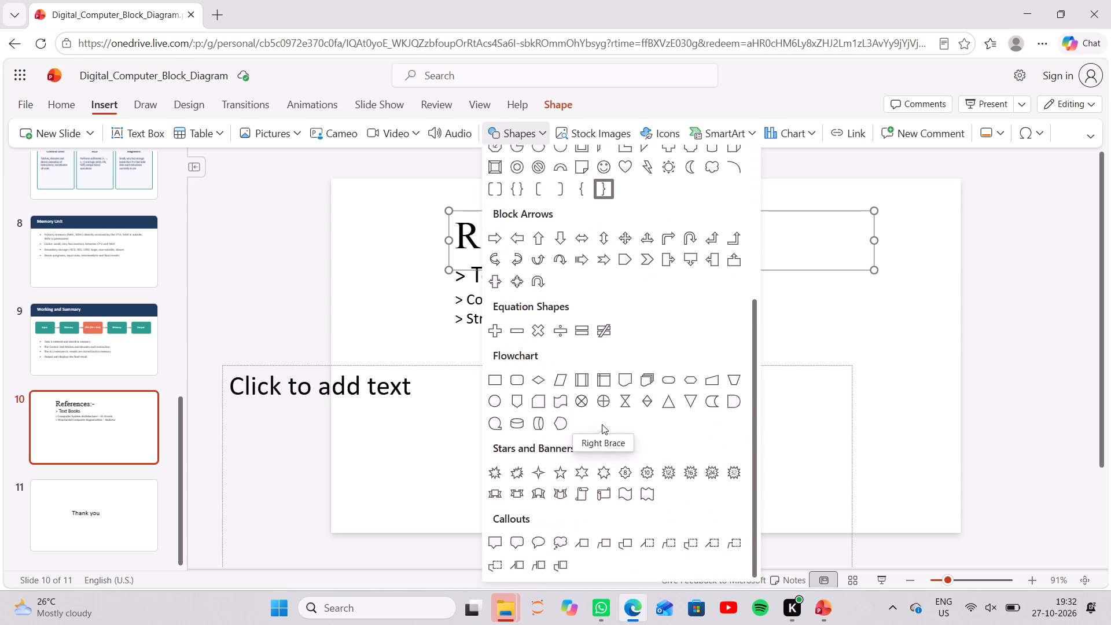
scroll(602, 424, up, 6)
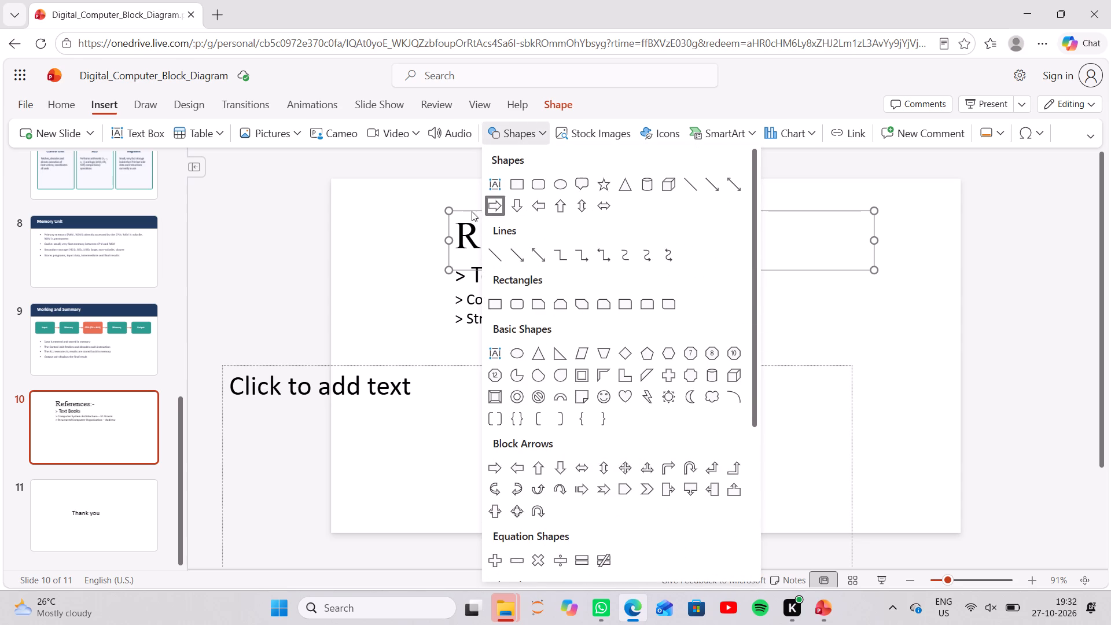
click(493, 205)
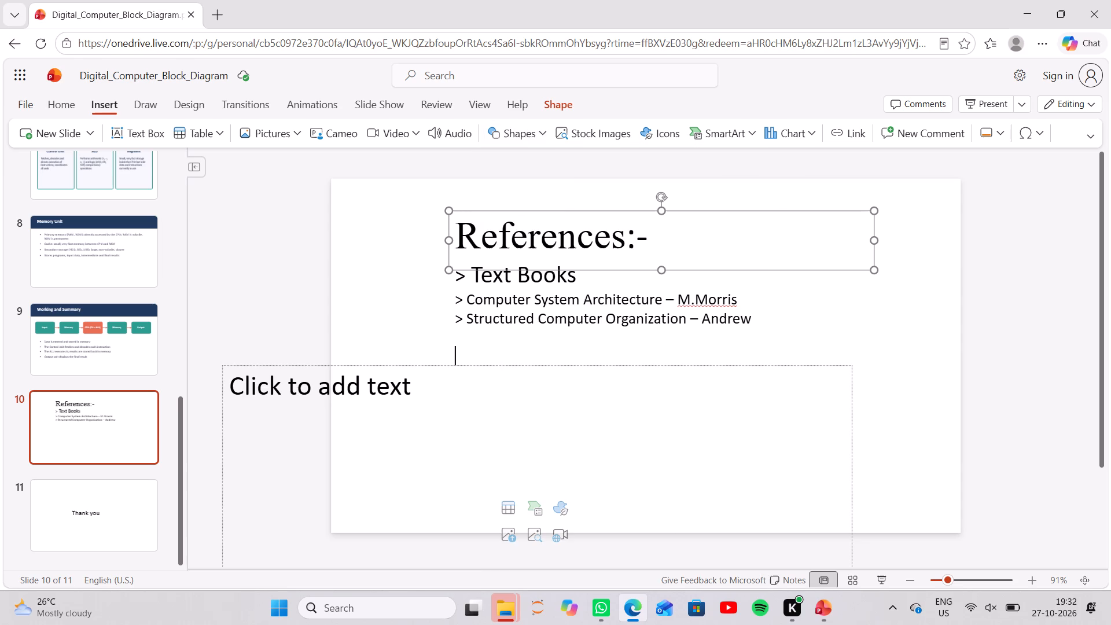
drag(453, 354, 476, 359)
click(491, 356)
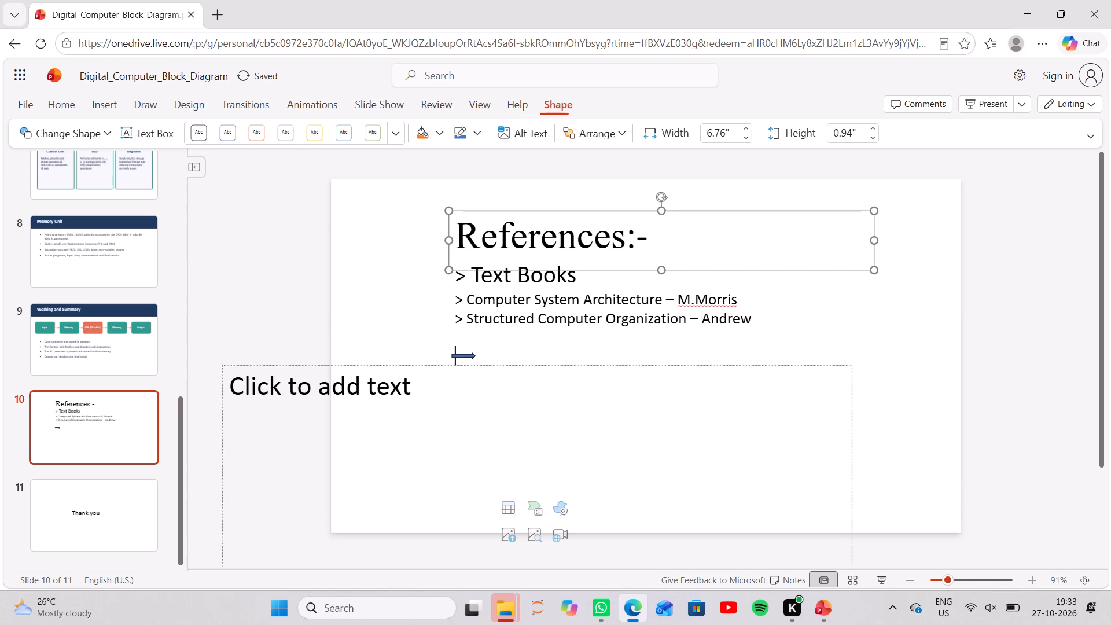
click(476, 352)
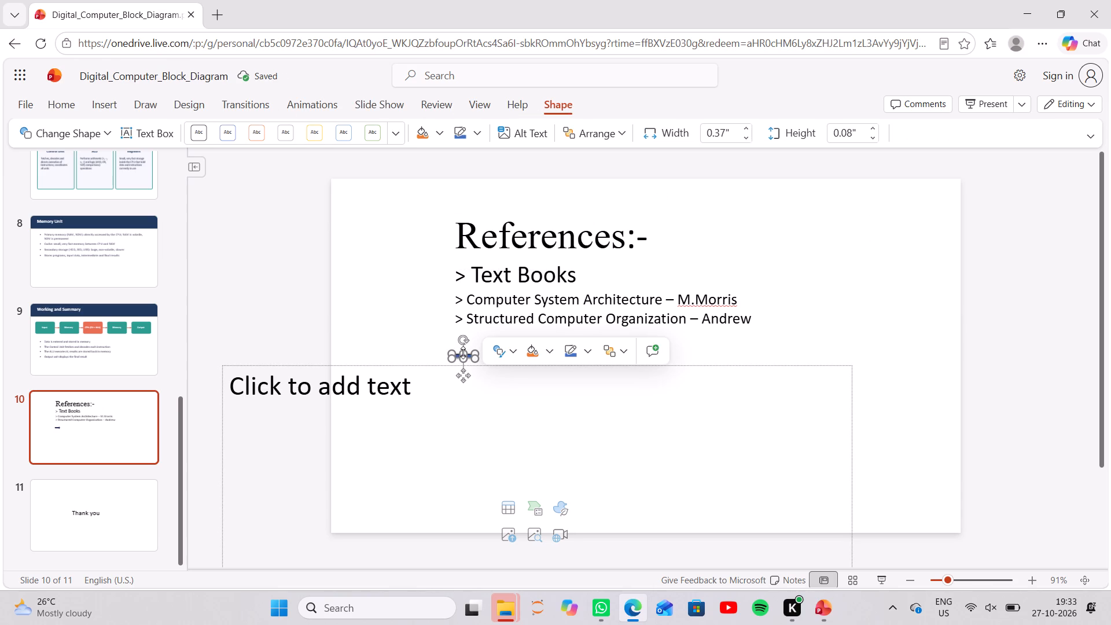
drag(464, 376, 464, 387)
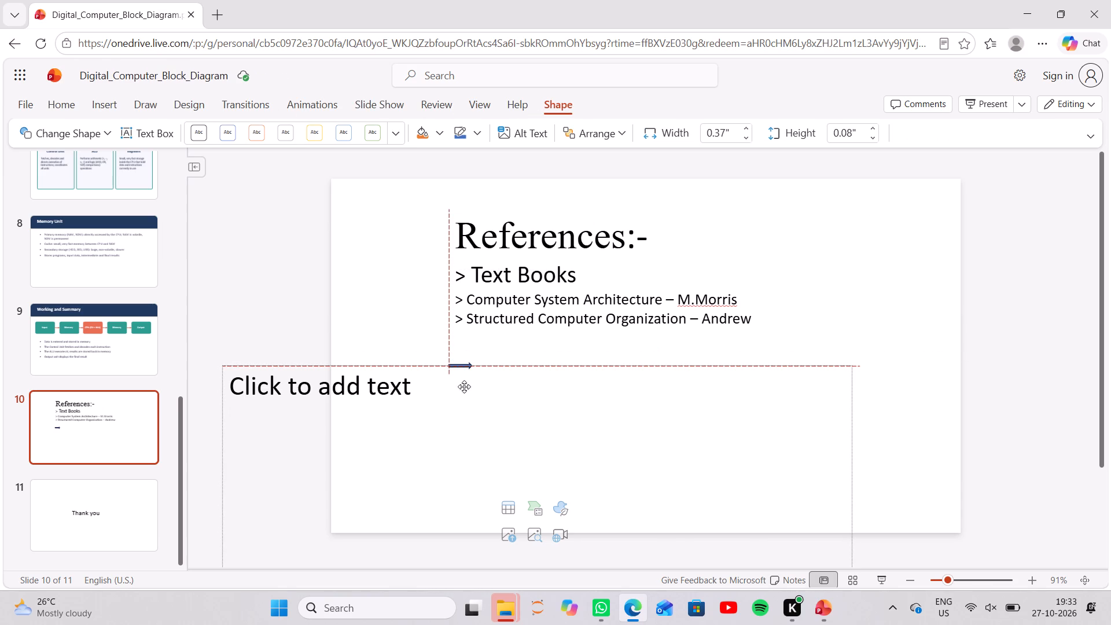
drag(464, 387, 431, 373)
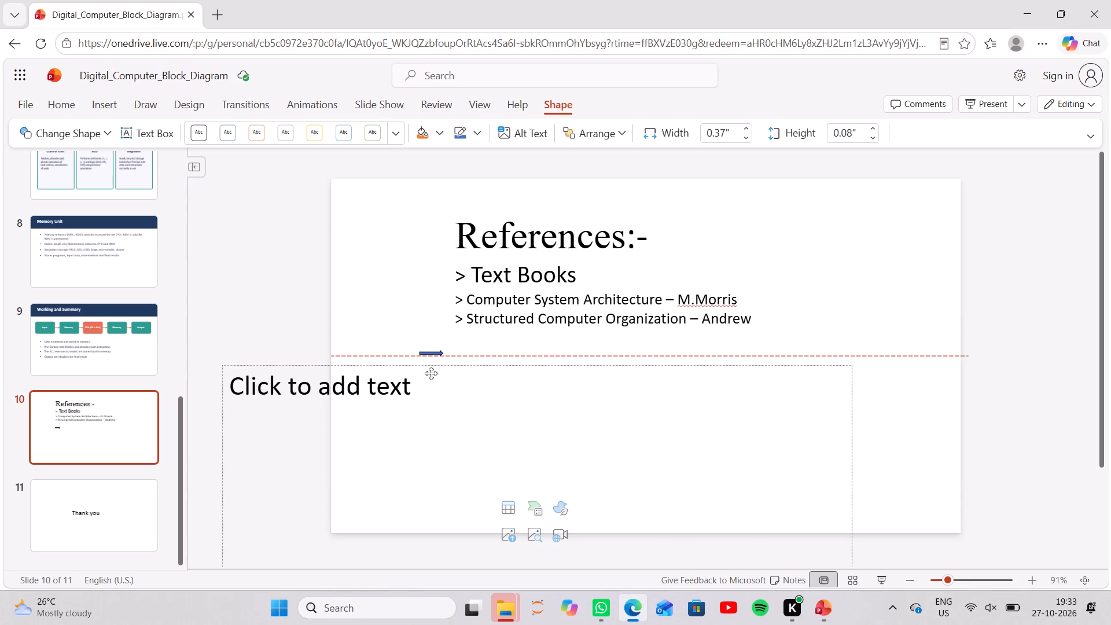
drag(431, 373, 440, 333)
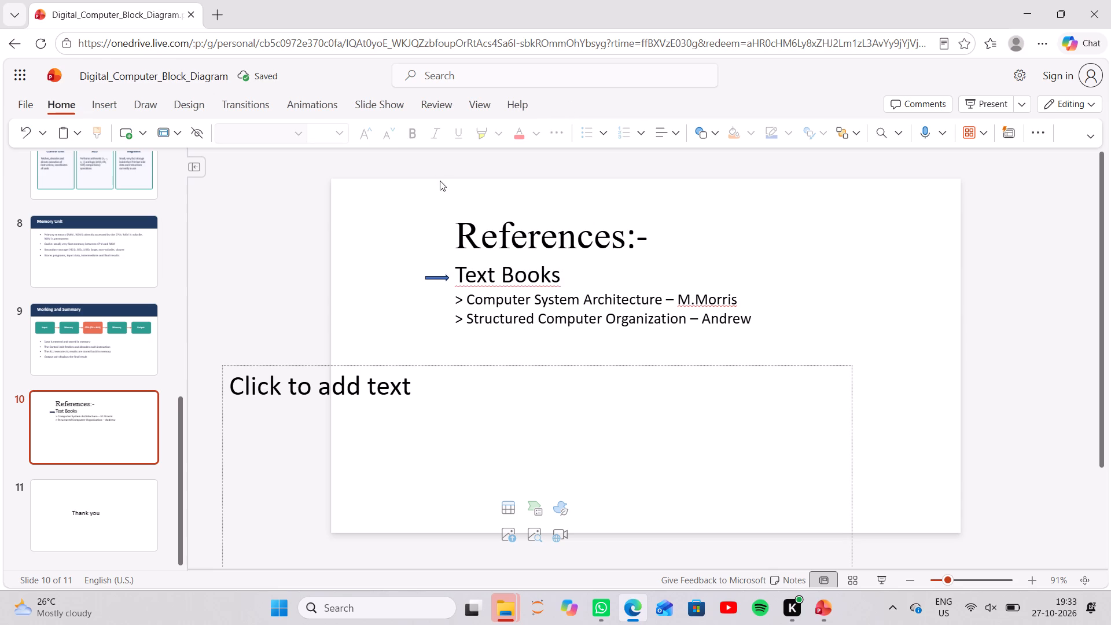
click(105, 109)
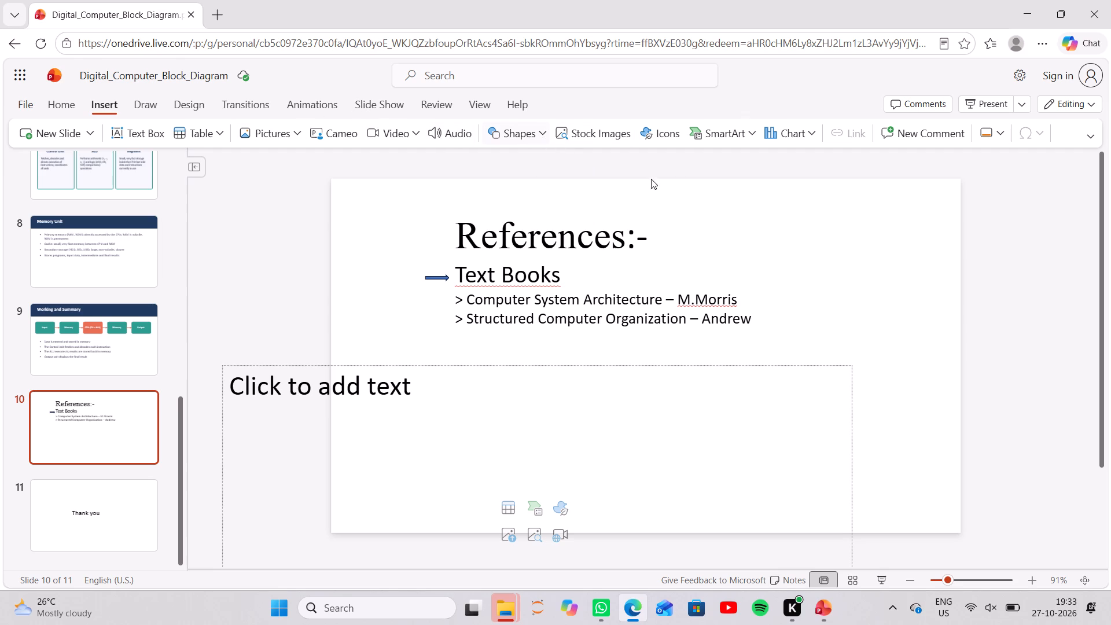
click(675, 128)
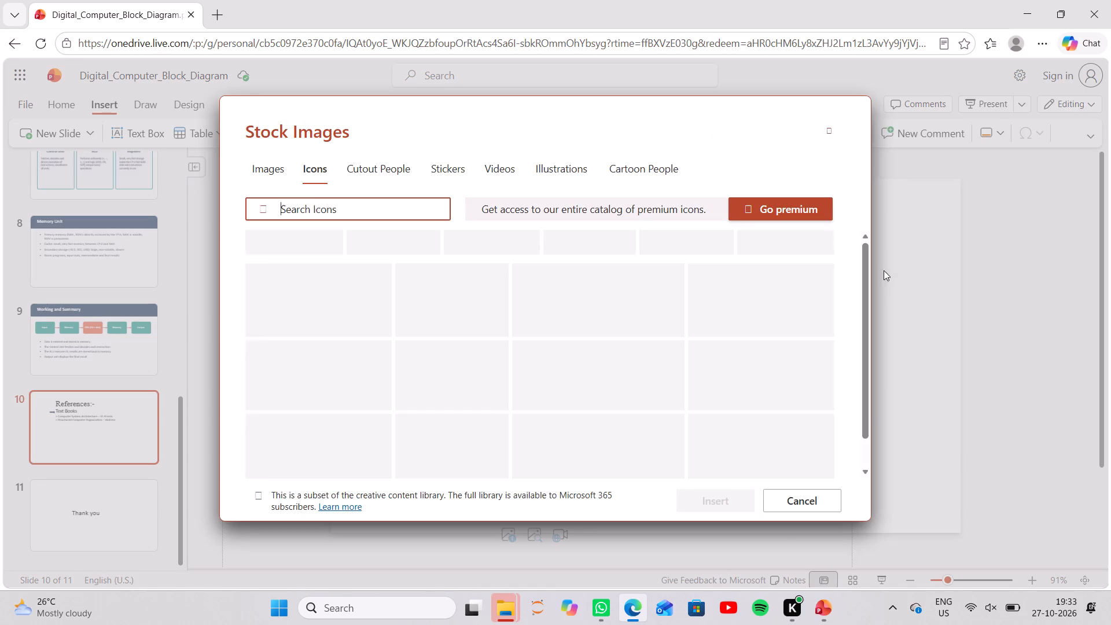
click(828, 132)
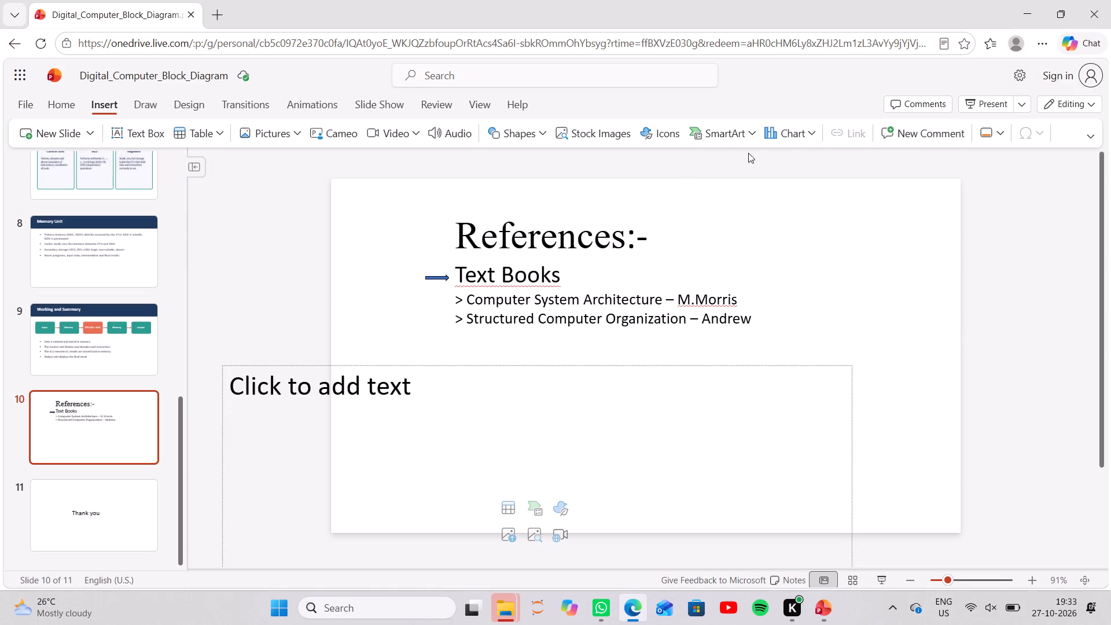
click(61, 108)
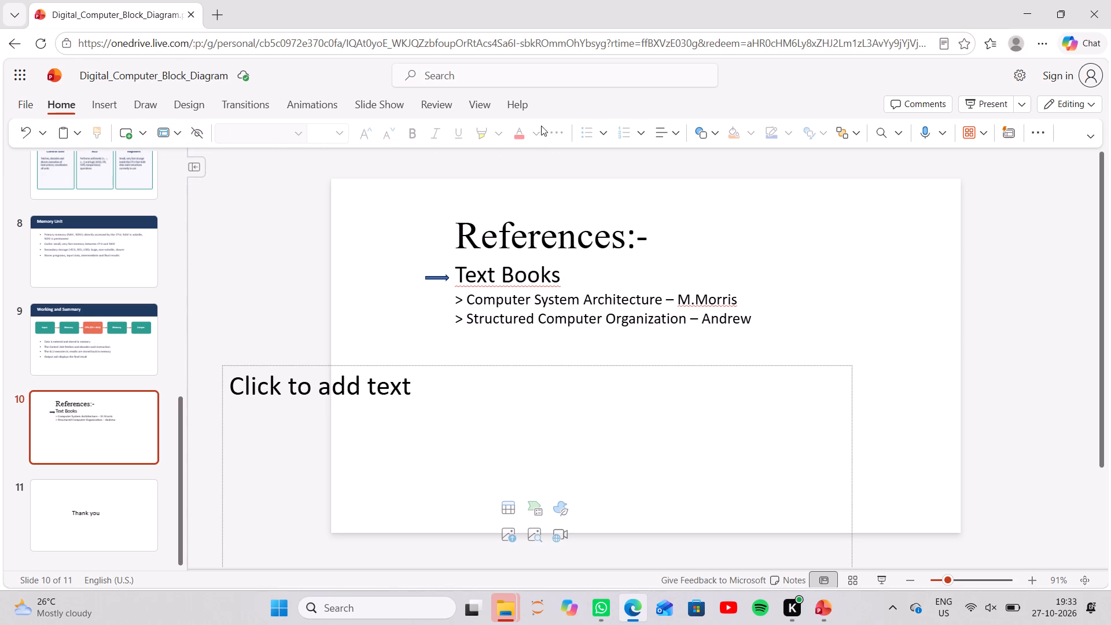
Draw a small notched right block arrow, about 0.26" wide and 0.18" high, below and before the "Structured Computer Organization" line.
click(715, 133)
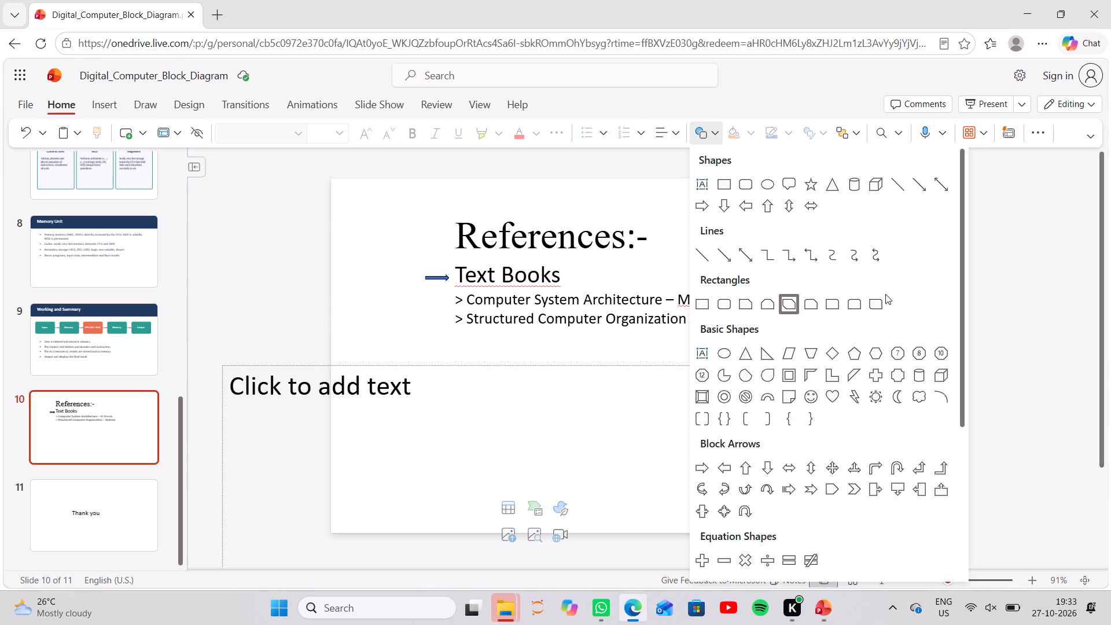
scroll(837, 349, down, 1)
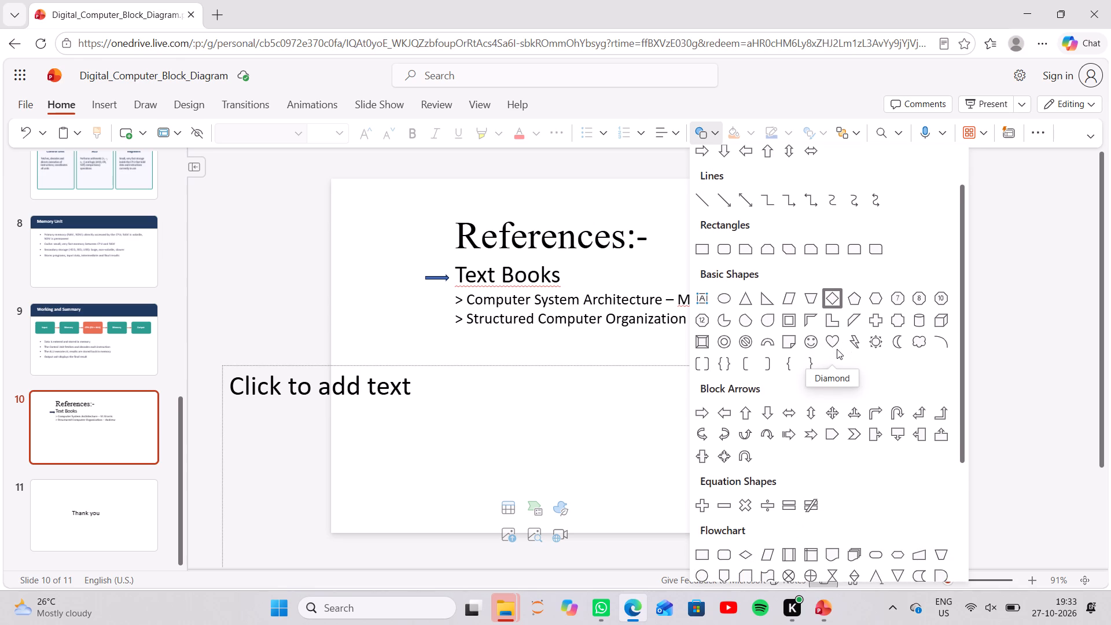
scroll(837, 349, down, 3)
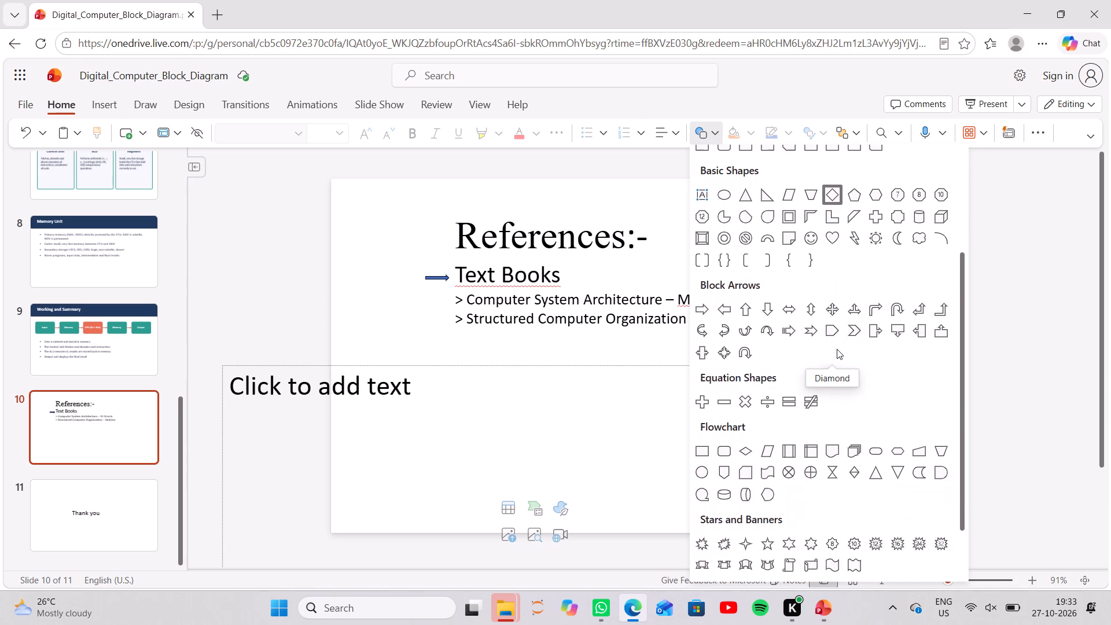
scroll(837, 349, down, 2)
scroll(837, 349, up, 1)
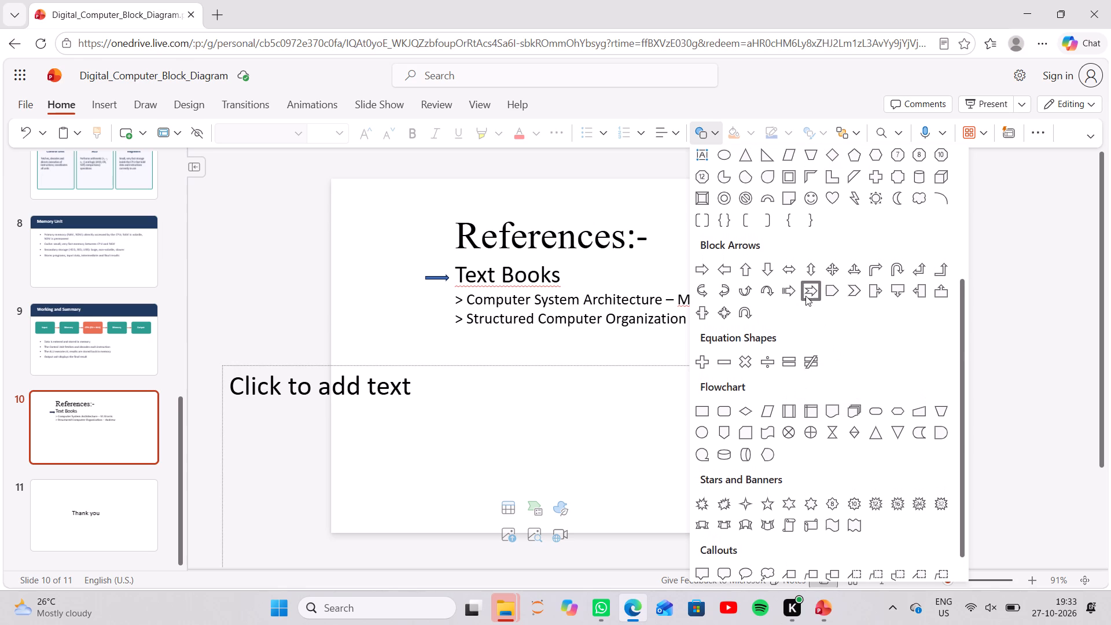
click(804, 295)
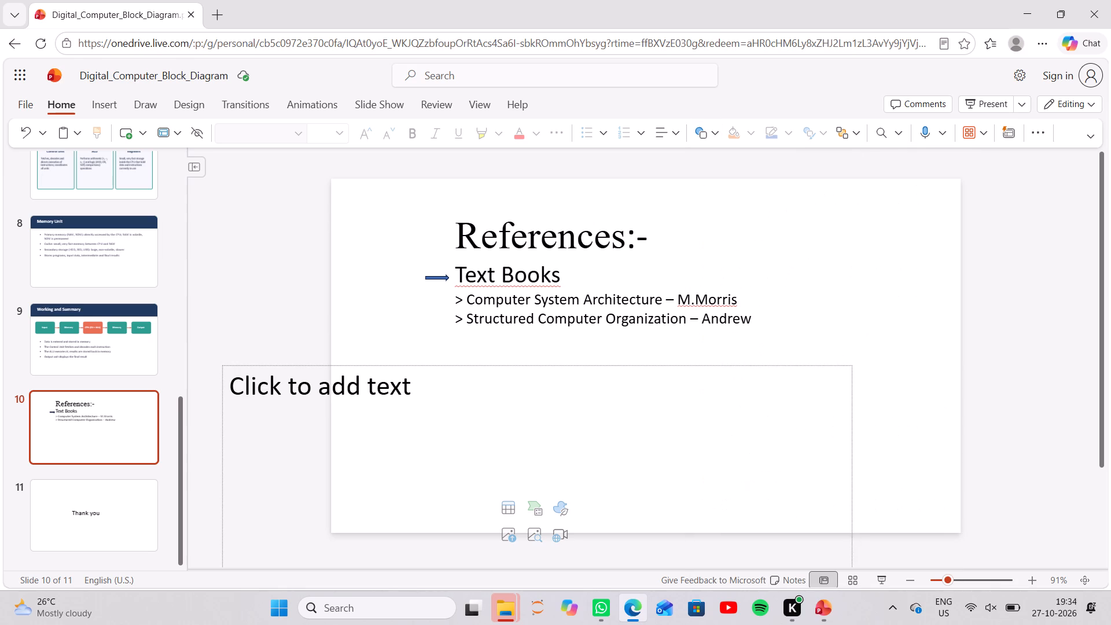
drag(421, 355, 439, 348)
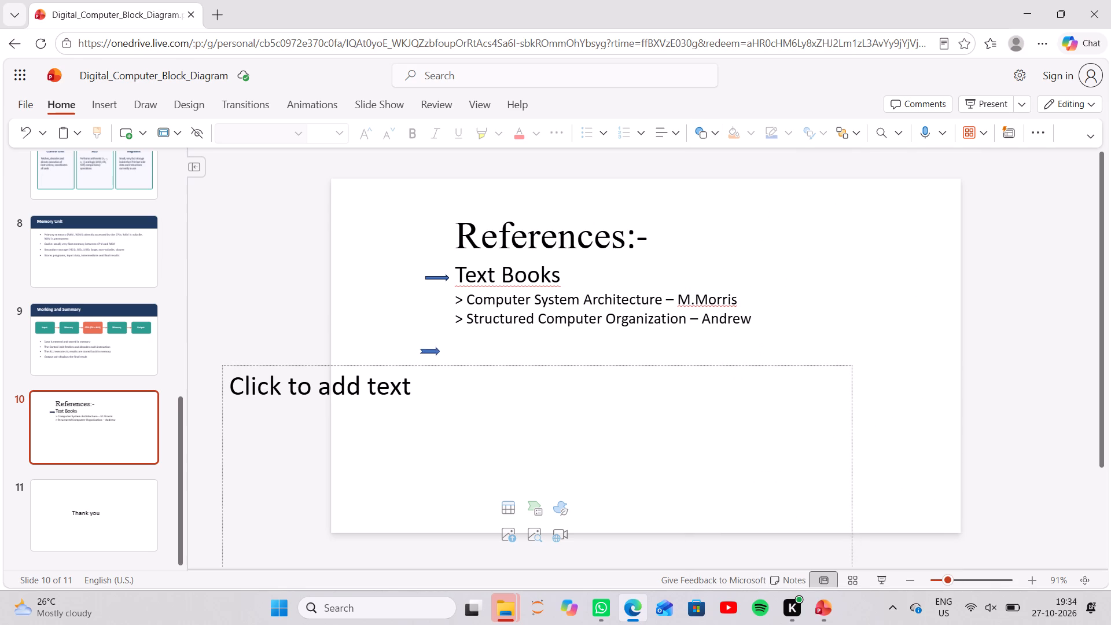
drag(439, 348, 437, 344)
click(444, 346)
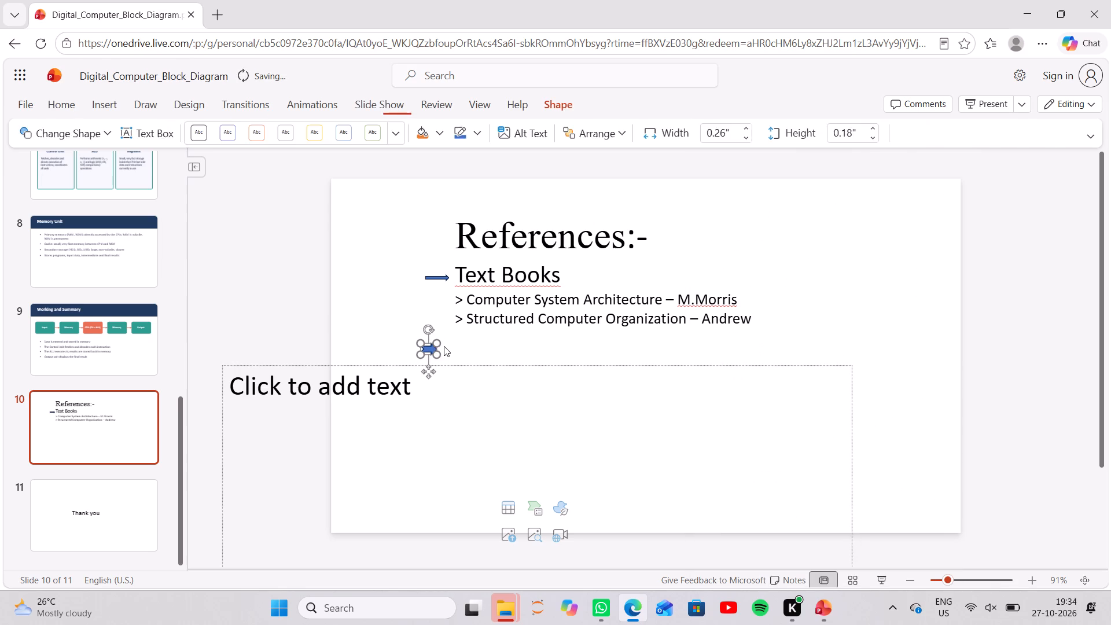
Enter the line "These Books can be used as references" below the textbook list, leaving one empty line between them.
click(477, 341)
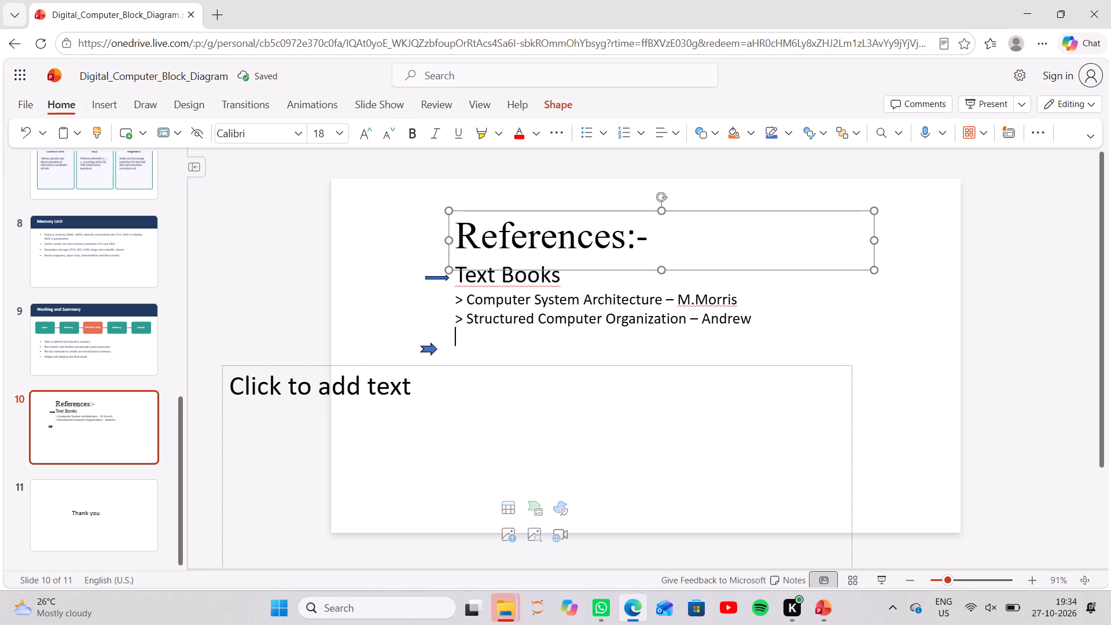
key(Down)
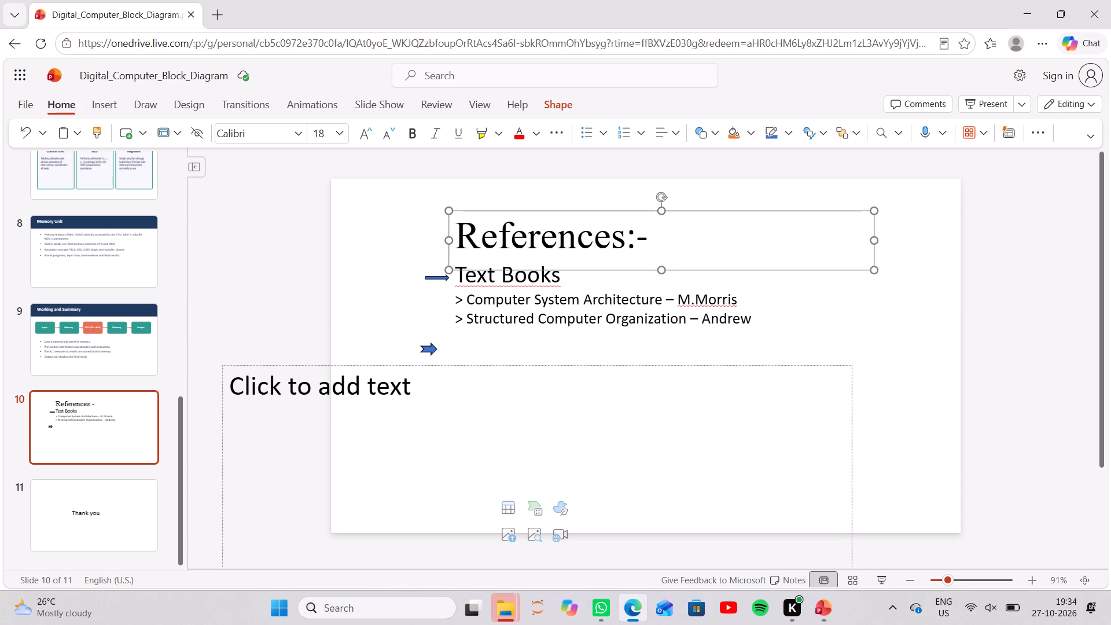
key(Up)
key(Down)
key(shift+t)
text(hese boo)
key(BackSpace)
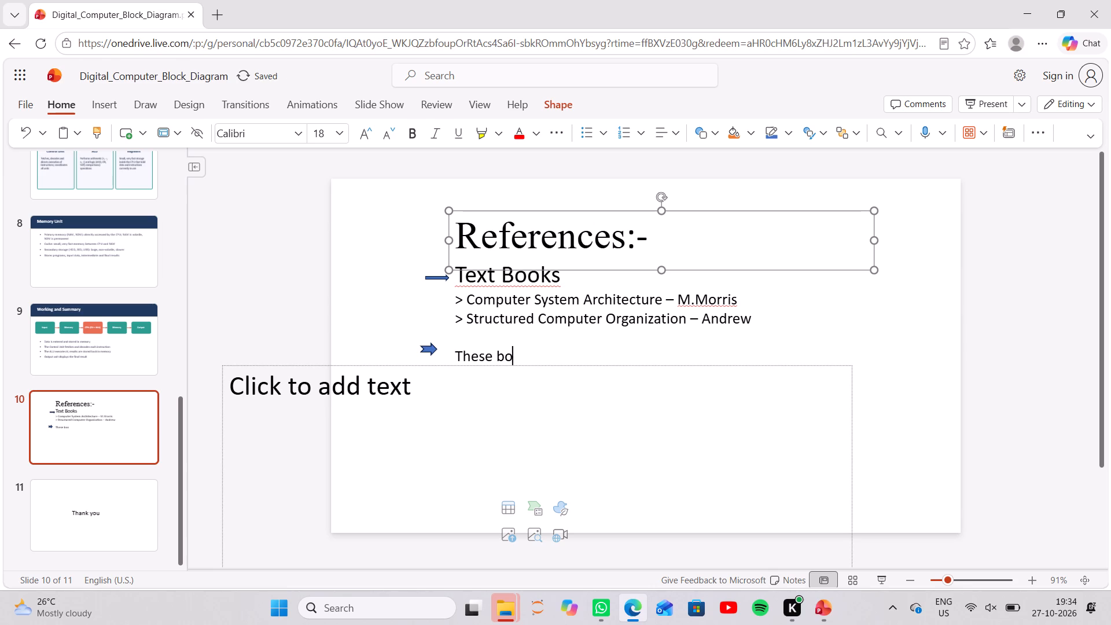
key(BackSpace)
key(BackSpace)
text(Books a)
key(BackSpace)
text(can)
key(space)
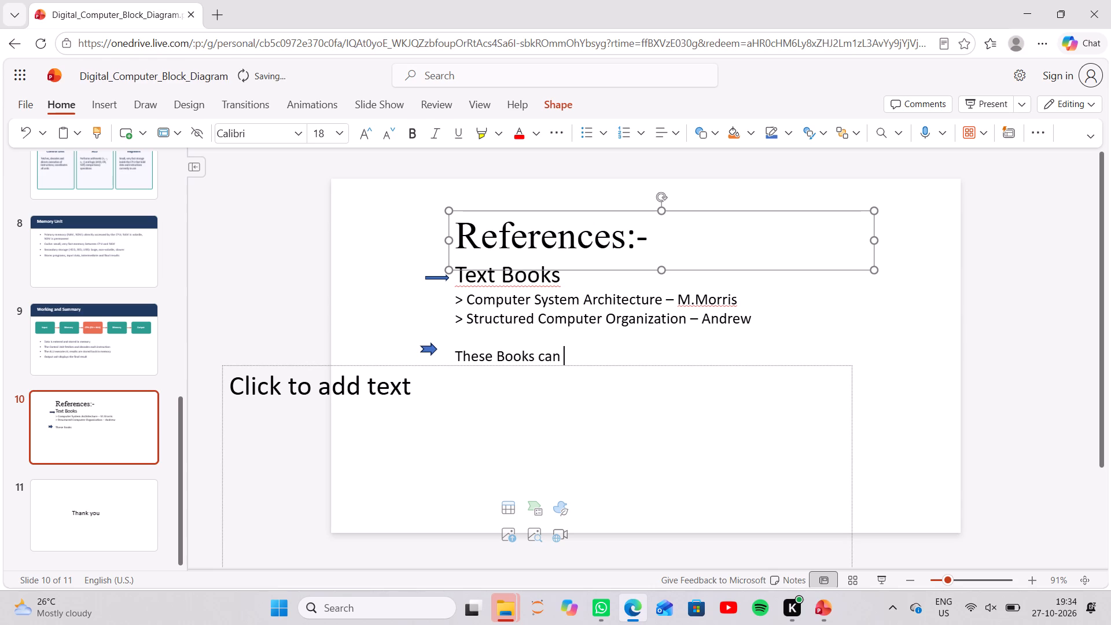
text(be)
key(space)
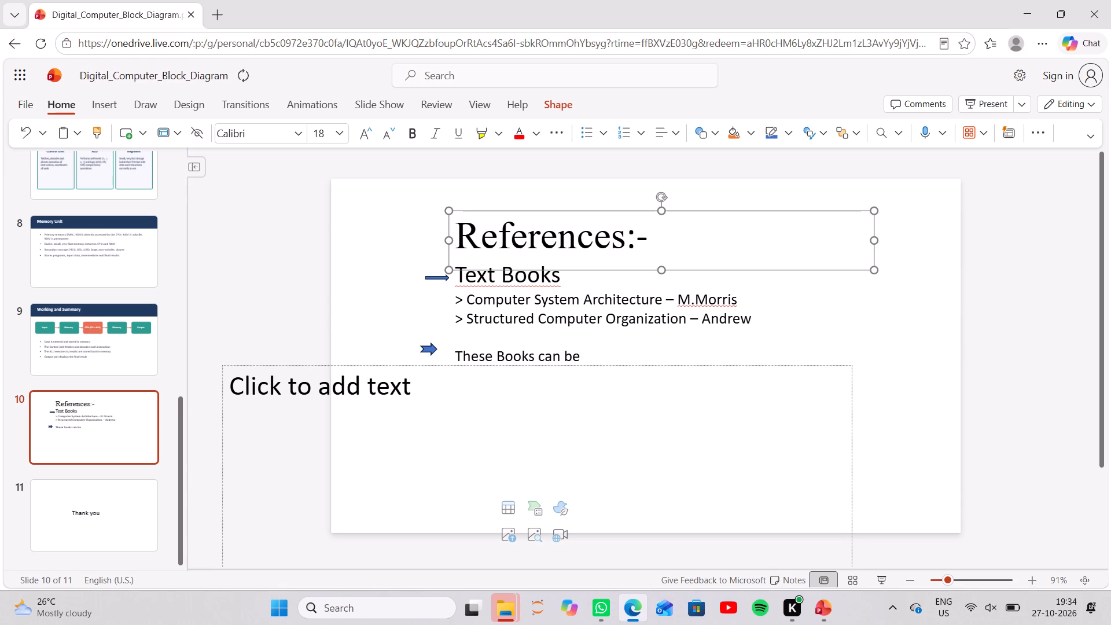
text(uswed)
key(BackSpace)
key(BackSpace)
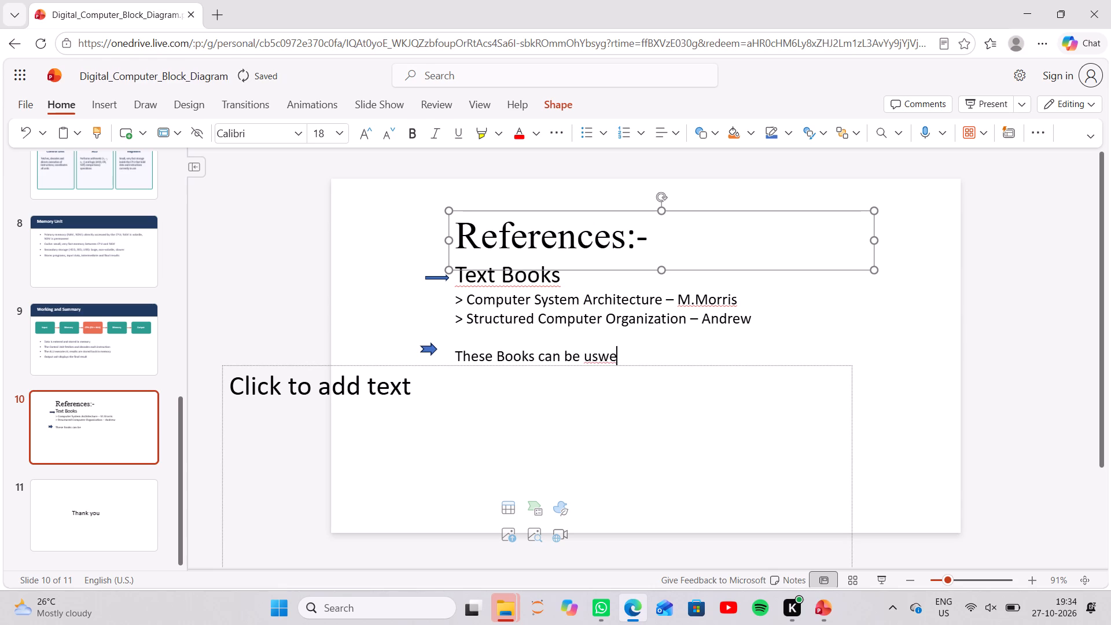
key(BackSpace)
text(ed)
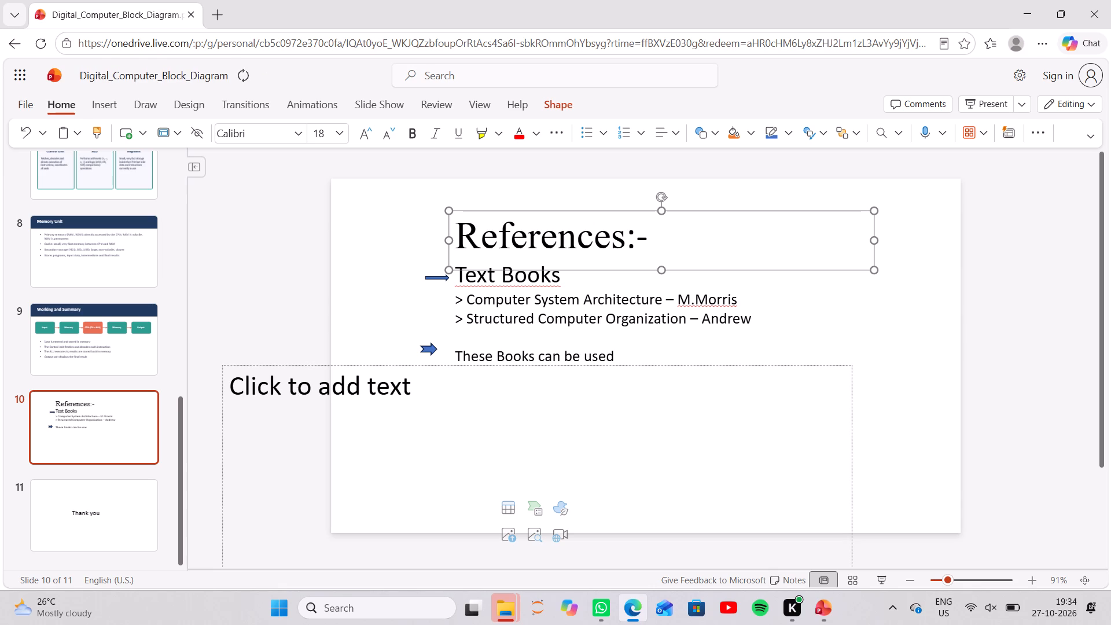
key(space)
text(as)
key(space)
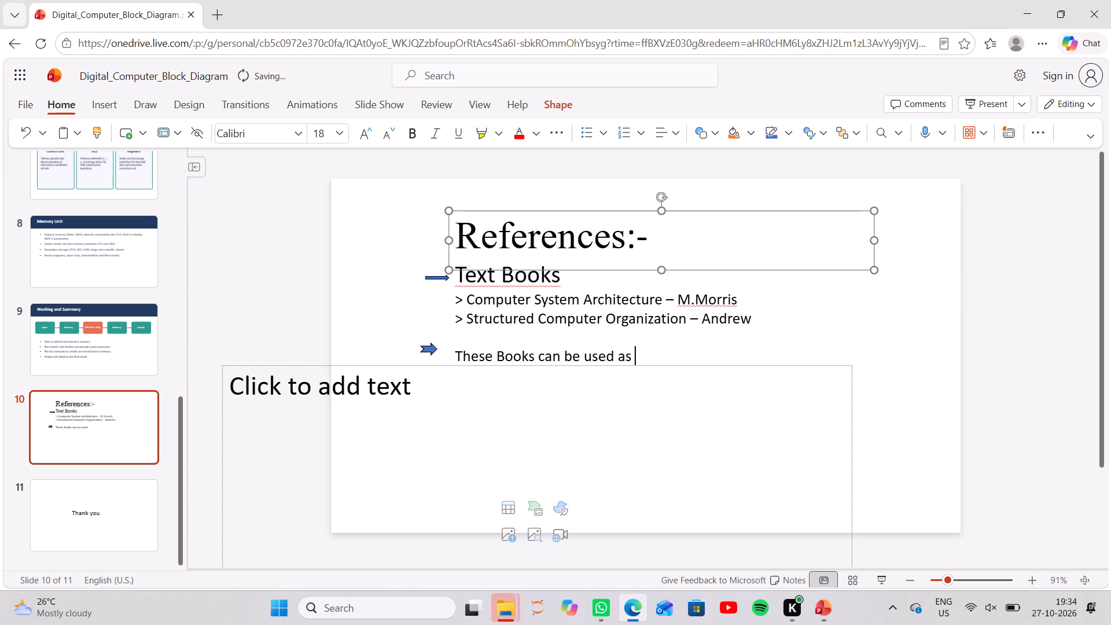
text(references)
key(space)
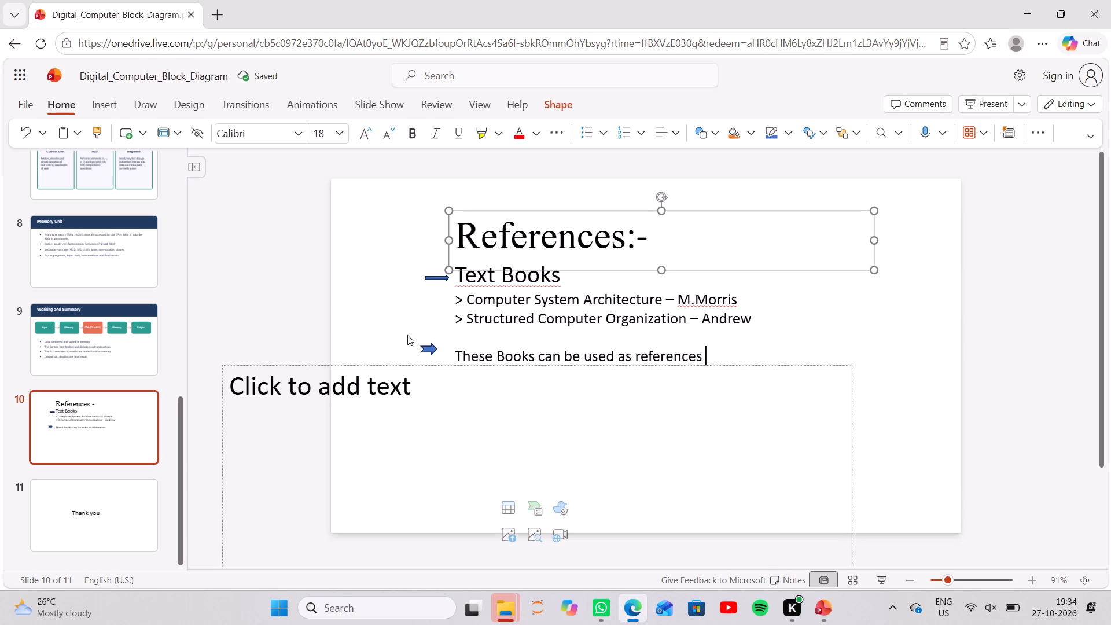
Move the notched arrow level with the "These Books can be used as references" line, aligned under the upper arrow.
click(438, 344)
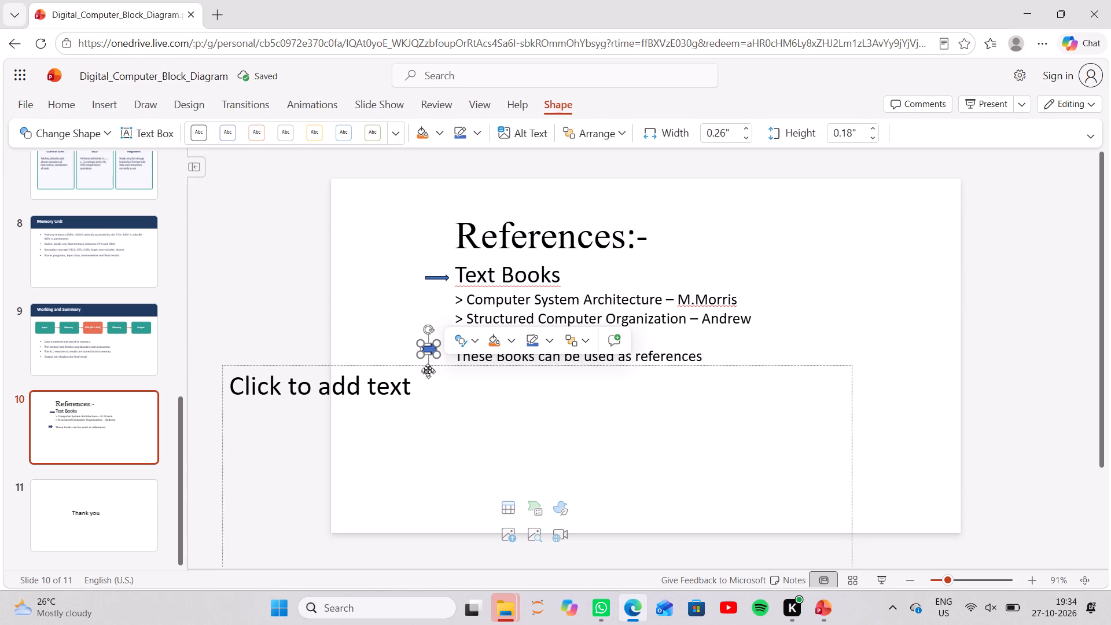
drag(428, 370, 437, 378)
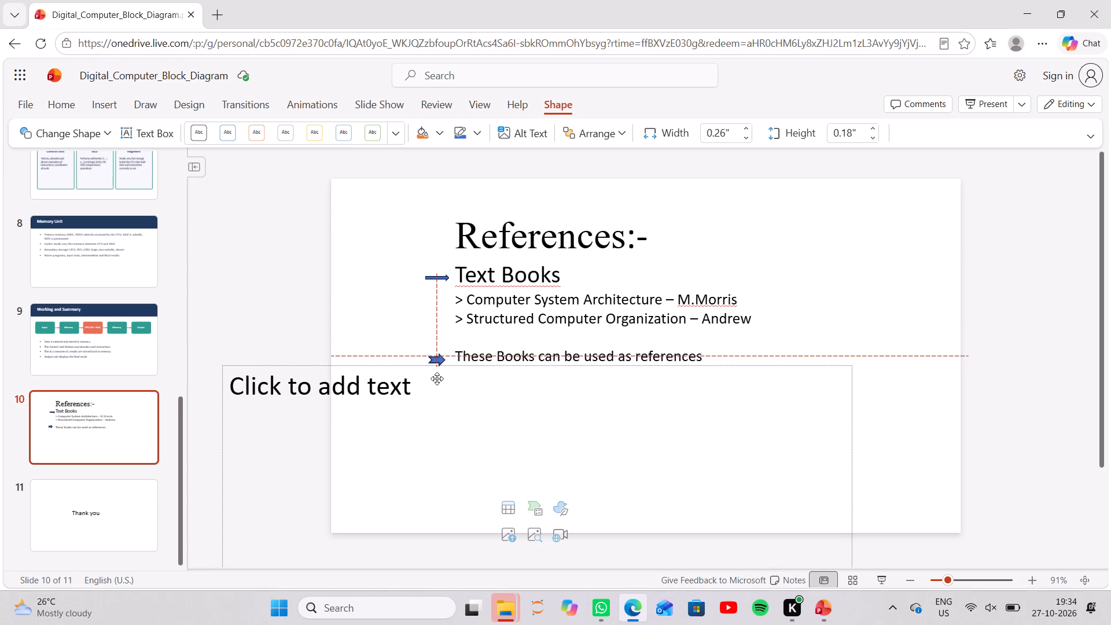
drag(437, 378, 436, 378)
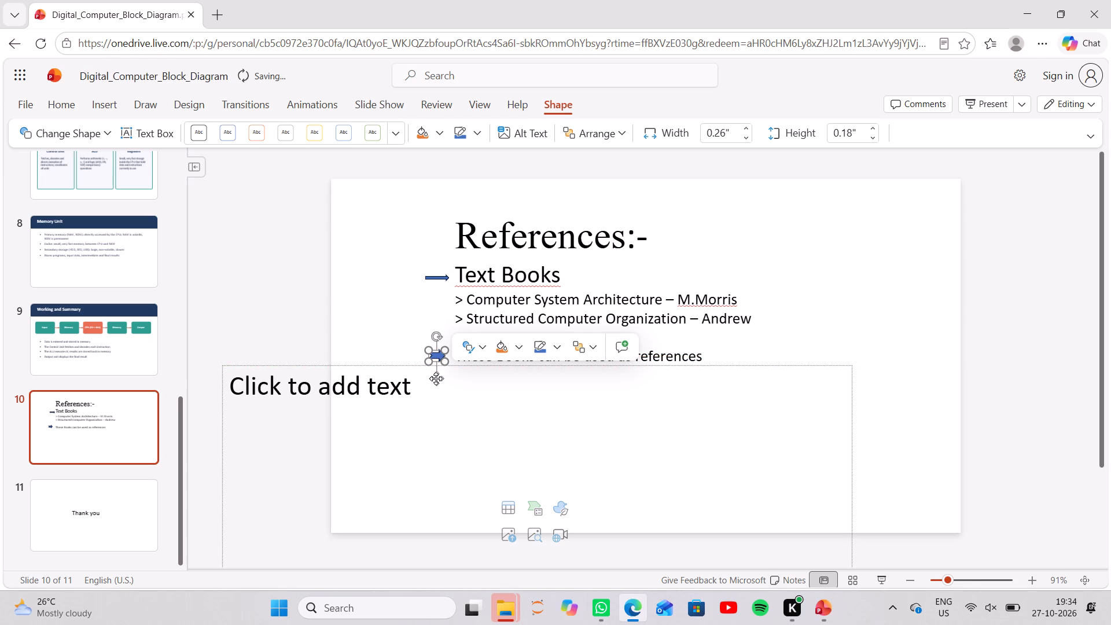
click(833, 287)
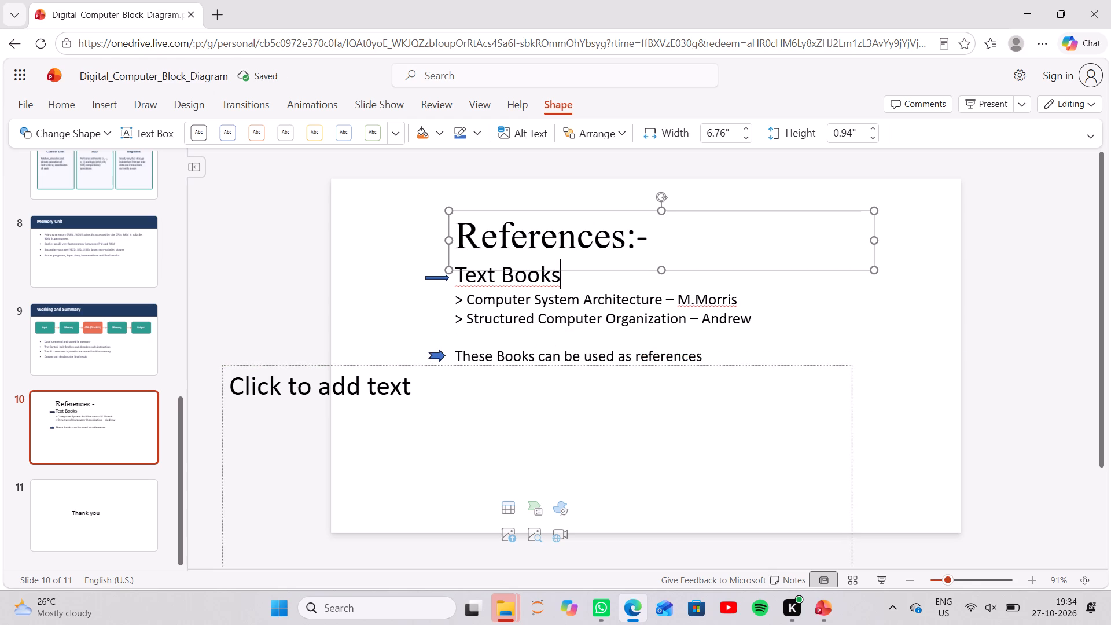
click(838, 330)
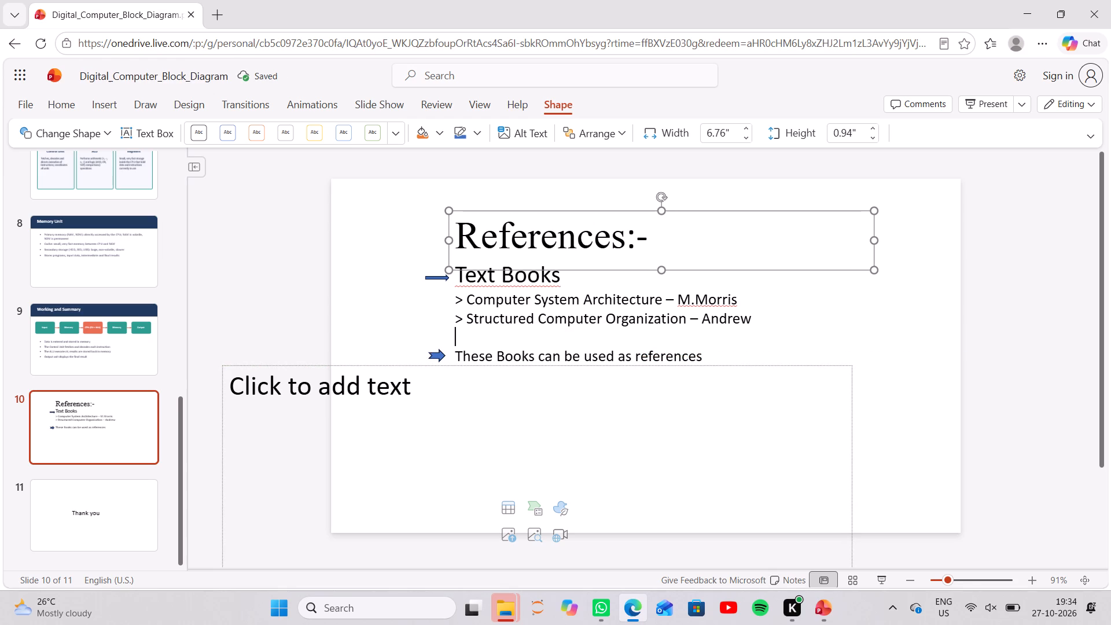
Insert a space after "M." in the first textbook's author so it reads "M. Morris".
click(694, 300)
key(space)
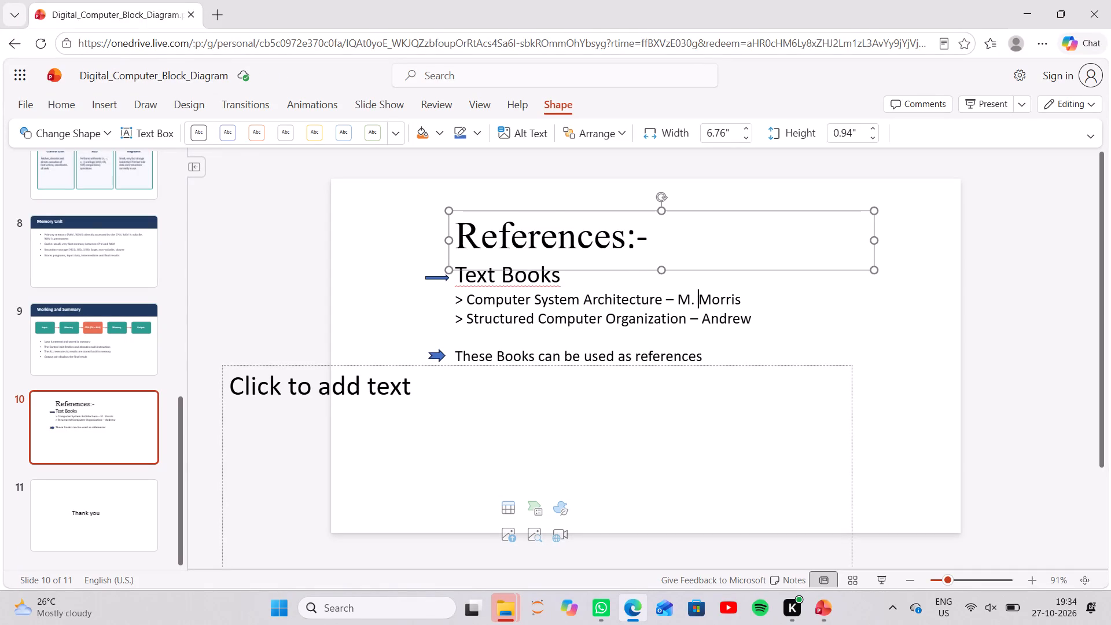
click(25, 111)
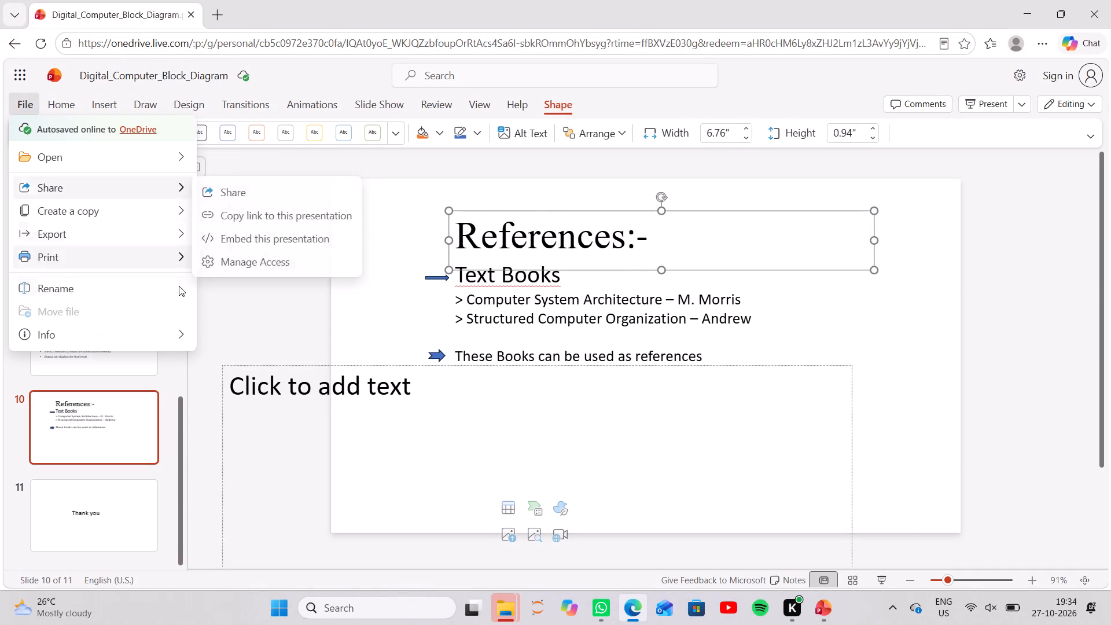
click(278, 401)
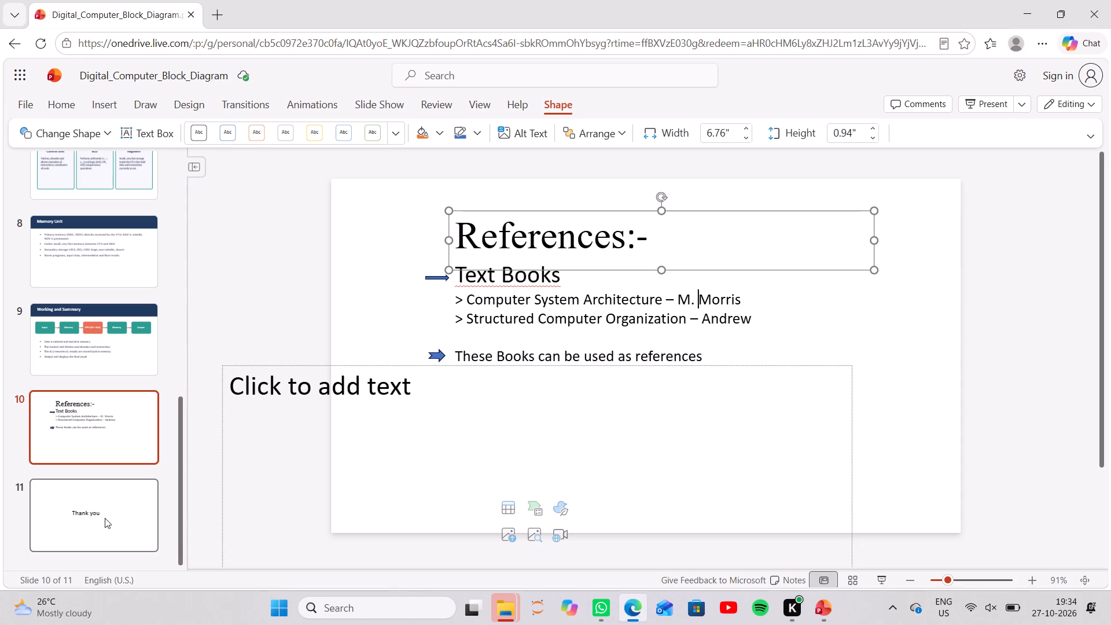
Cut the empty "Click to add text" placeholder from the References slide.
click(758, 363)
right_click(758, 363)
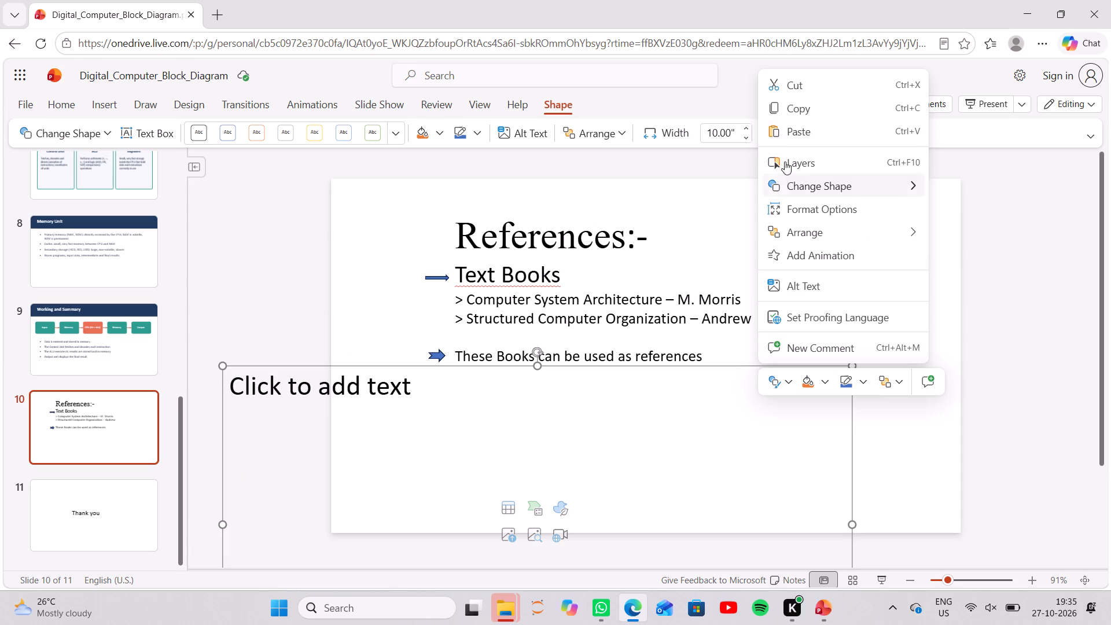
click(797, 93)
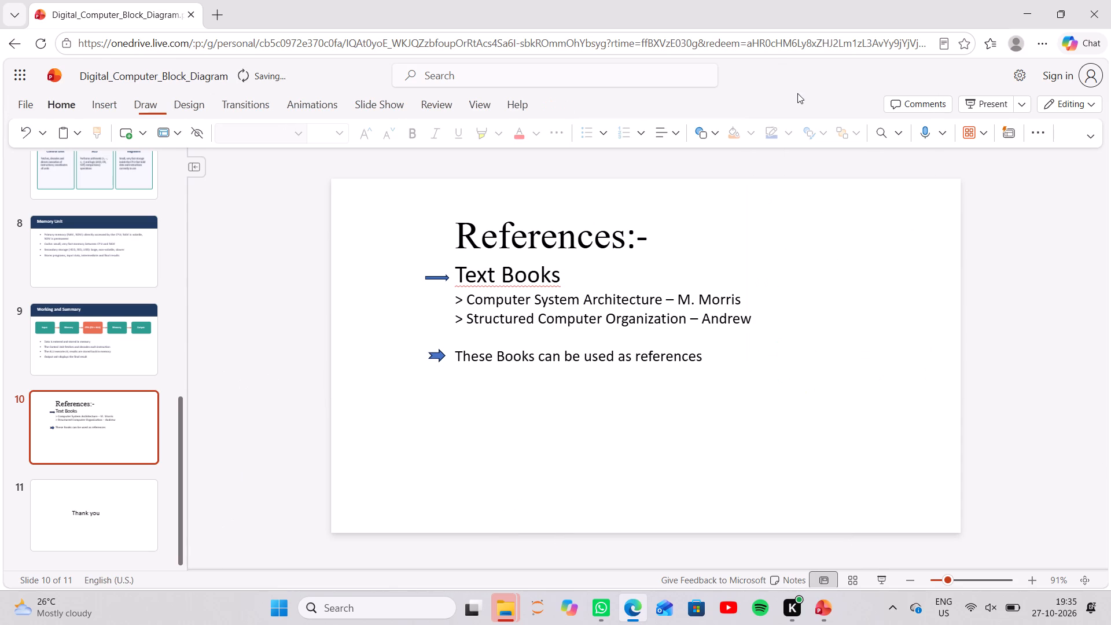
Apply a solid orange fill to the background of the "Thank you" slide.
click(90, 499)
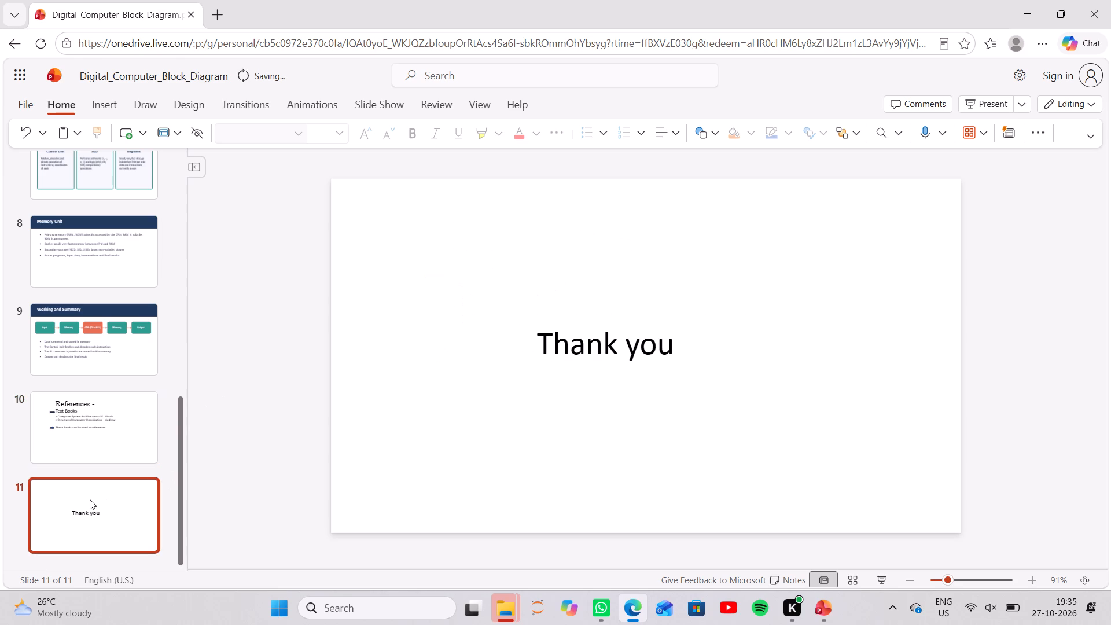
right_click(534, 309)
double_click(494, 303)
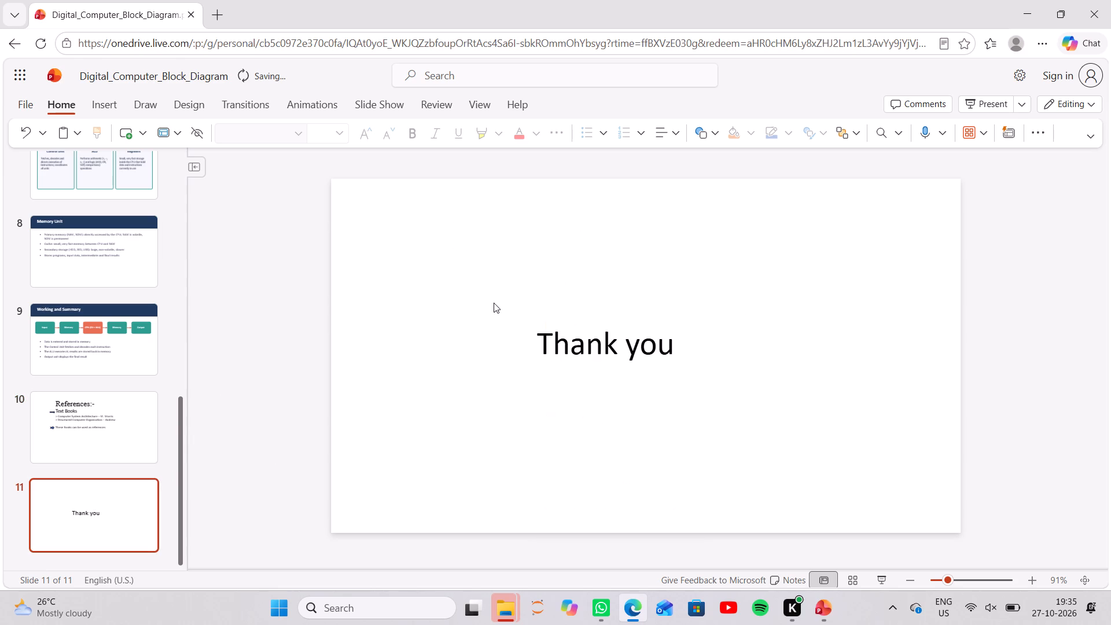
right_click(494, 303)
click(553, 372)
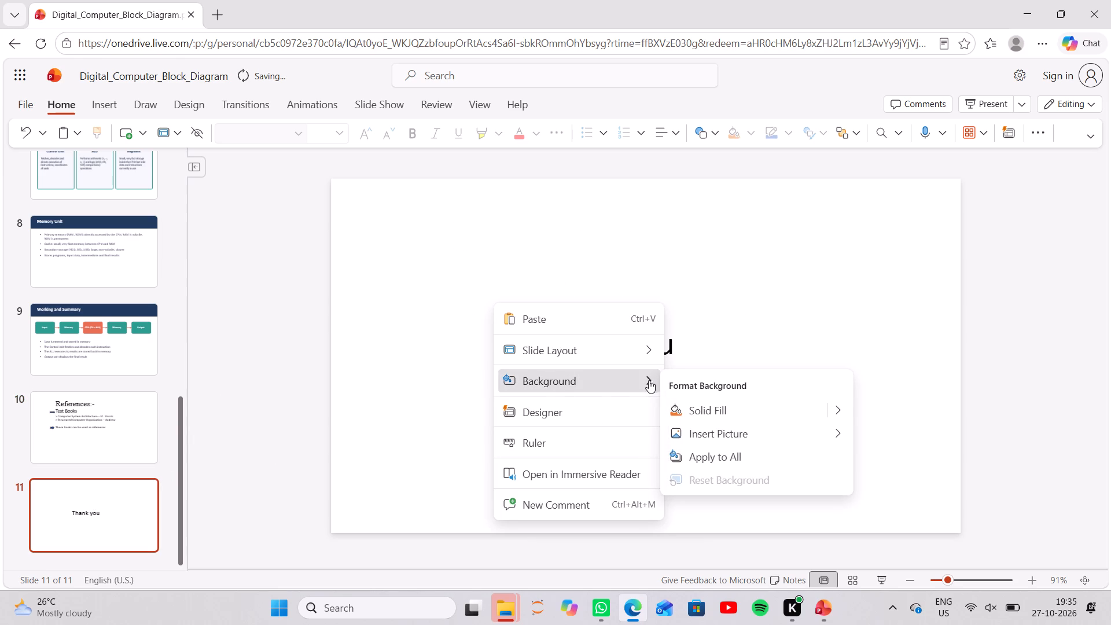
click(650, 376)
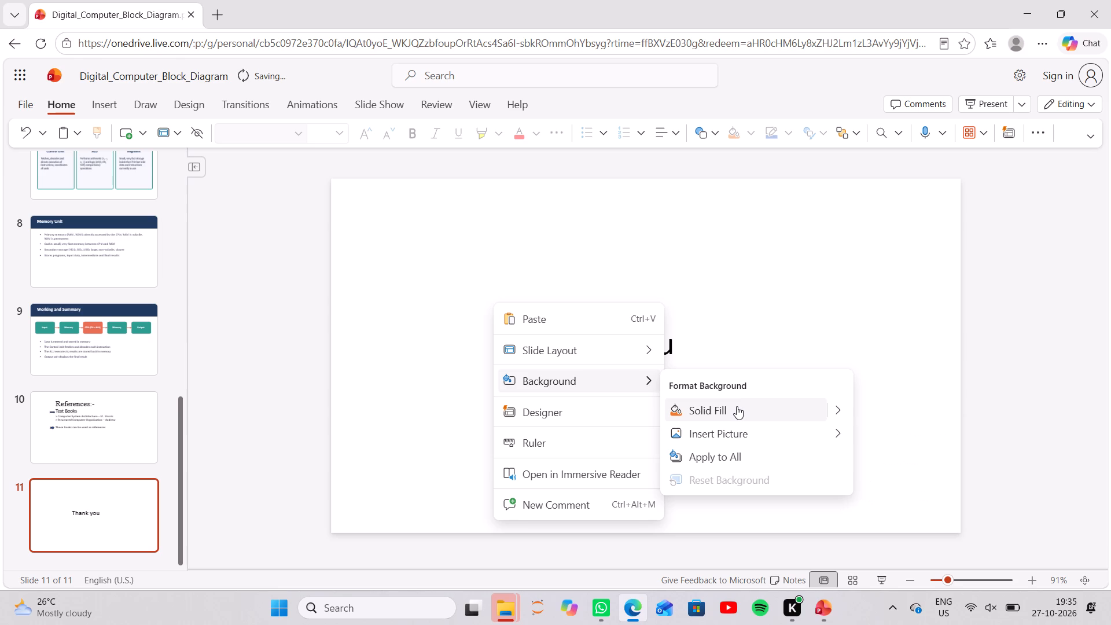
click(737, 406)
right_click(612, 358)
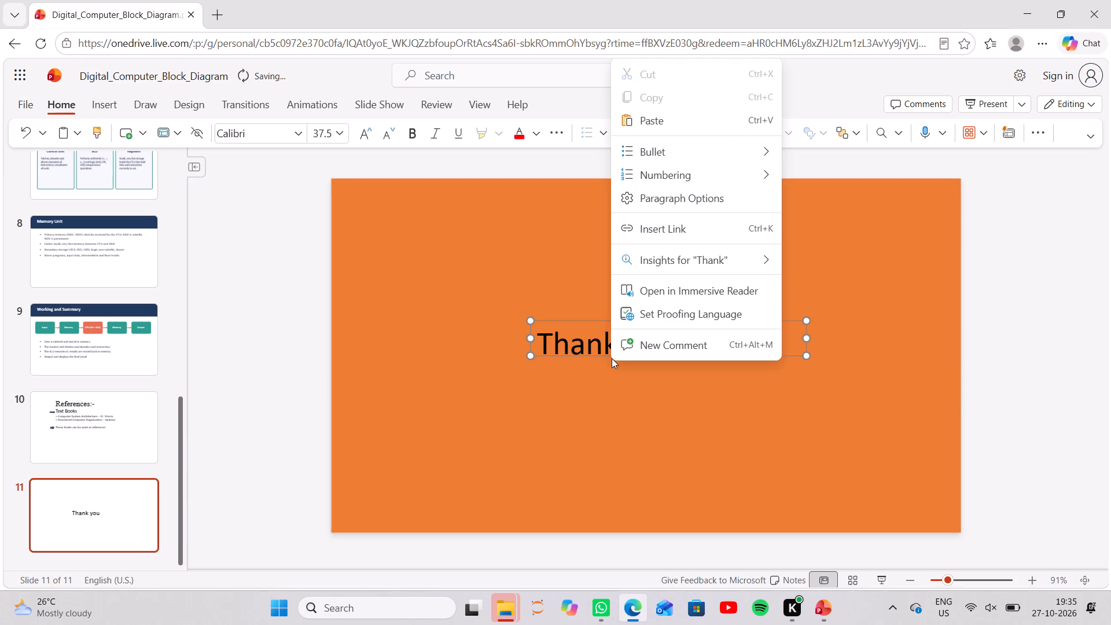
click(497, 395)
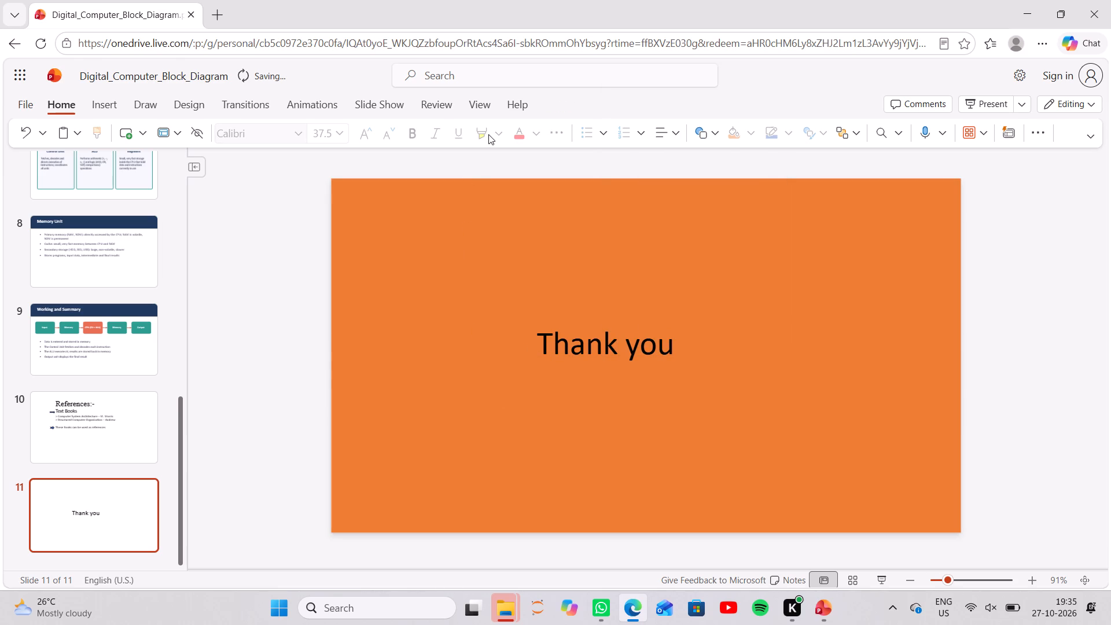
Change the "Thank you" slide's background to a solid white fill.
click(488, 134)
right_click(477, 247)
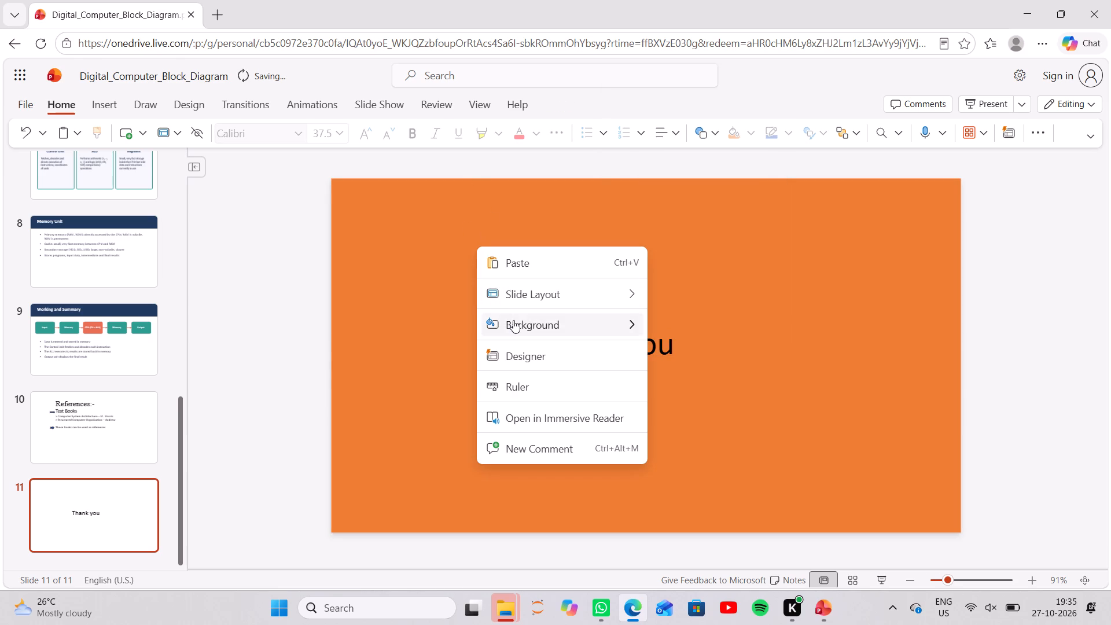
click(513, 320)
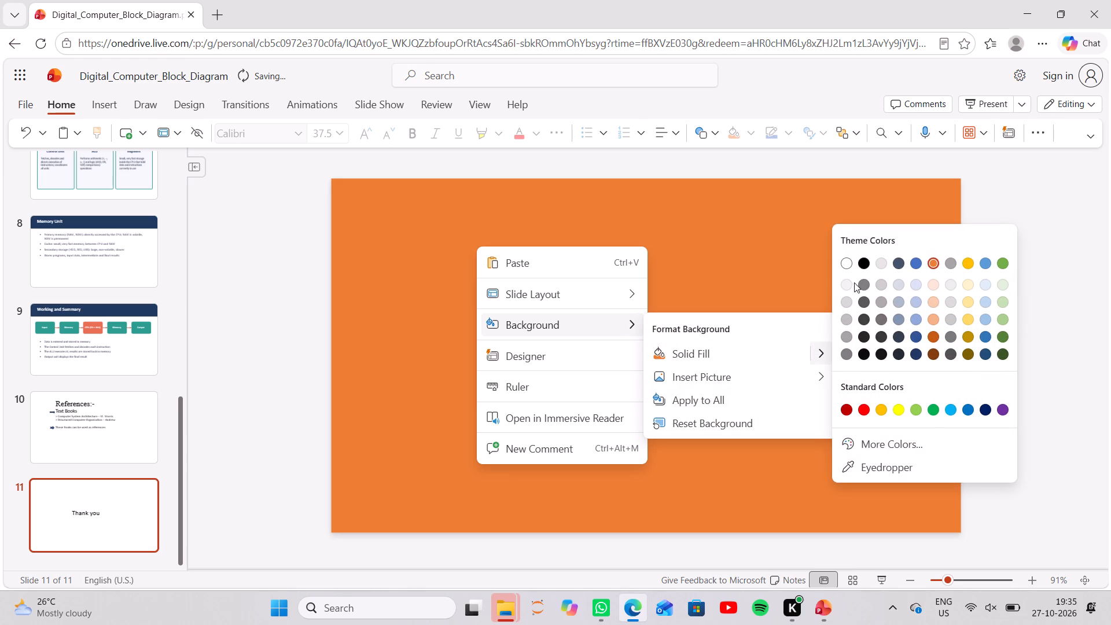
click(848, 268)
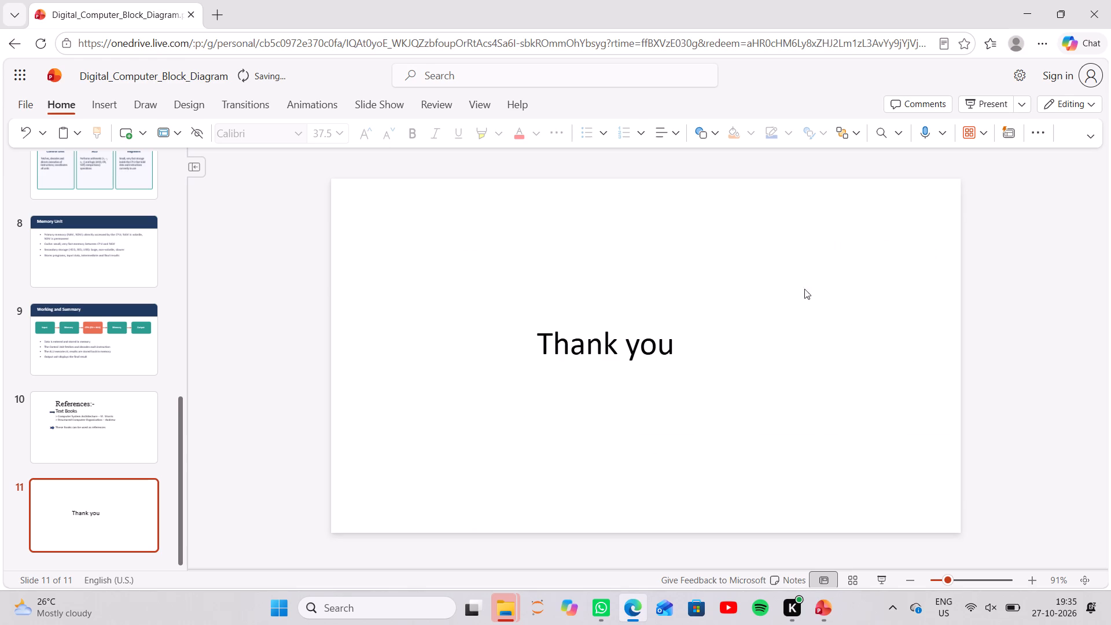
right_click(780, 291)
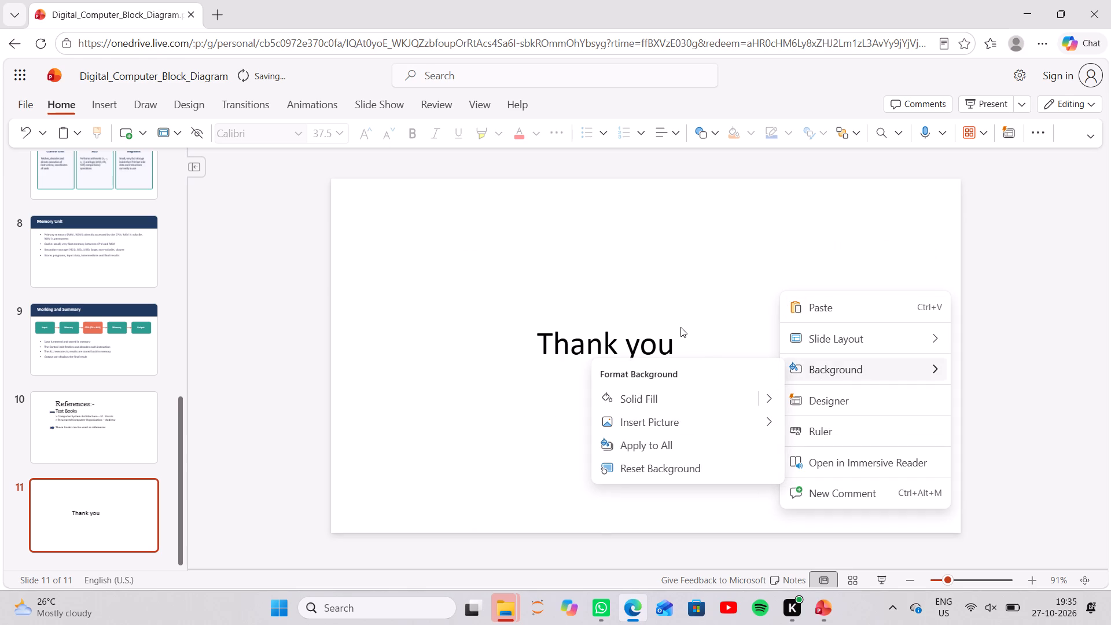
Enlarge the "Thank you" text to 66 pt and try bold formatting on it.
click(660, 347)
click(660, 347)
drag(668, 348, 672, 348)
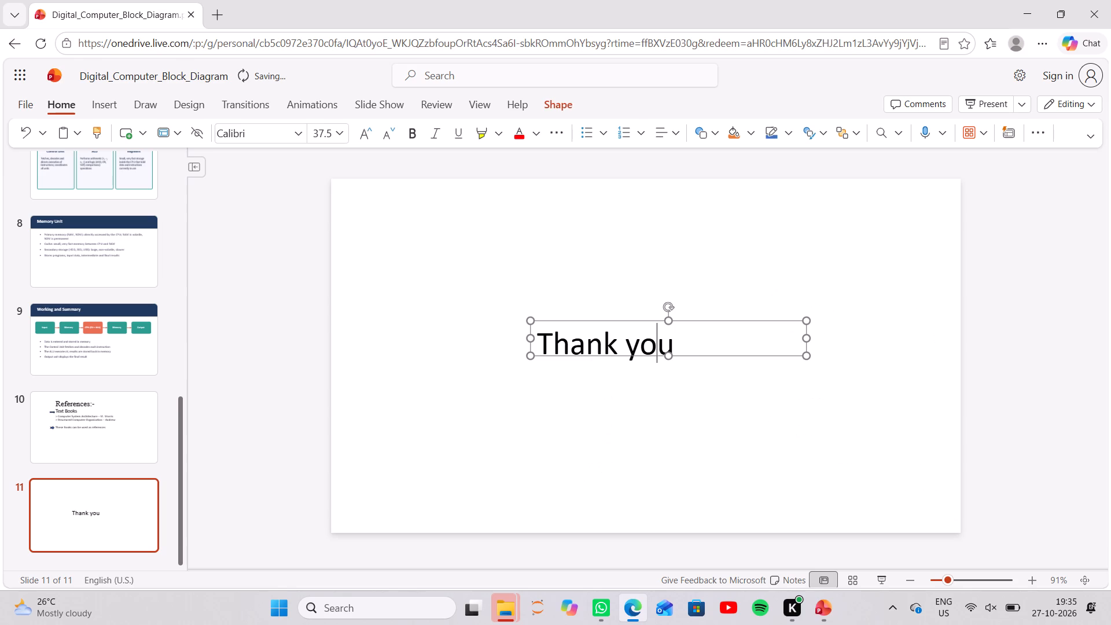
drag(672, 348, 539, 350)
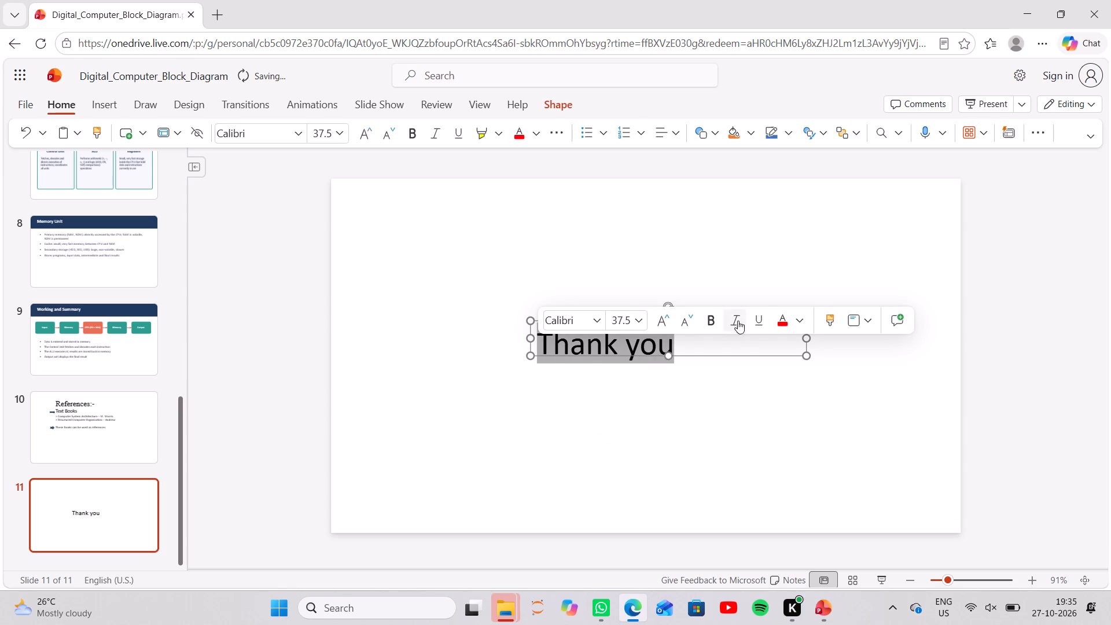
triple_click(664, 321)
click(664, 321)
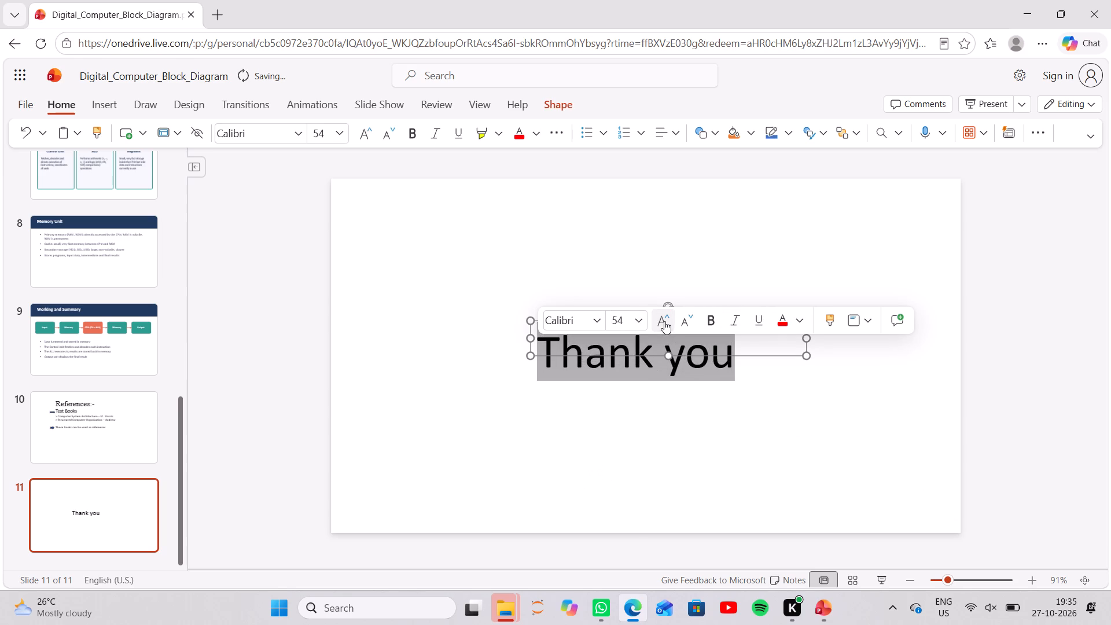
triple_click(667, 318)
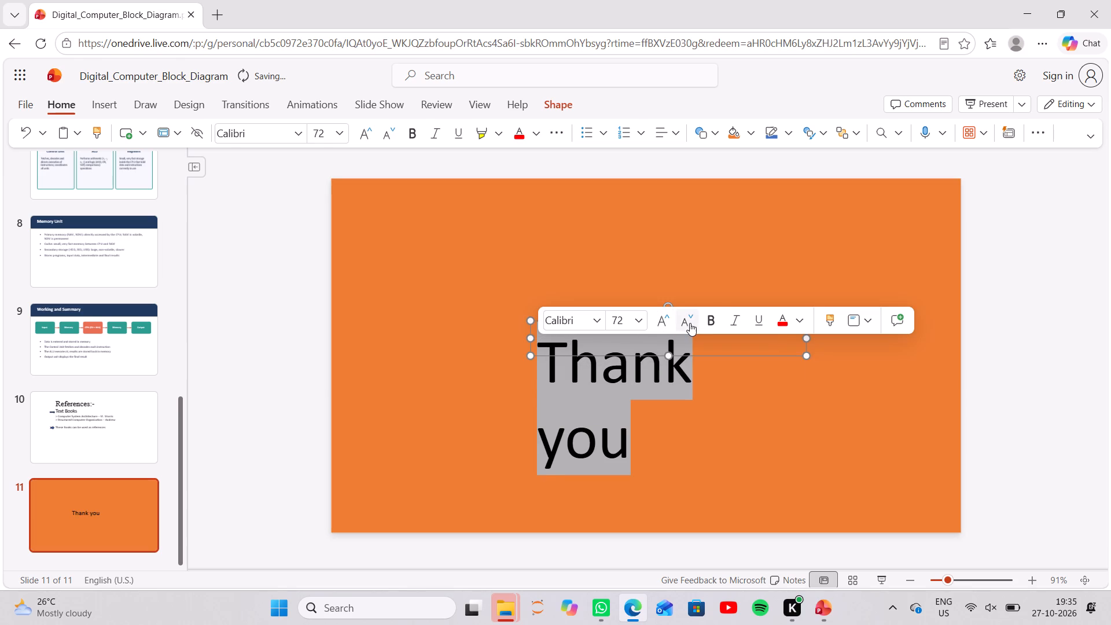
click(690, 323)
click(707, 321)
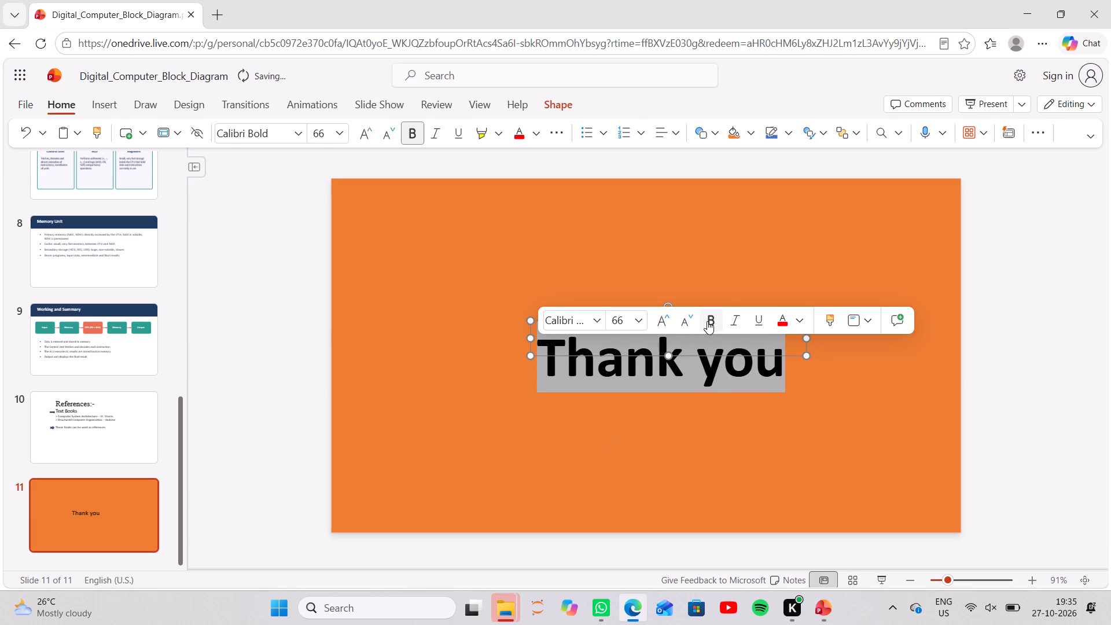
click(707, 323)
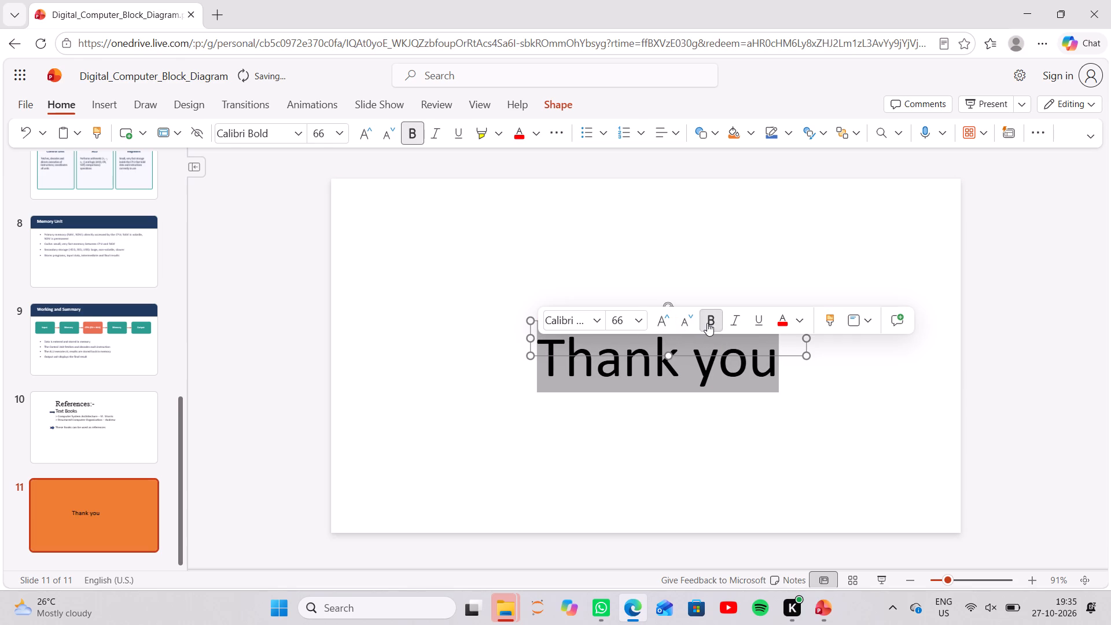
Capitalise the "y" on the closing slide so the text reads "Thank You".
click(724, 359)
click(724, 359)
key(BackSpace)
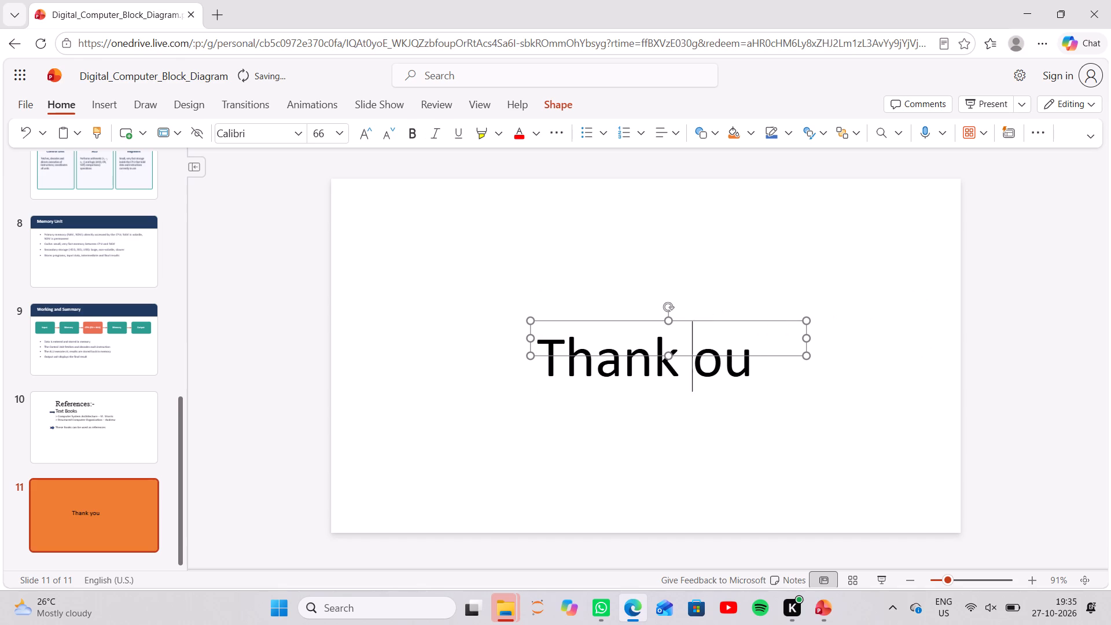
key(shift+y)
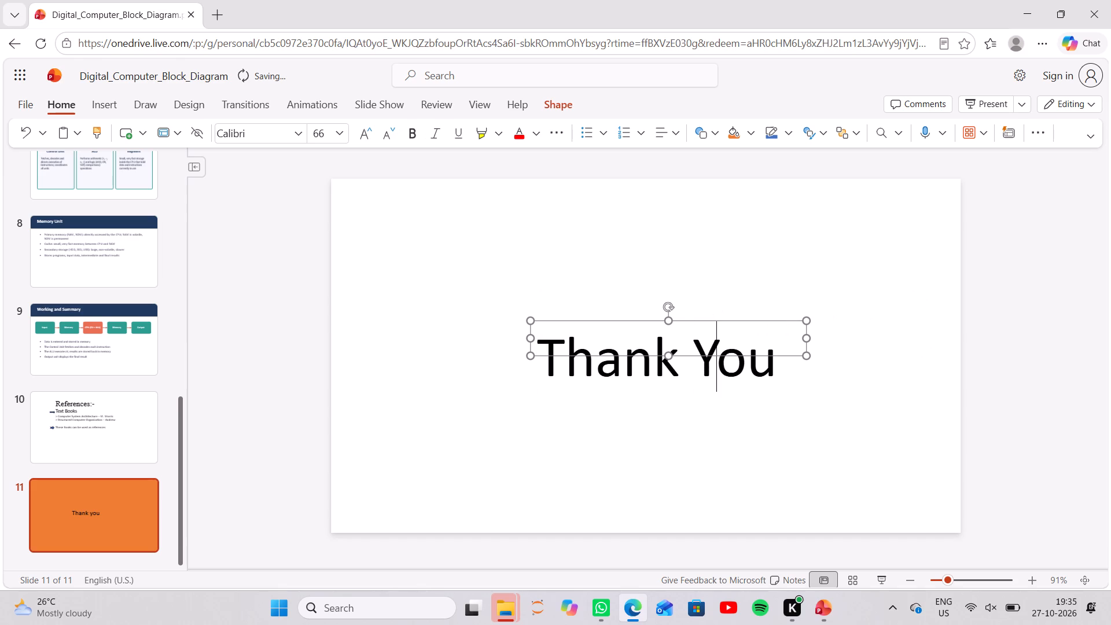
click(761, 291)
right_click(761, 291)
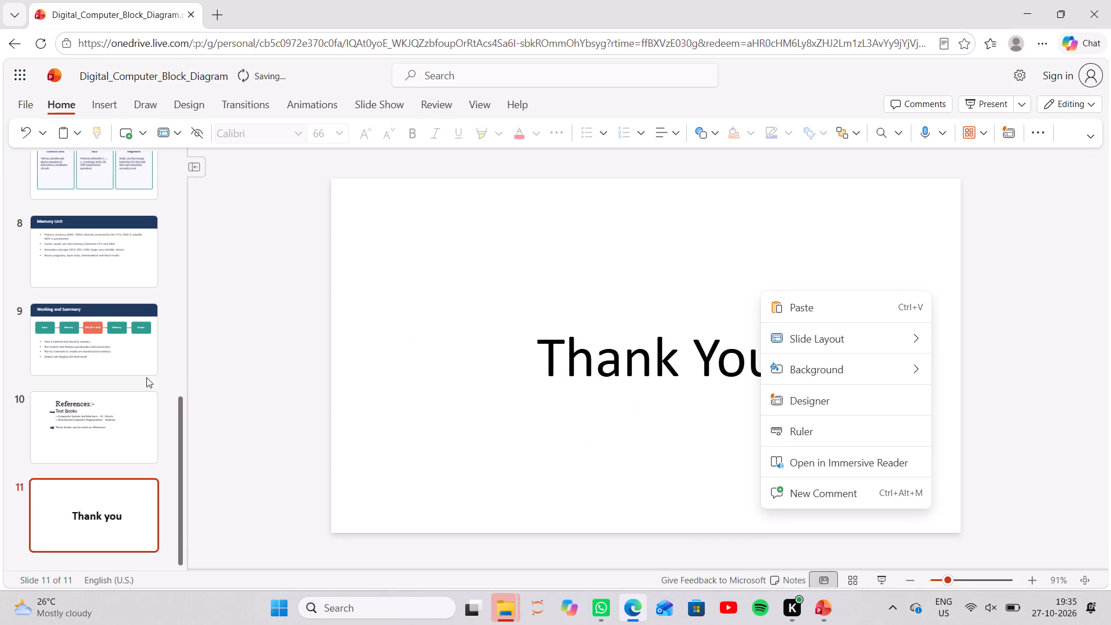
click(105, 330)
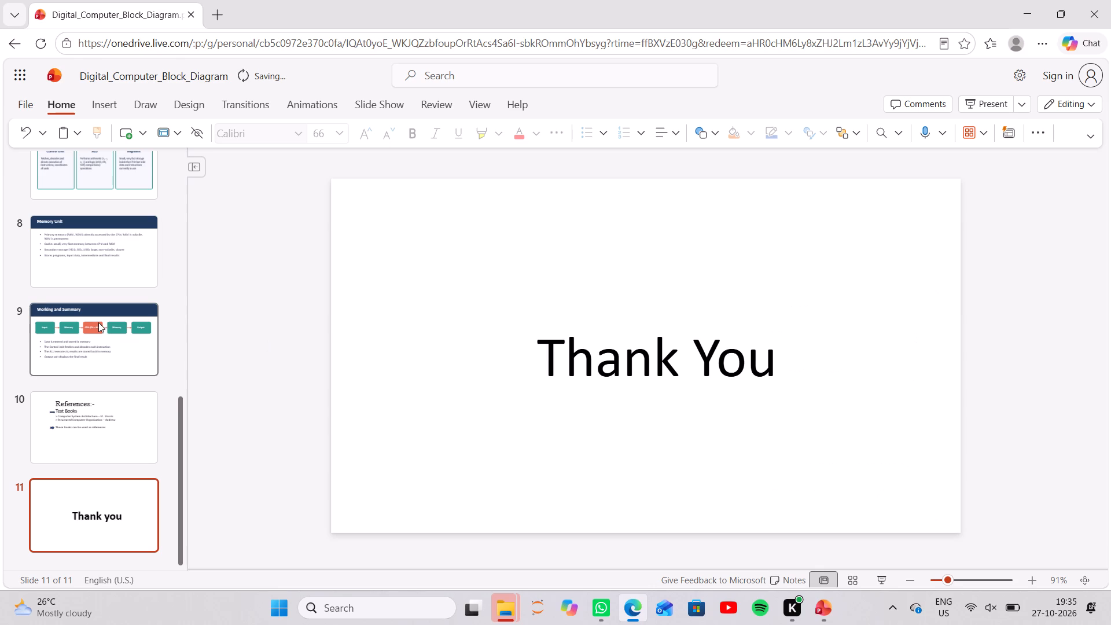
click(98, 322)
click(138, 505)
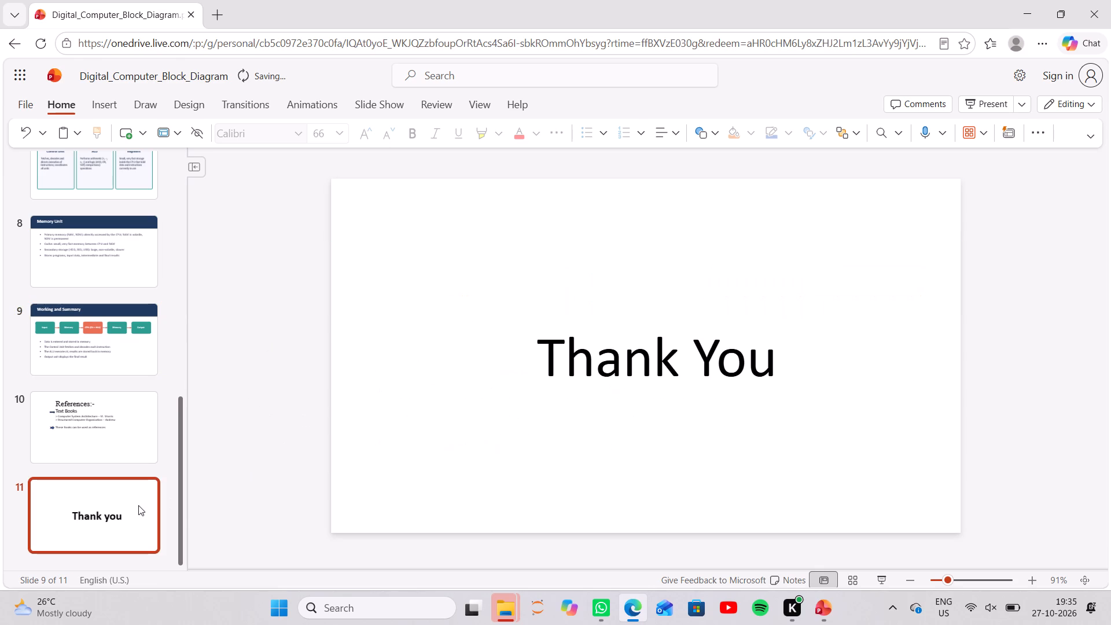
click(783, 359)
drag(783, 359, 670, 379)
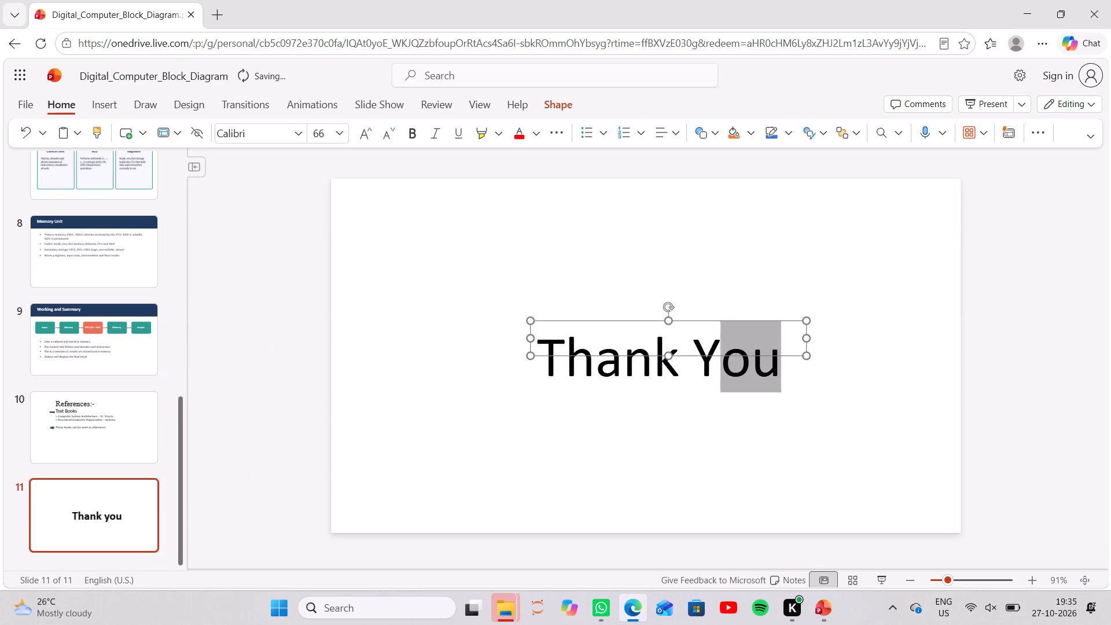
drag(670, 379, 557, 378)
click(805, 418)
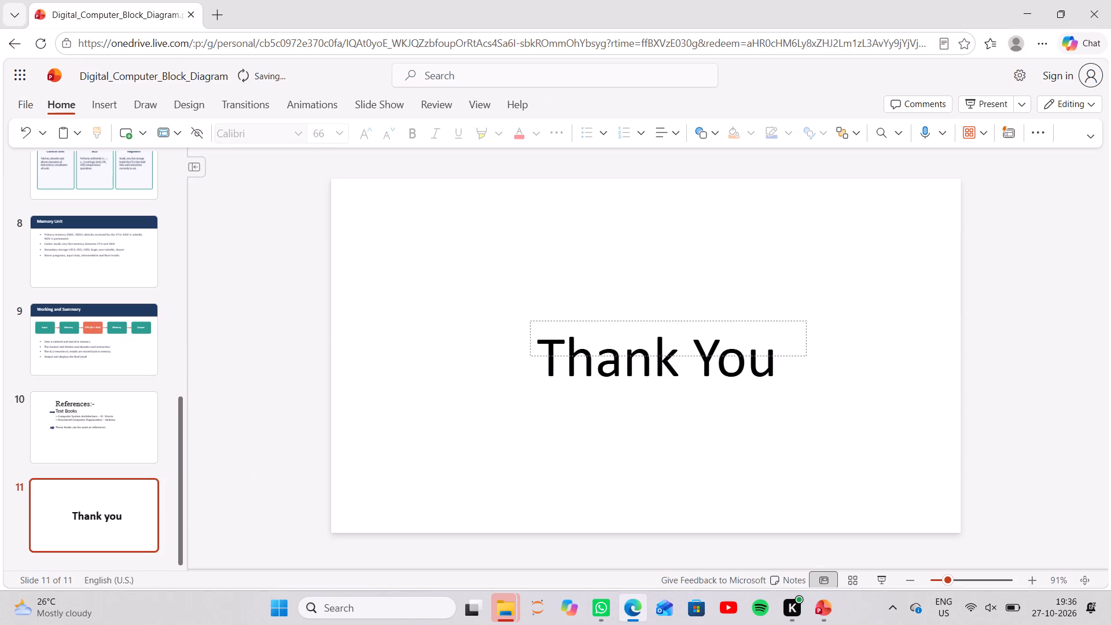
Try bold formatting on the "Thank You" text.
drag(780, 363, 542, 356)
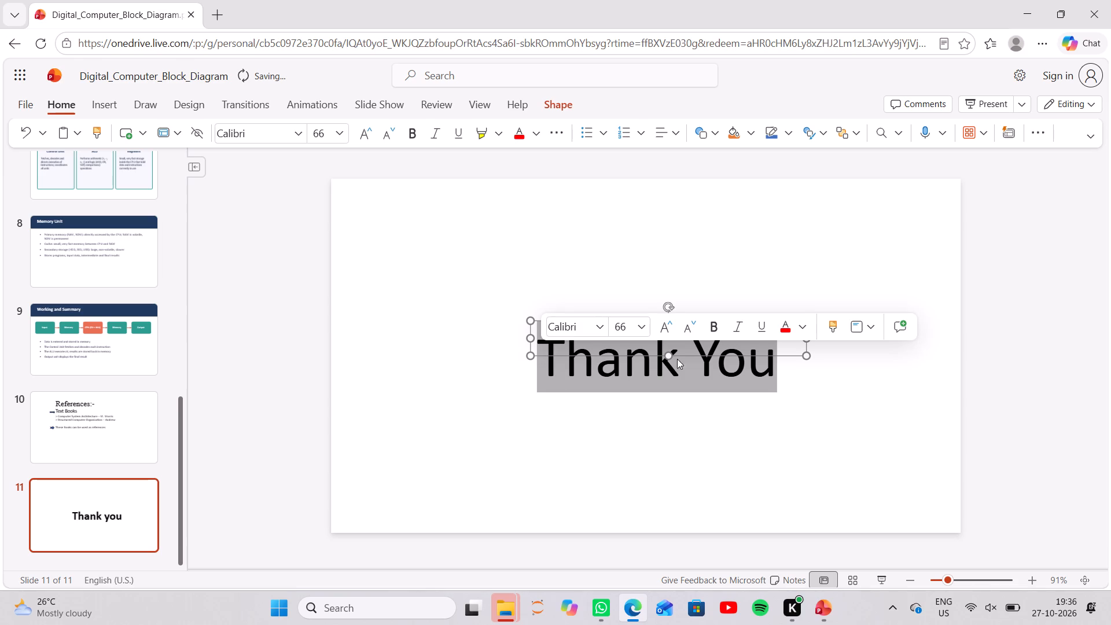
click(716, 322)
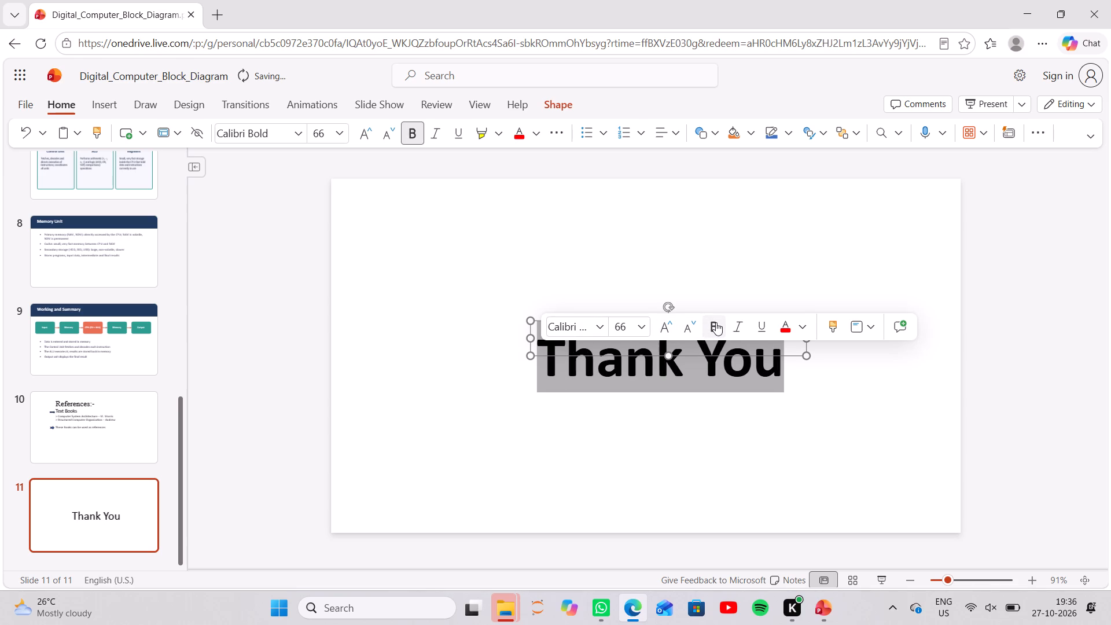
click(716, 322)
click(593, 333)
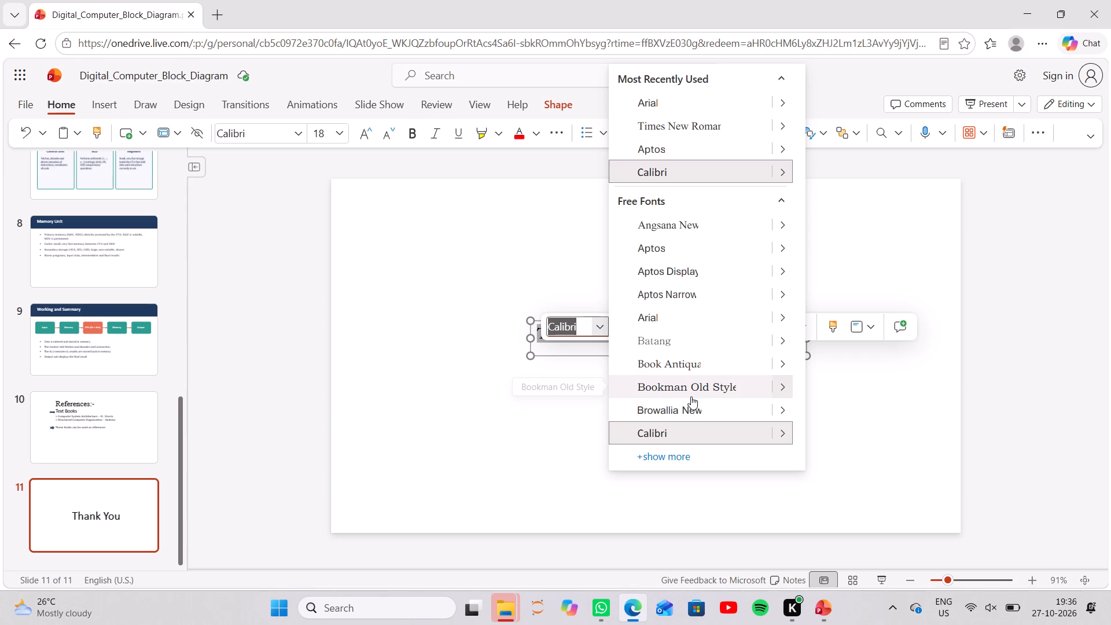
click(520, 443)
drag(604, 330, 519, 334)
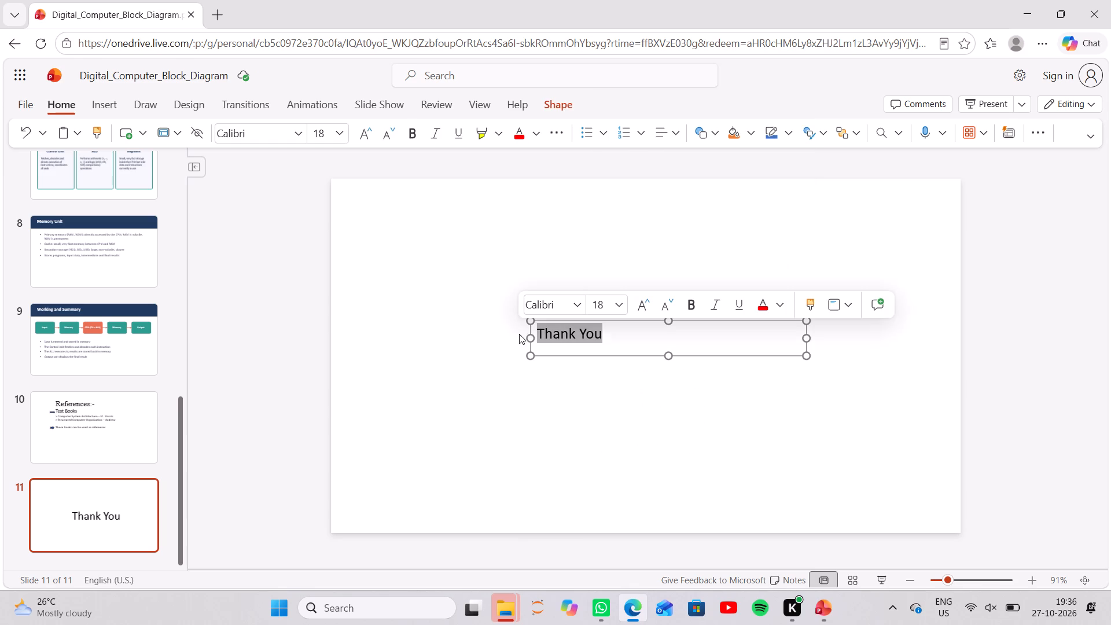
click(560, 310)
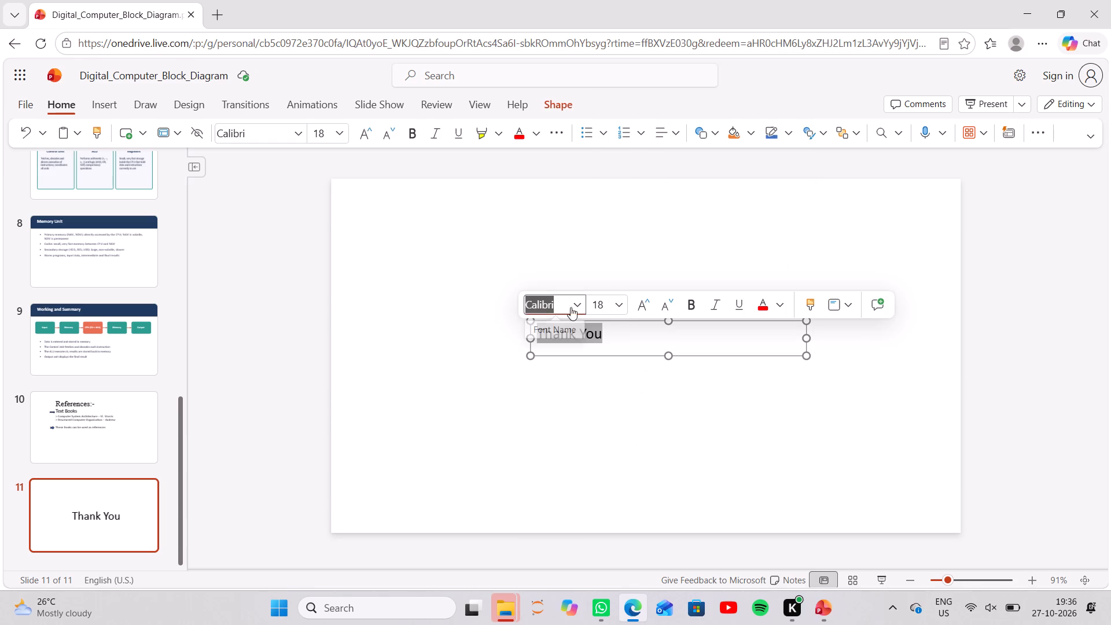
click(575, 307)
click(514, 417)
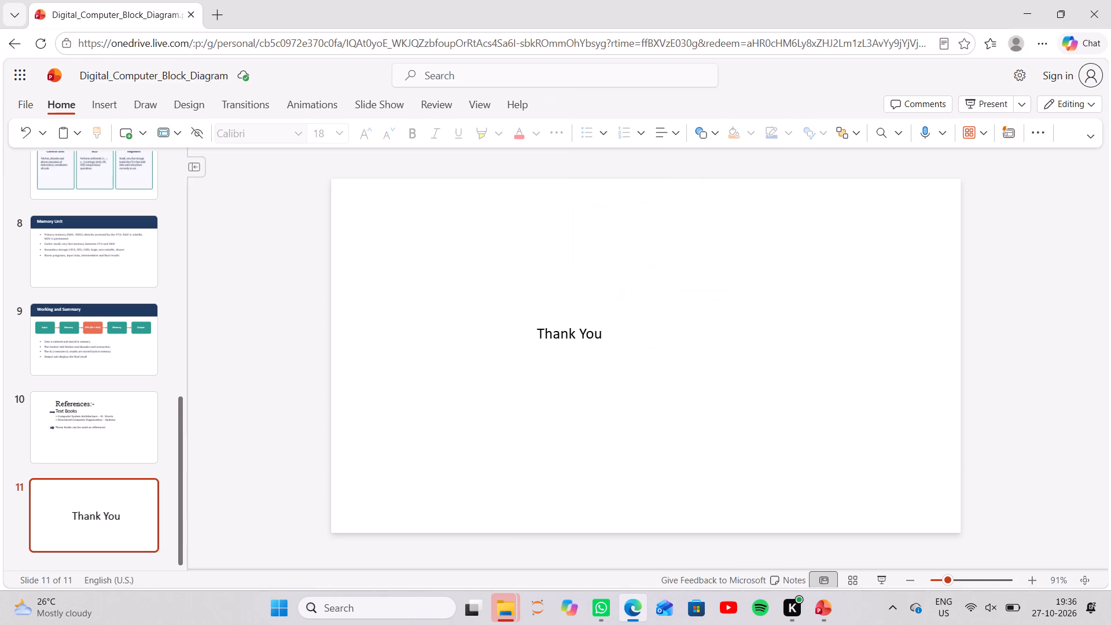
Format the "Thank You" text in Book Antiqua at 60 pt.
drag(605, 340, 508, 350)
click(608, 321)
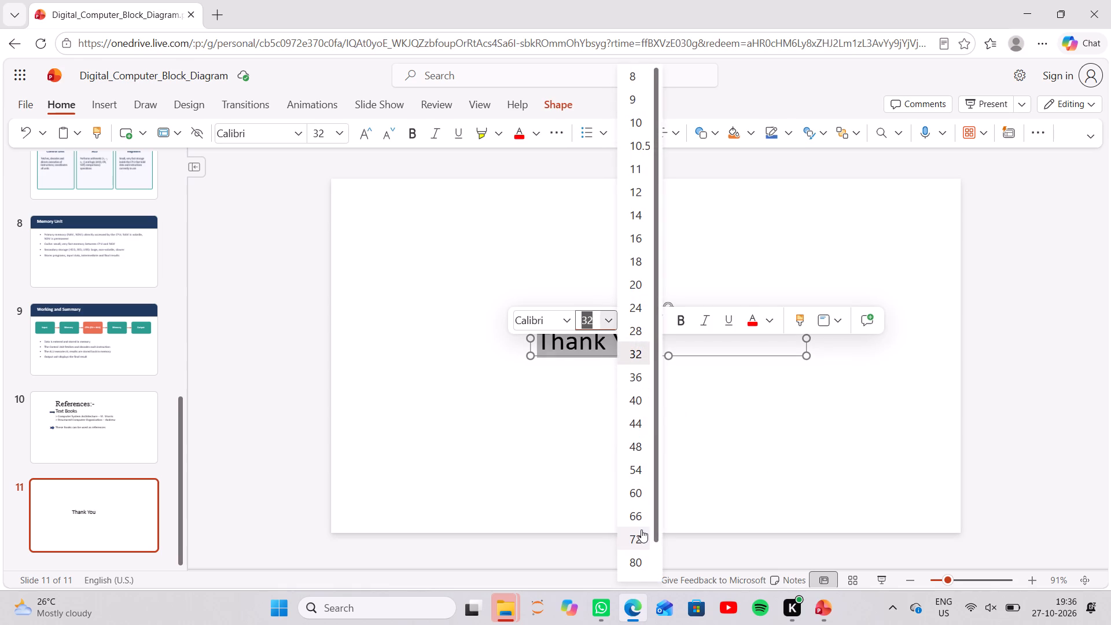
click(634, 492)
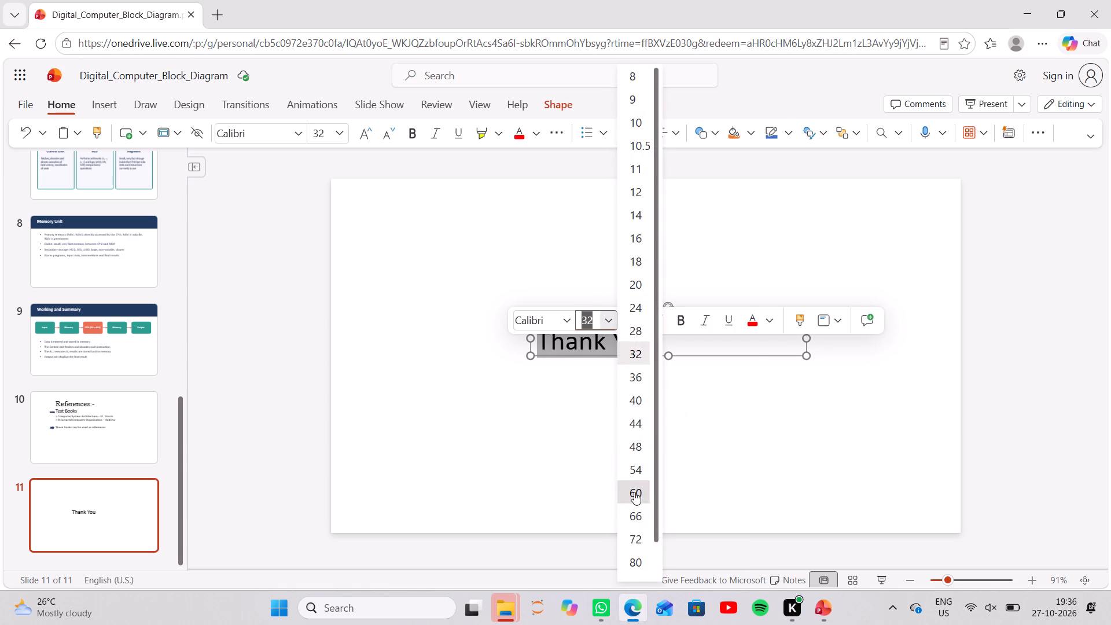
click(541, 319)
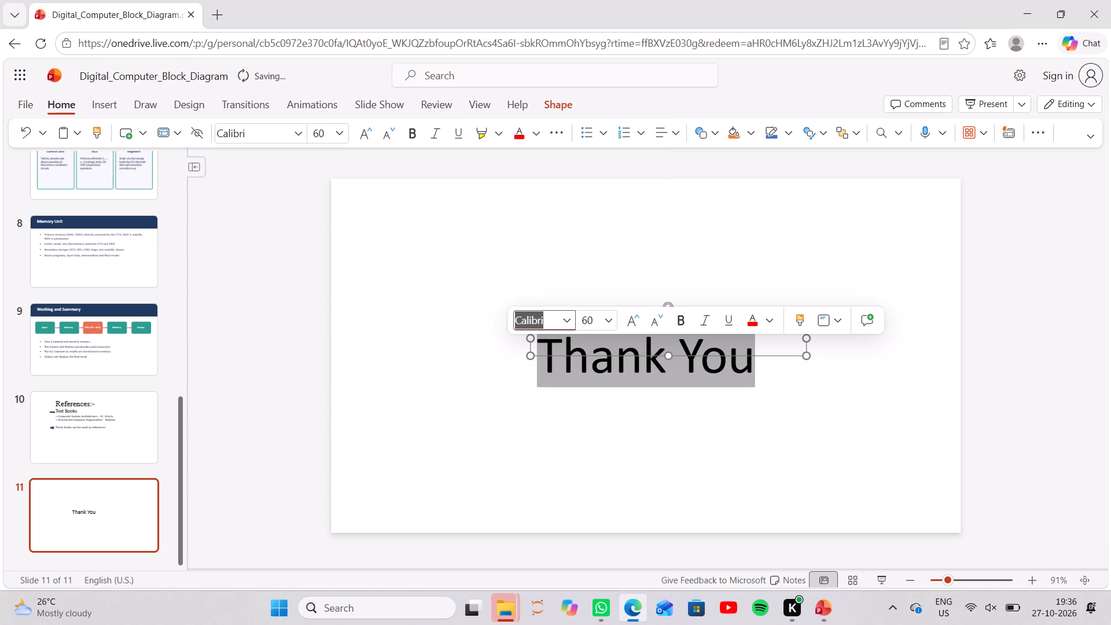
click(562, 318)
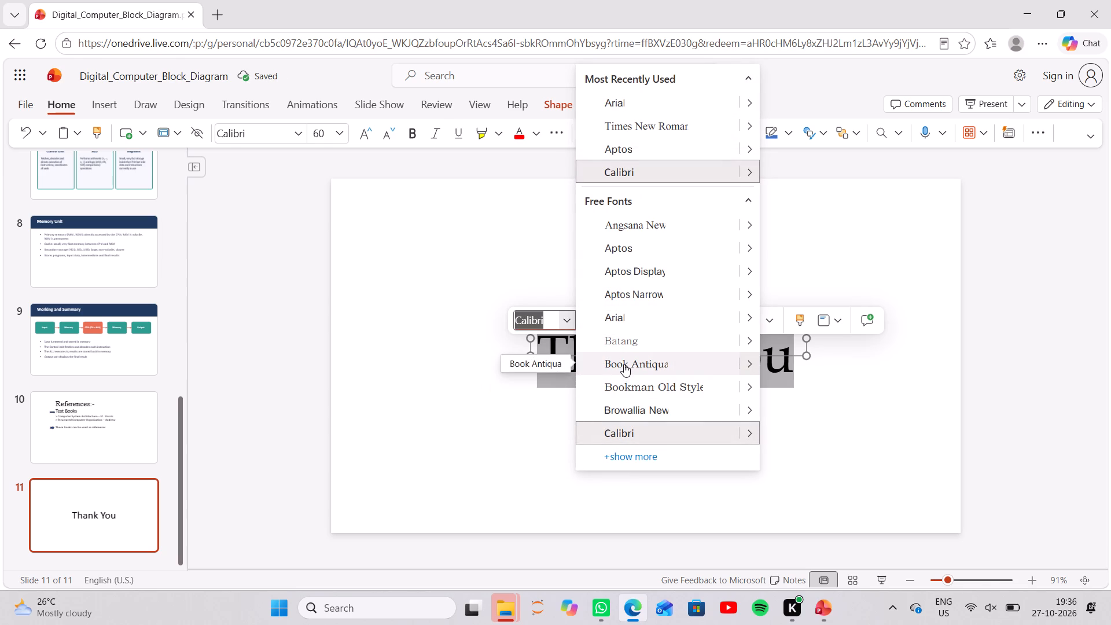
click(624, 364)
click(617, 439)
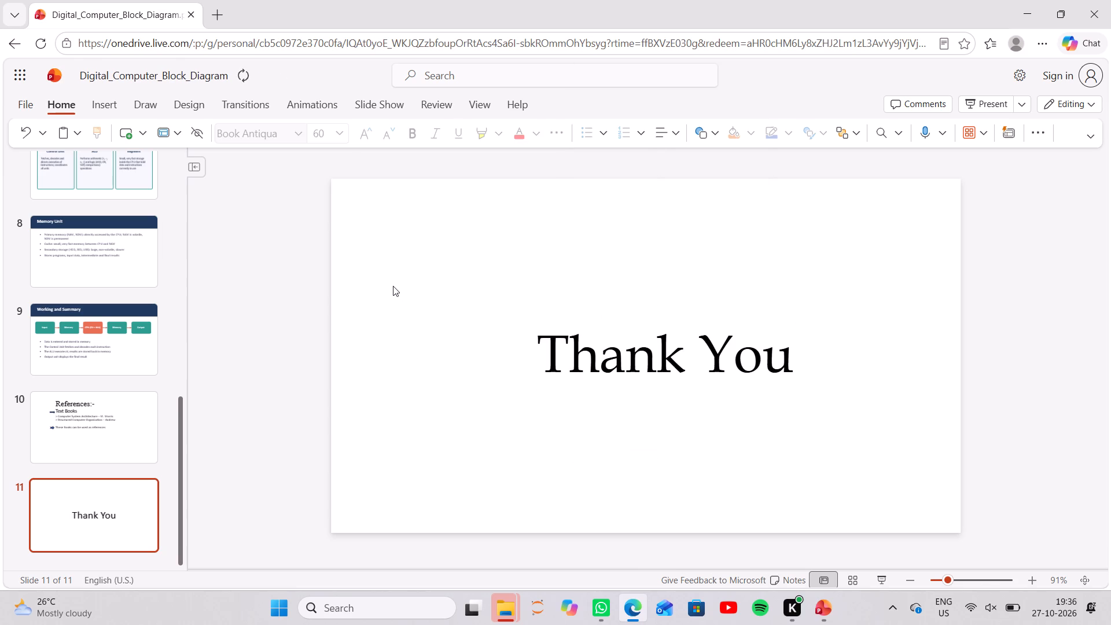
Fill the "Thank You" slide's background with the theme colour White, Background 1, Darker 15%.
right_click(393, 286)
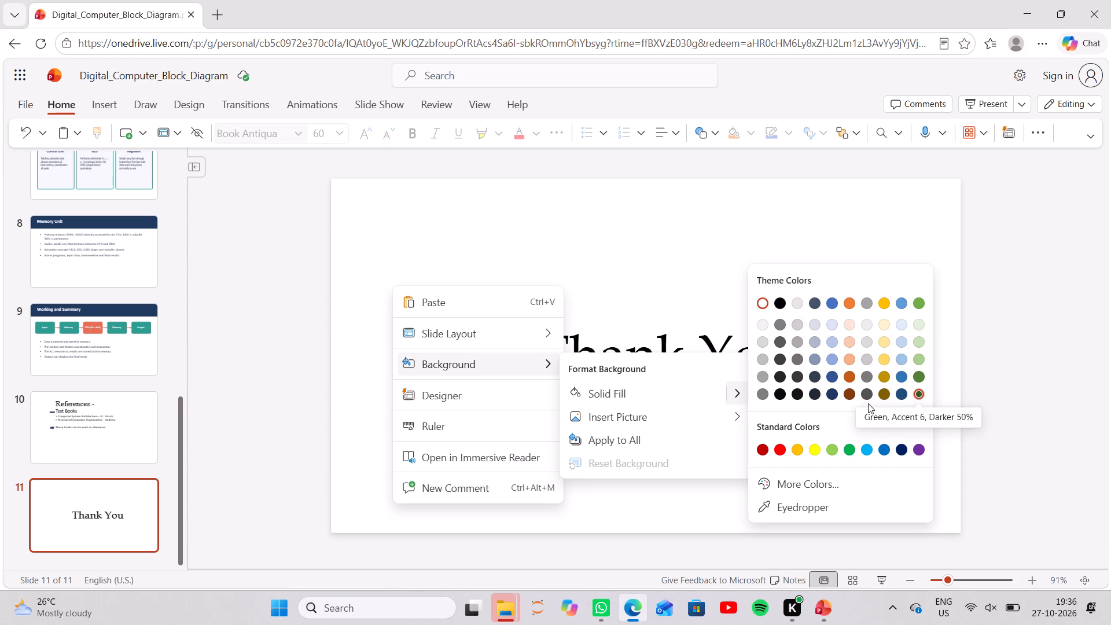
click(764, 339)
click(799, 384)
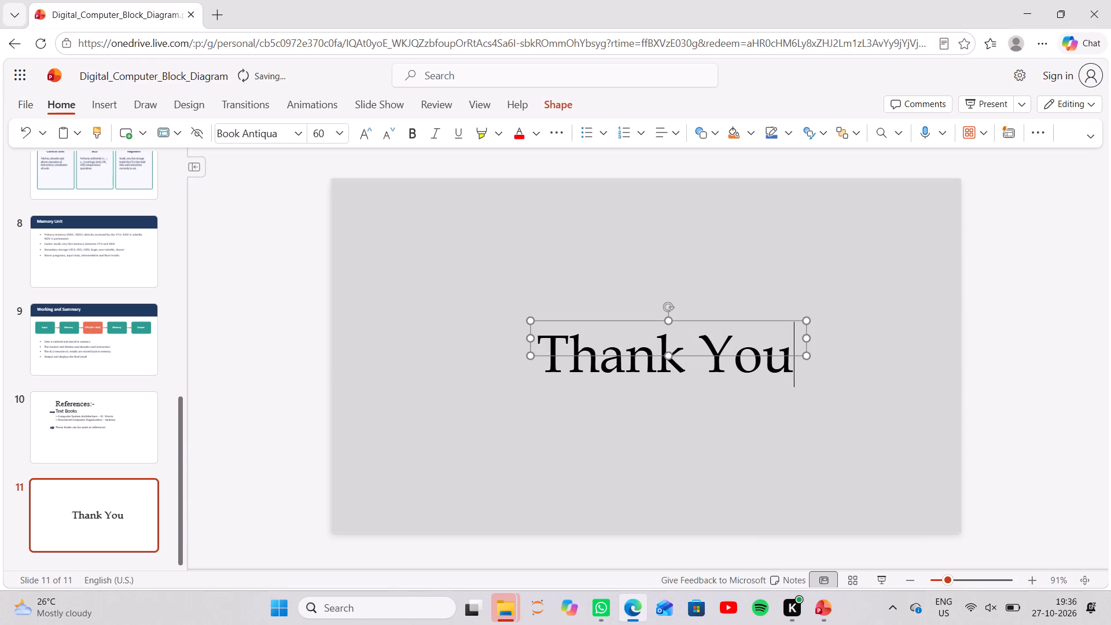
click(799, 384)
Open the Animation Pane for the References slide.
click(81, 405)
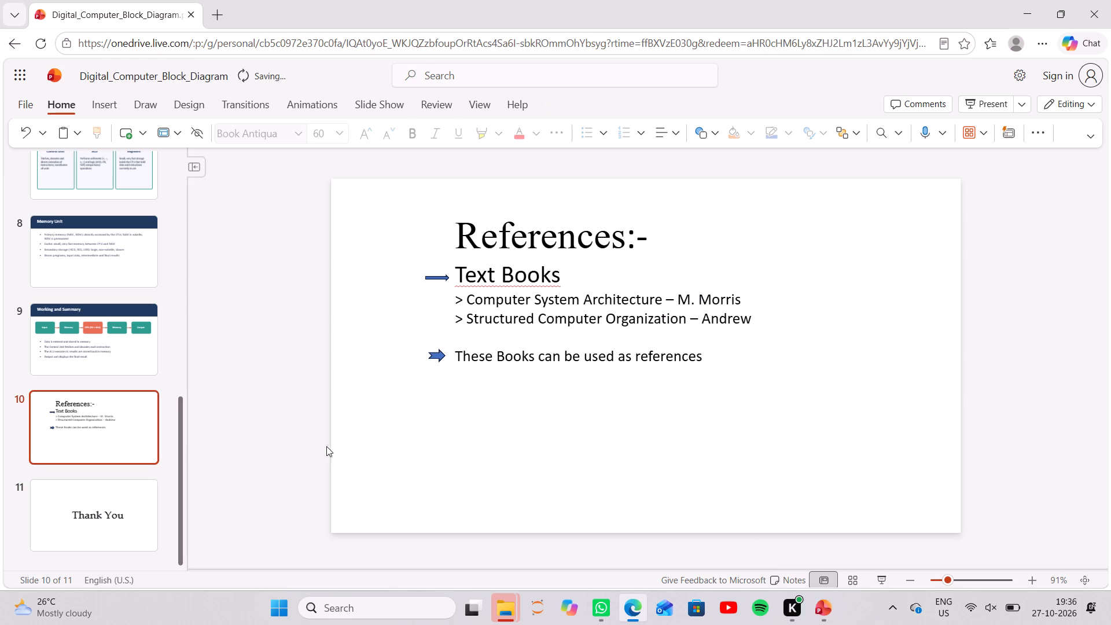
right_click(408, 439)
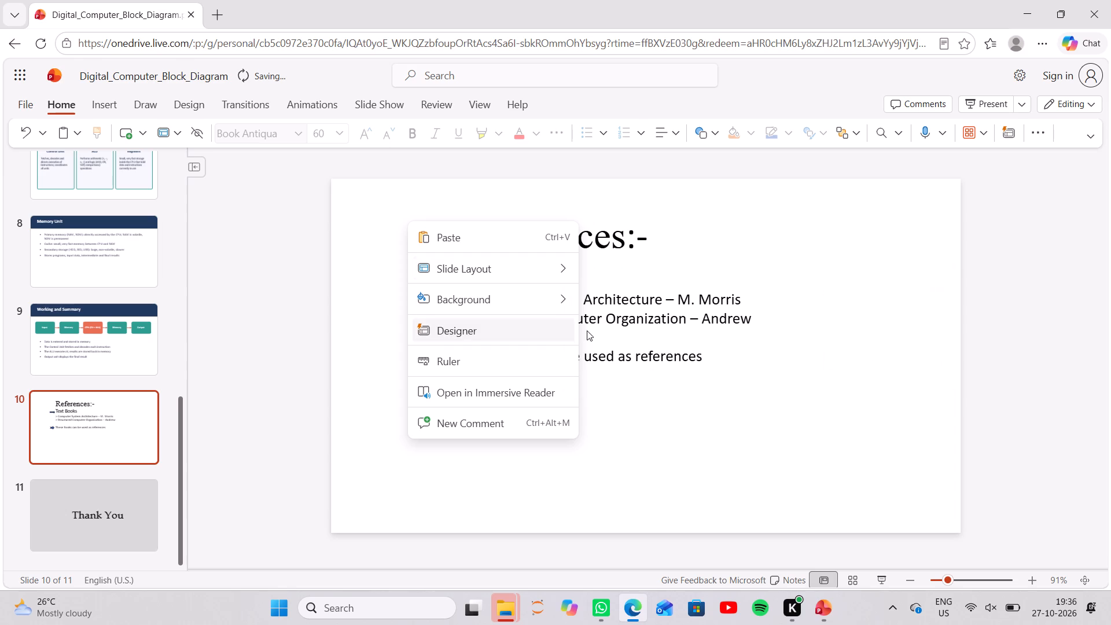
click(417, 461)
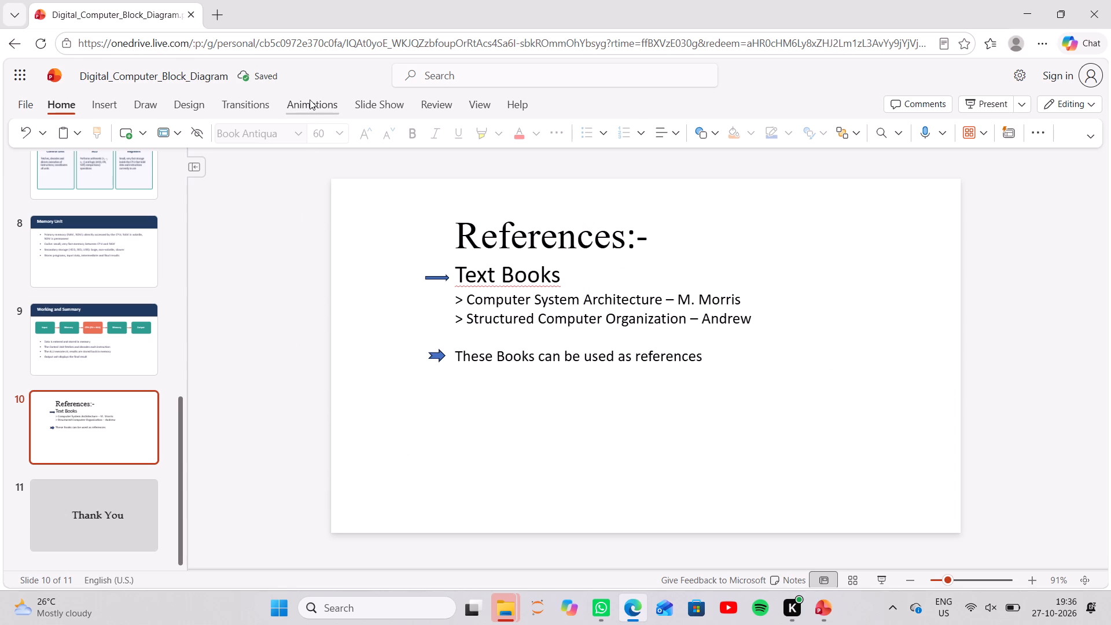
click(310, 100)
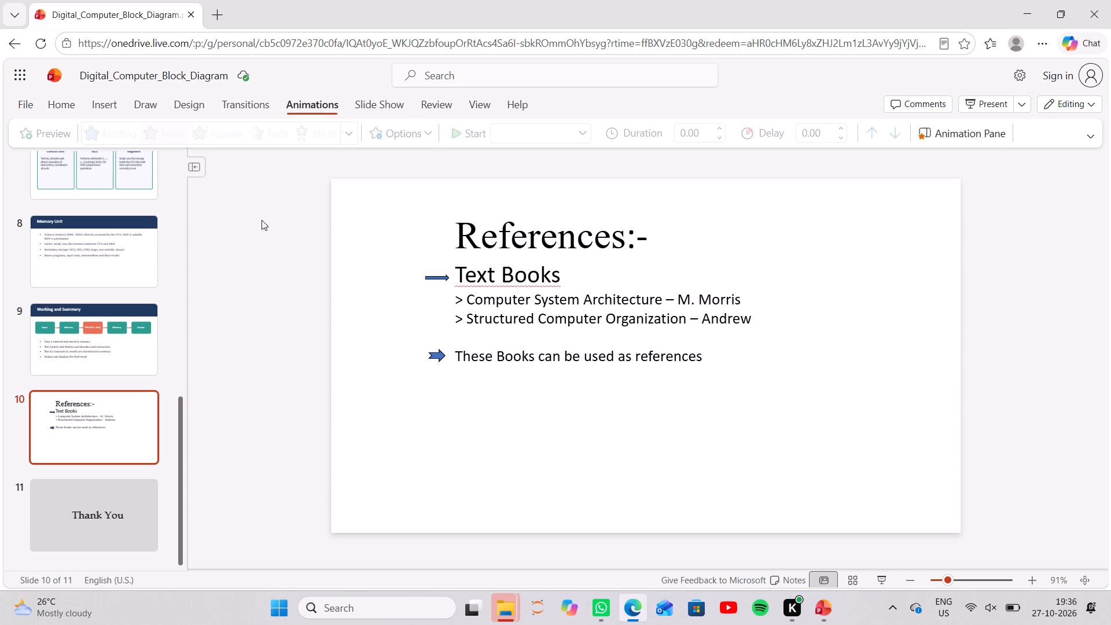
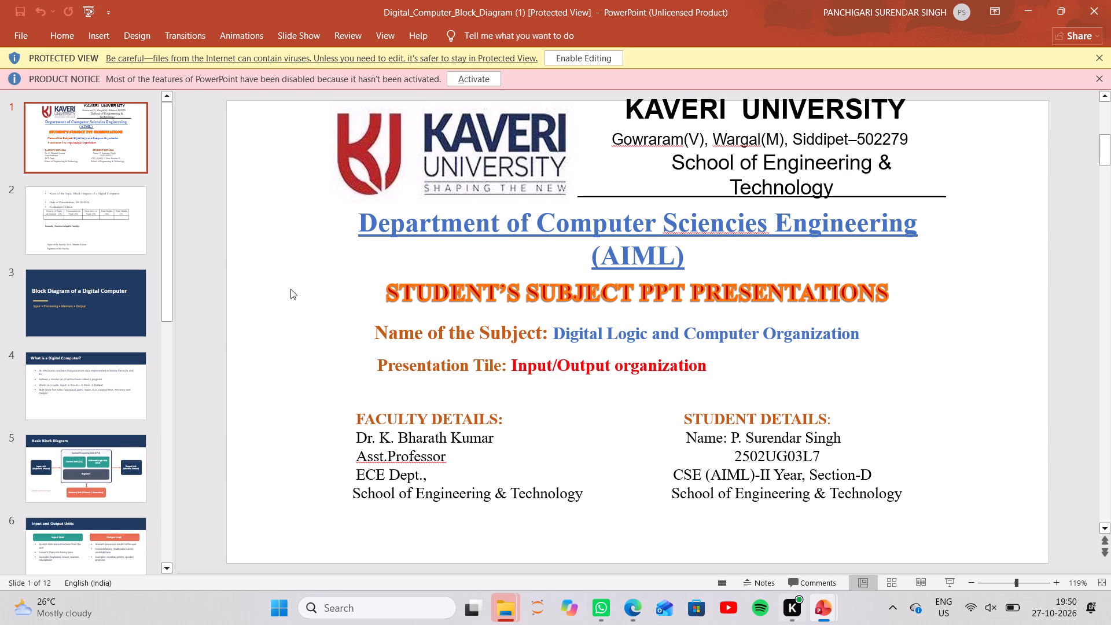
click(113, 200)
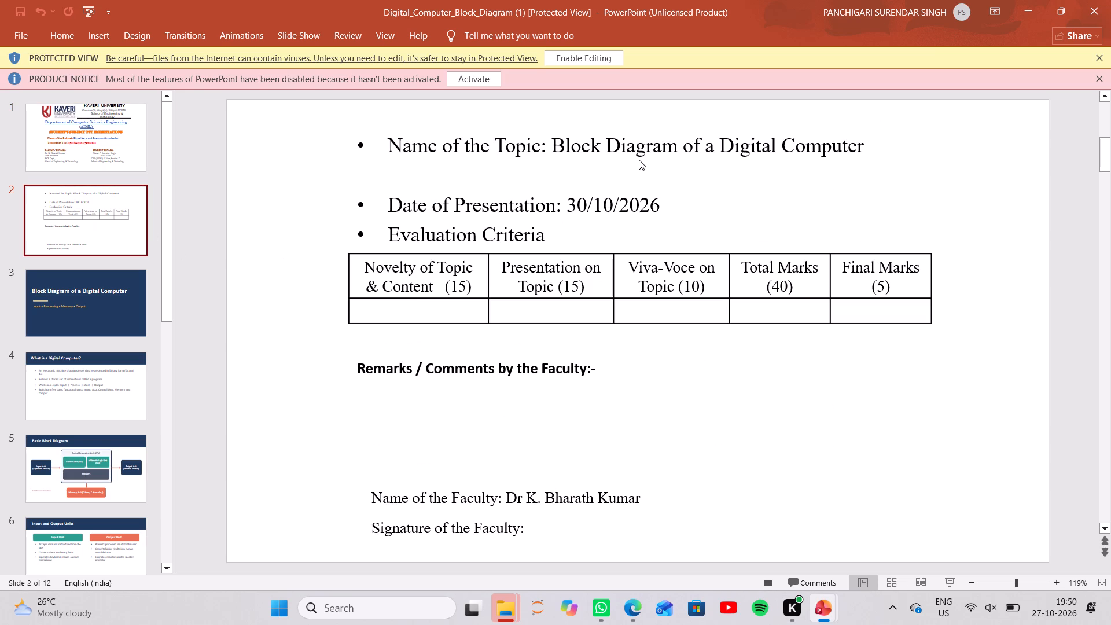
click(63, 320)
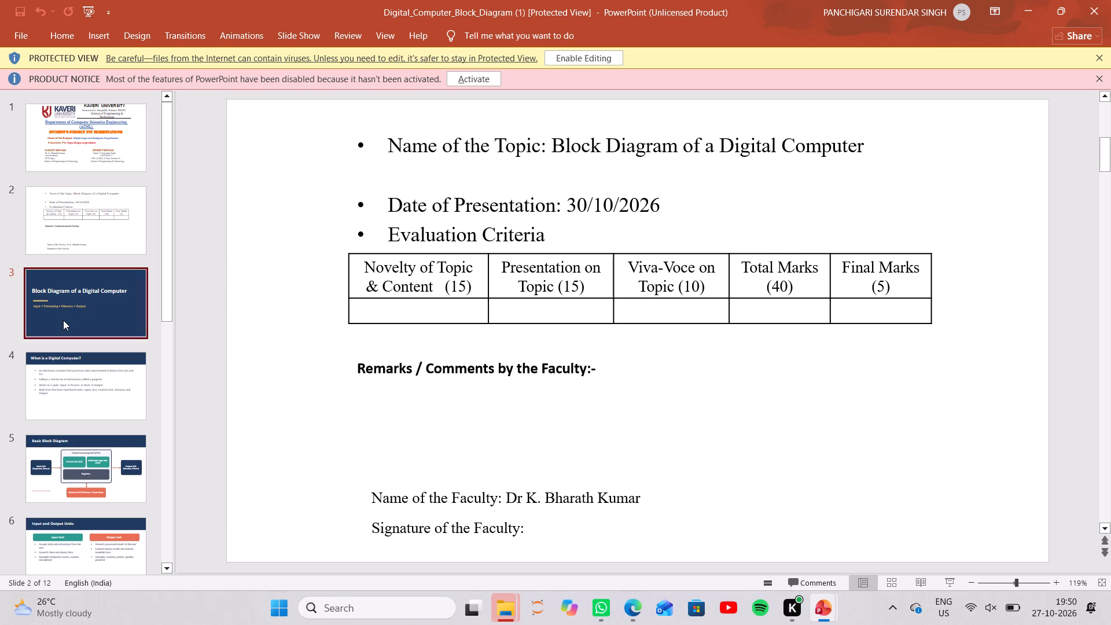
click(75, 370)
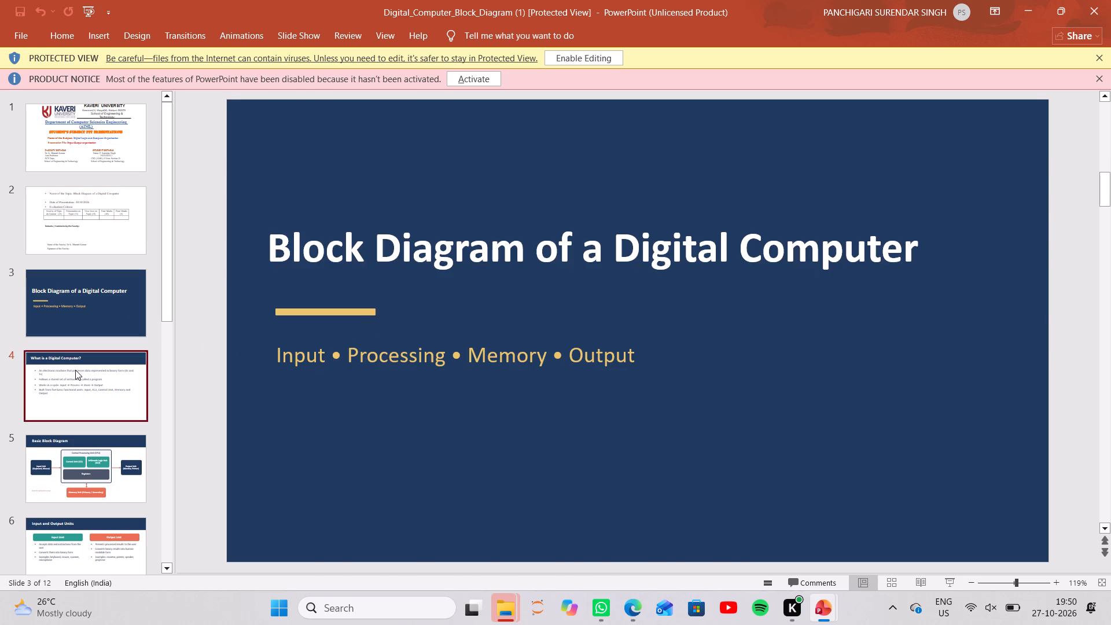
key(Down)
key(Down)
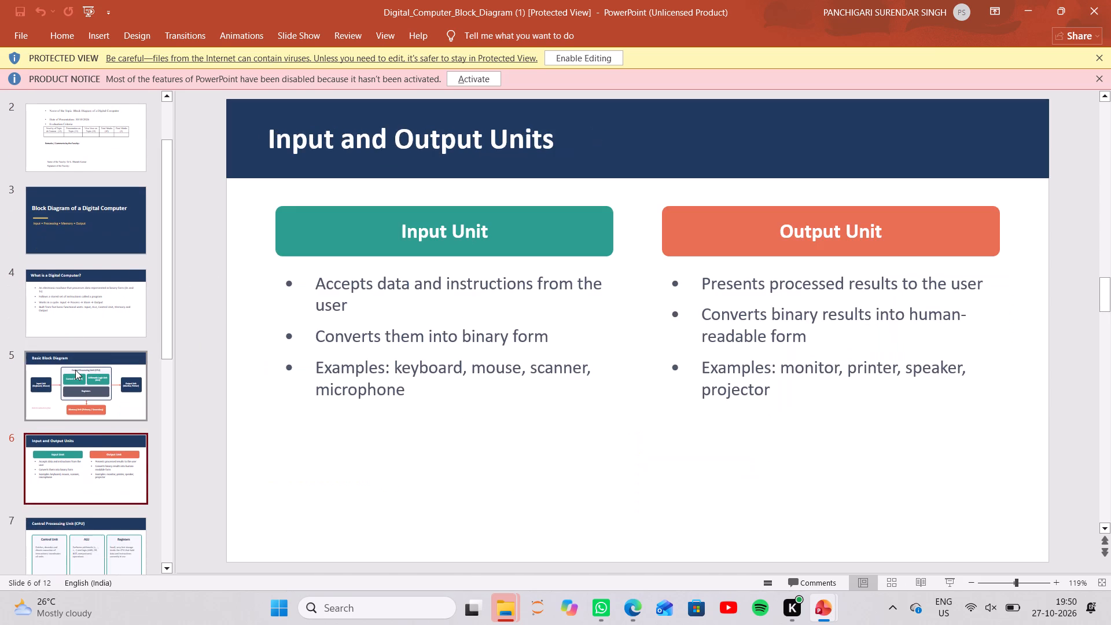
key(Down)
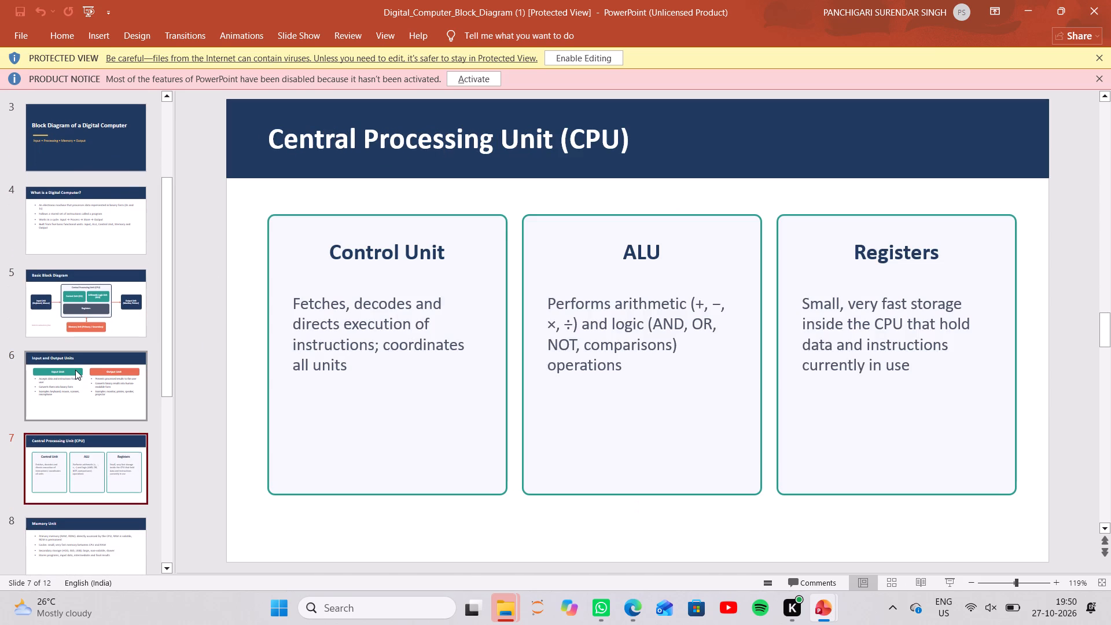
key(Down)
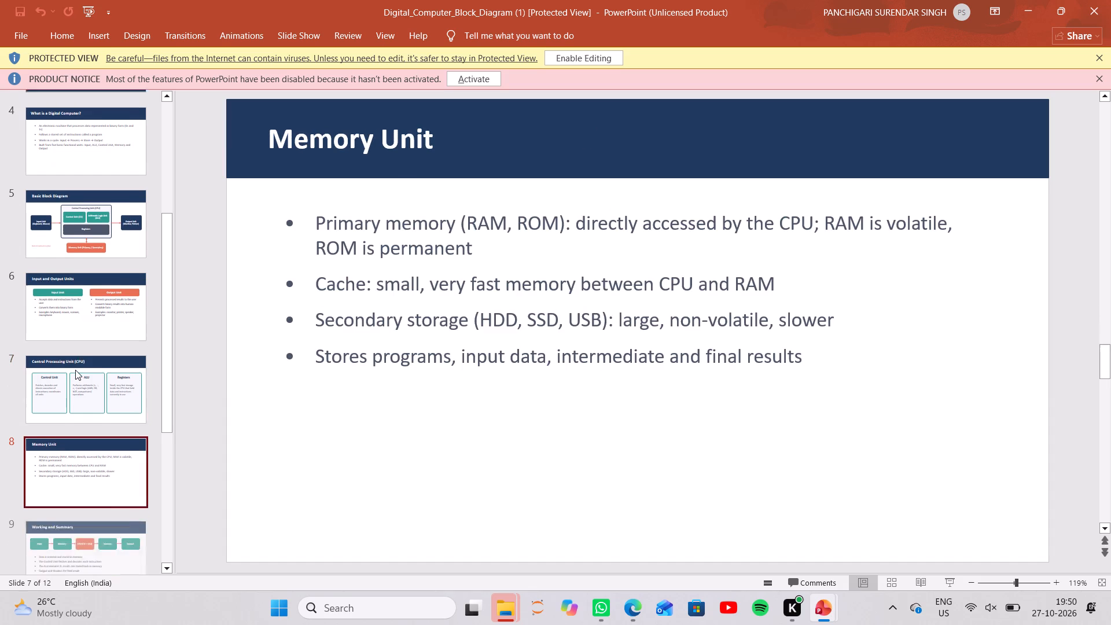
key(Down)
key(Down)
key(Down)
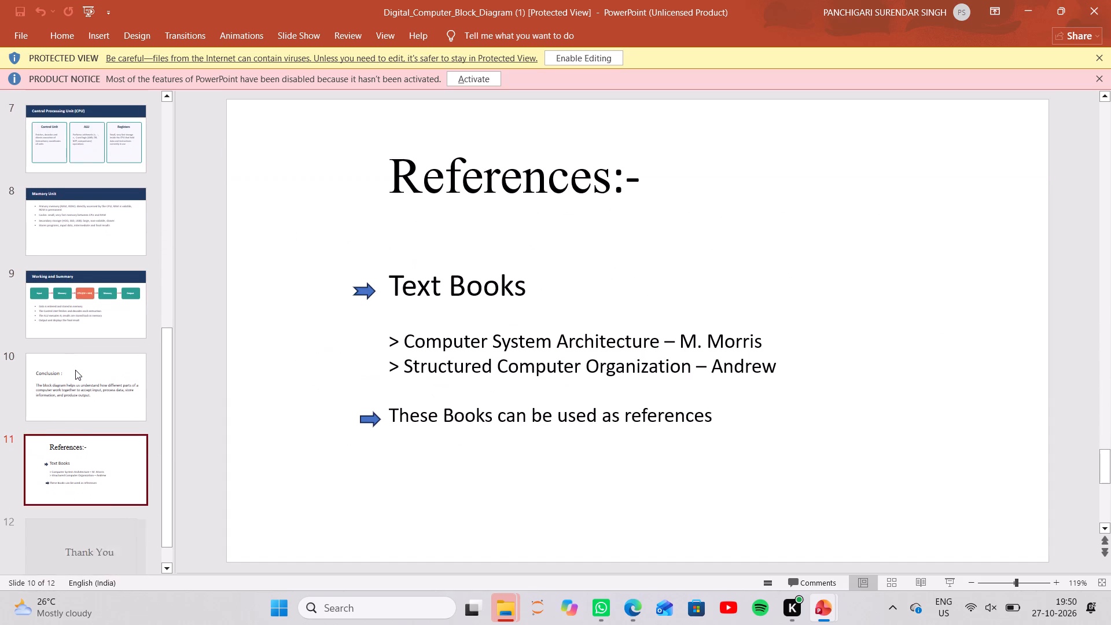
key(Down)
key(Up)
key(Up)
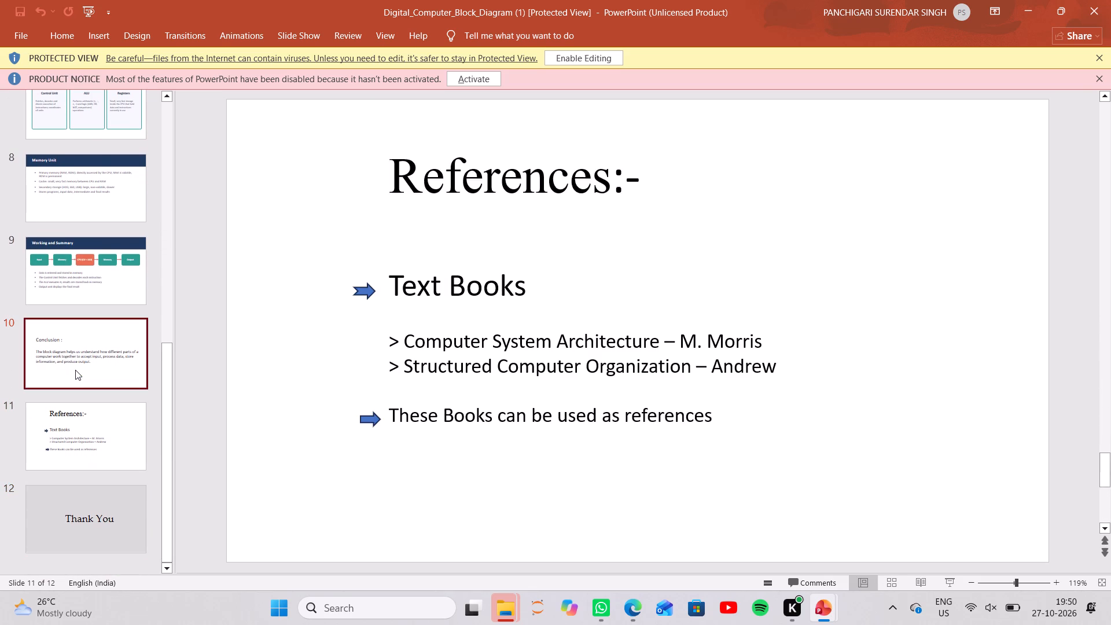
key(Down)
key(Down)
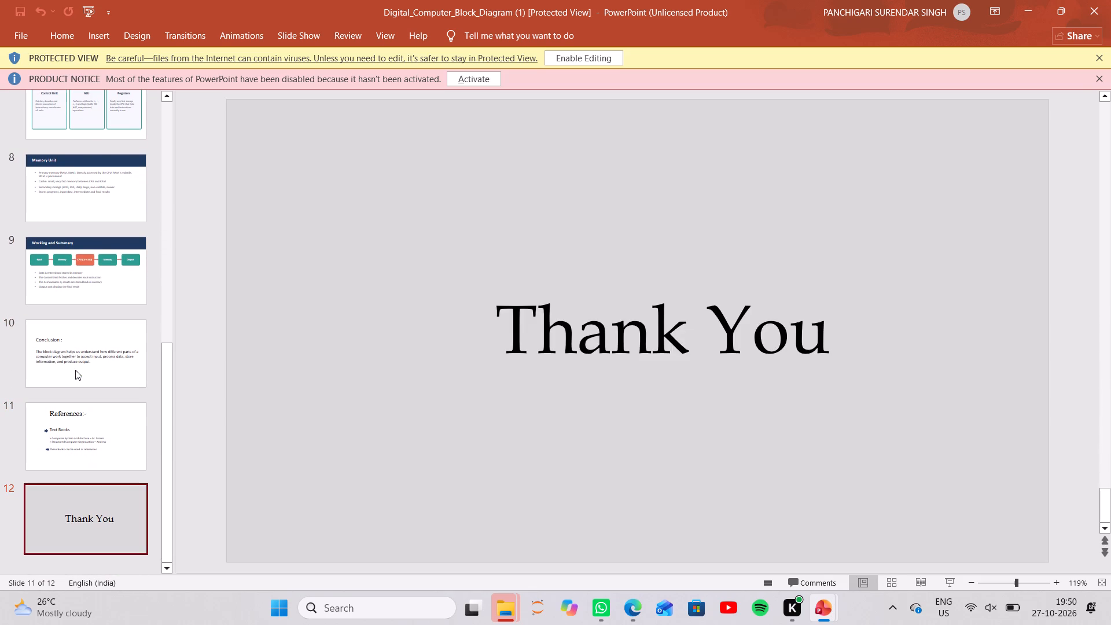
key(Up)
key(Up)
key(Up)
key(Up)
key(Up)
key(Up)
key(Up)
key(Up)
key(Up)
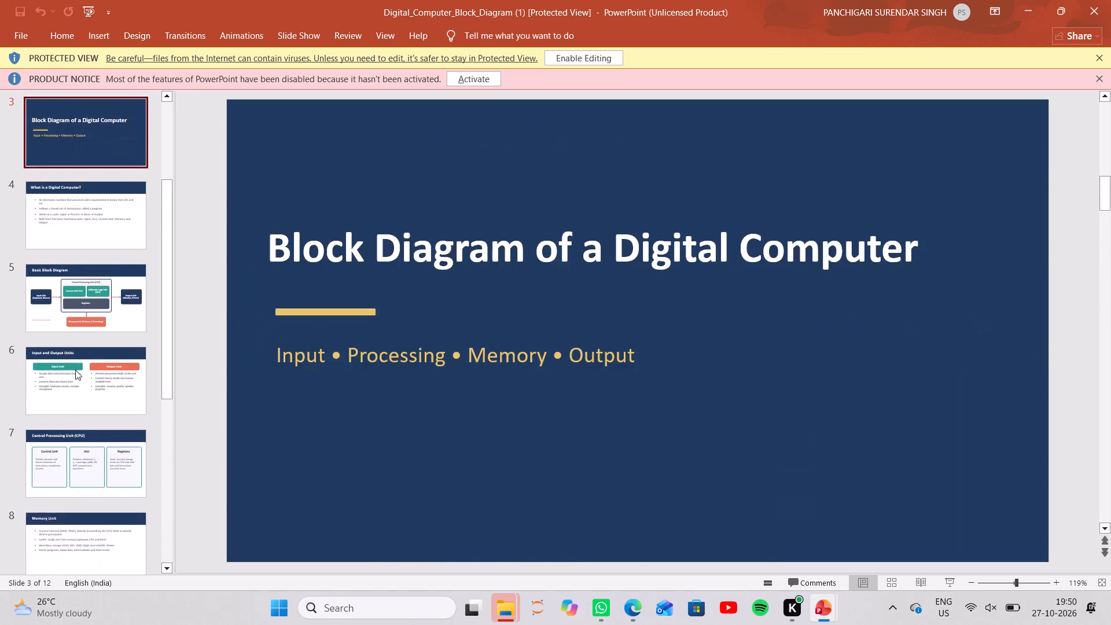
key(Up)
key(Up)
key(Up)
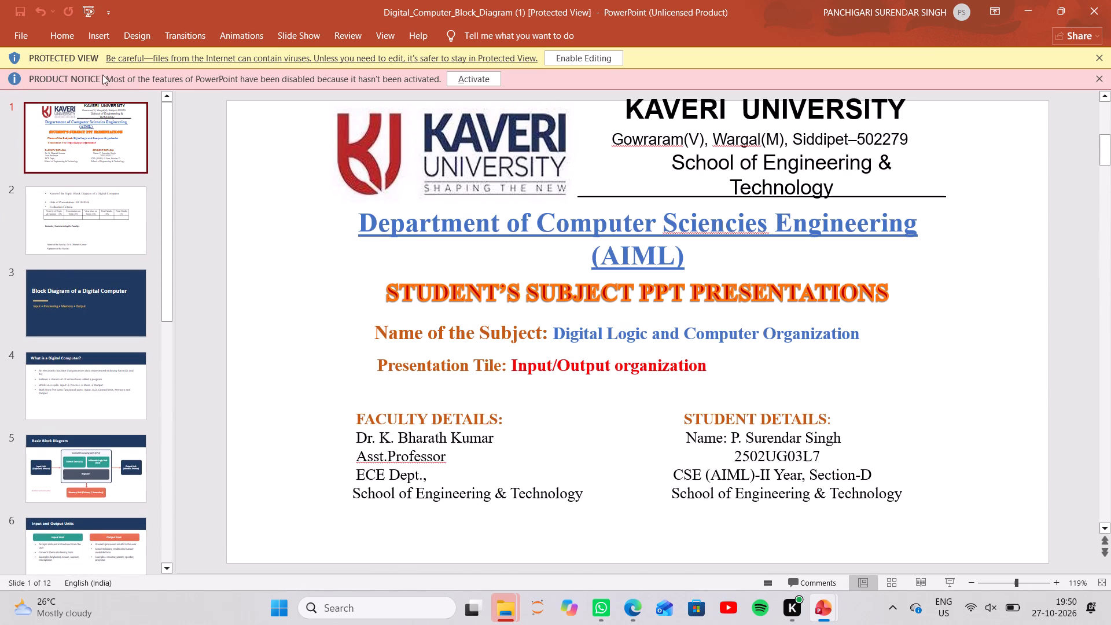
Play the slide show from the title slide through to the end, checking every slide, and close the presentation.
click(89, 12)
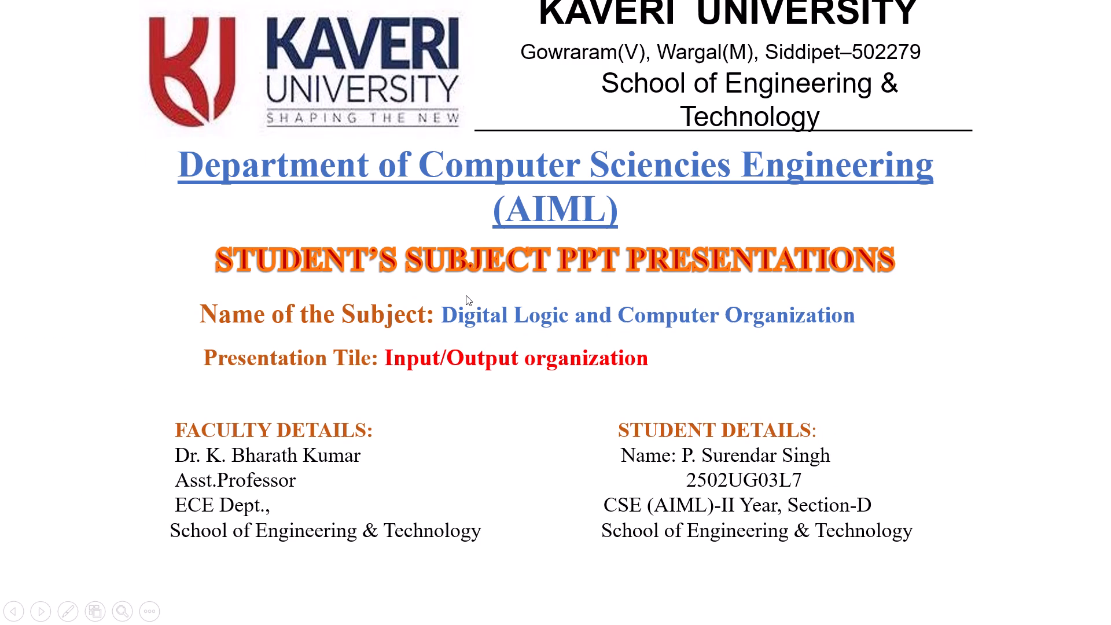
ctrl+scroll(466, 295, down, 2)
ctrl+scroll(466, 295, up, 5)
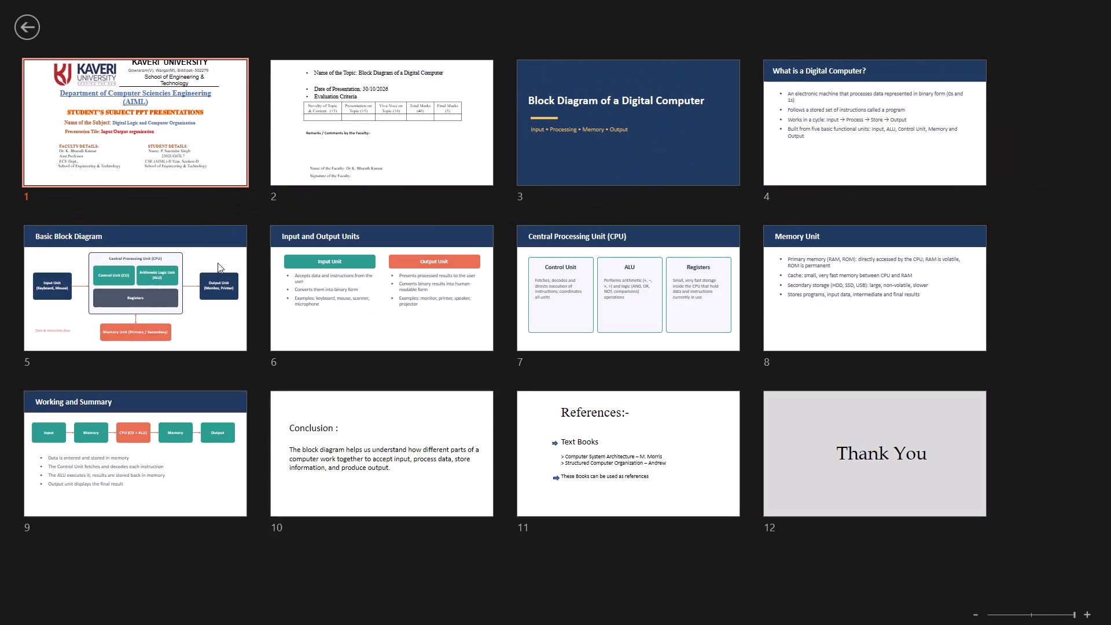
click(153, 174)
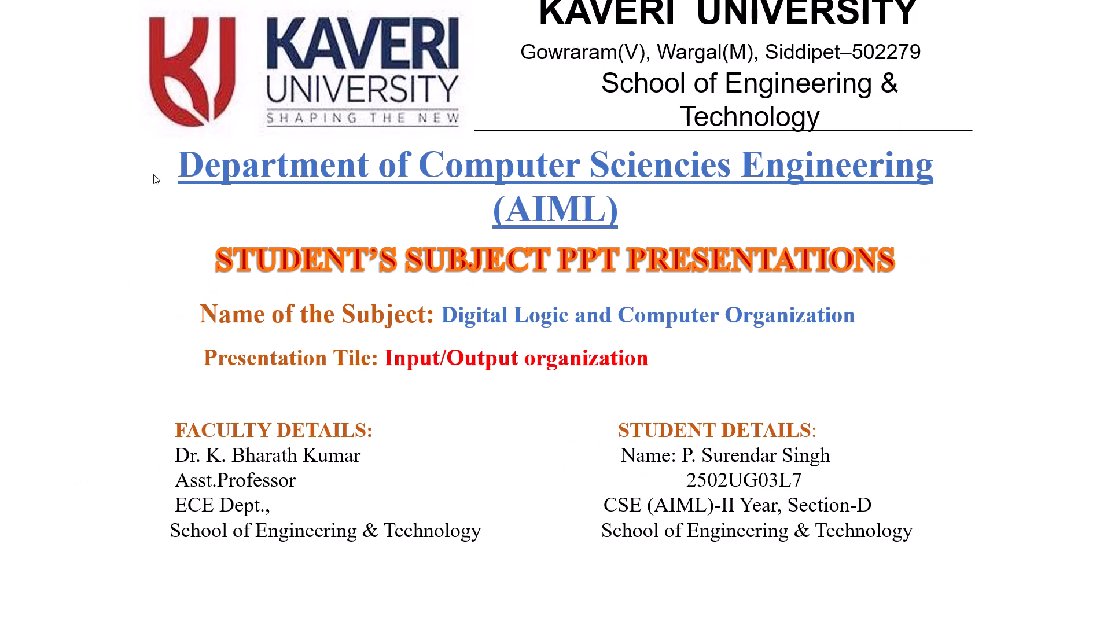
key(Up)
key(Right)
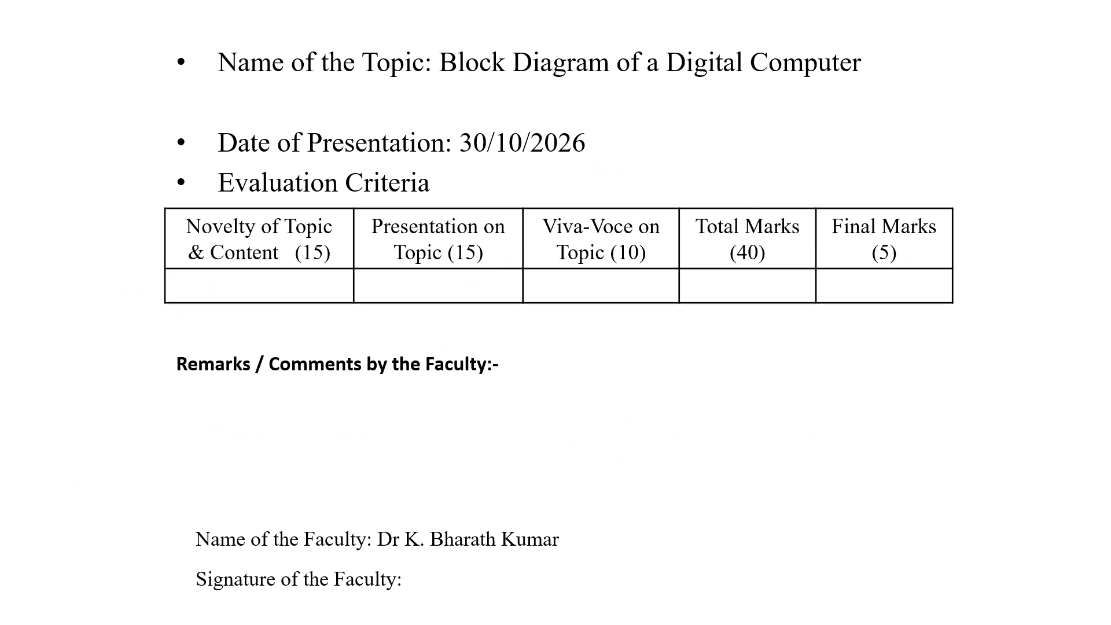
key(Right)
key(Left)
key(Left)
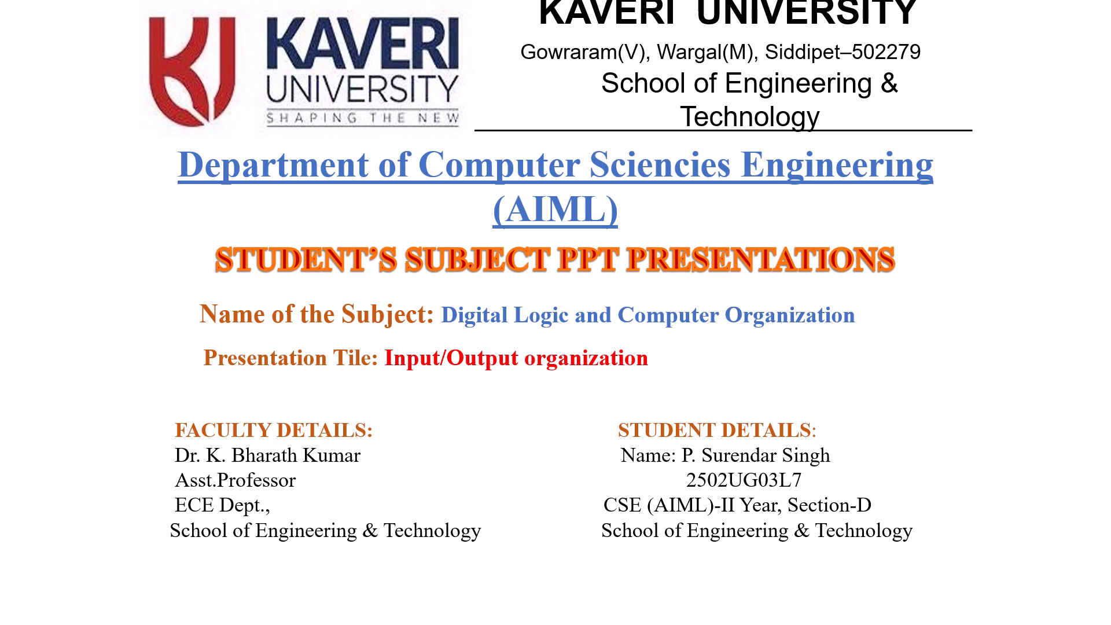
key(Right)
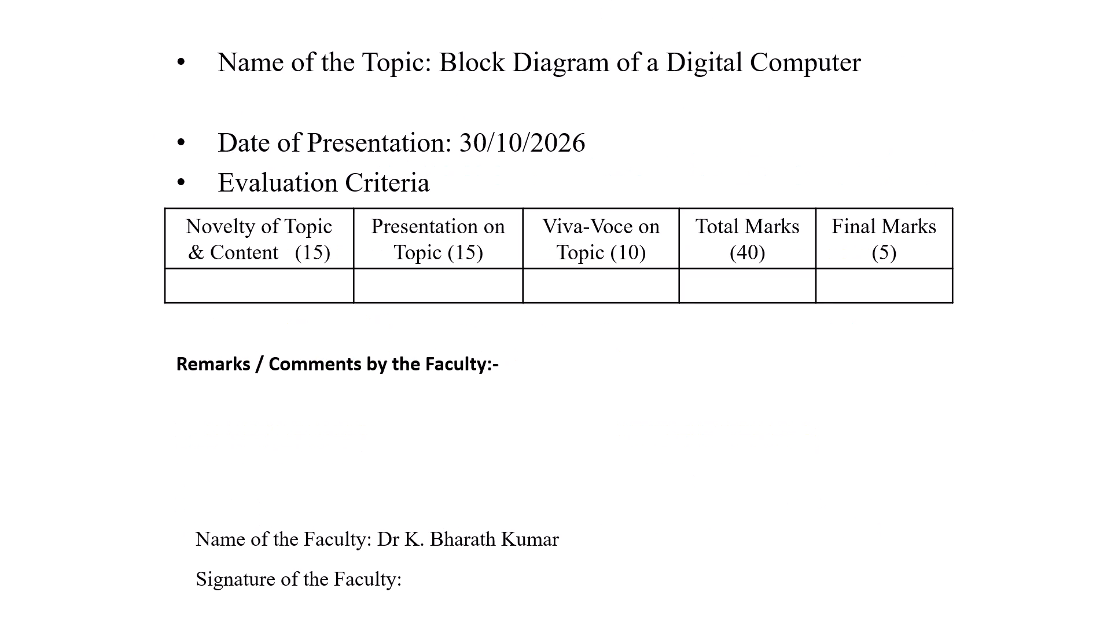
key(Right)
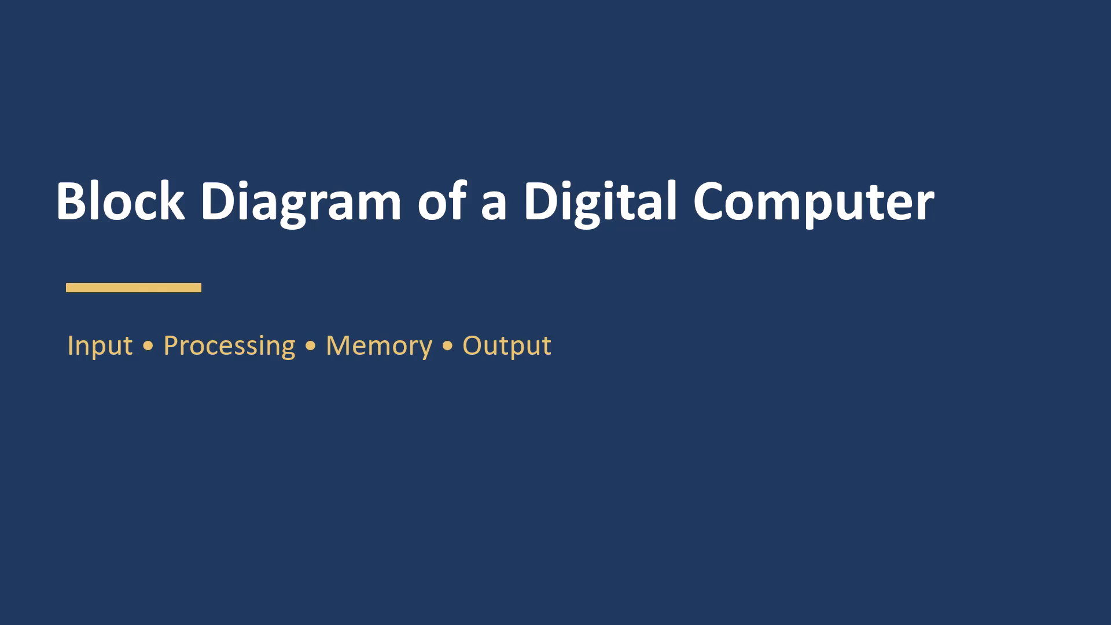
key(Right)
key(Right)
key(Right)
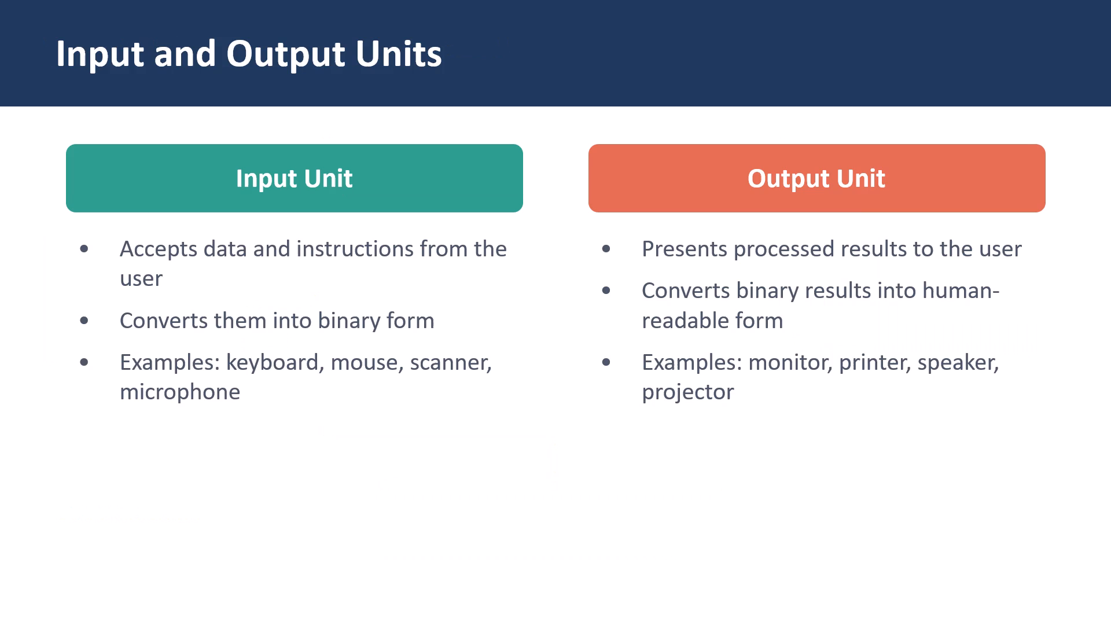
key(Right)
key(Right)
key(Right)
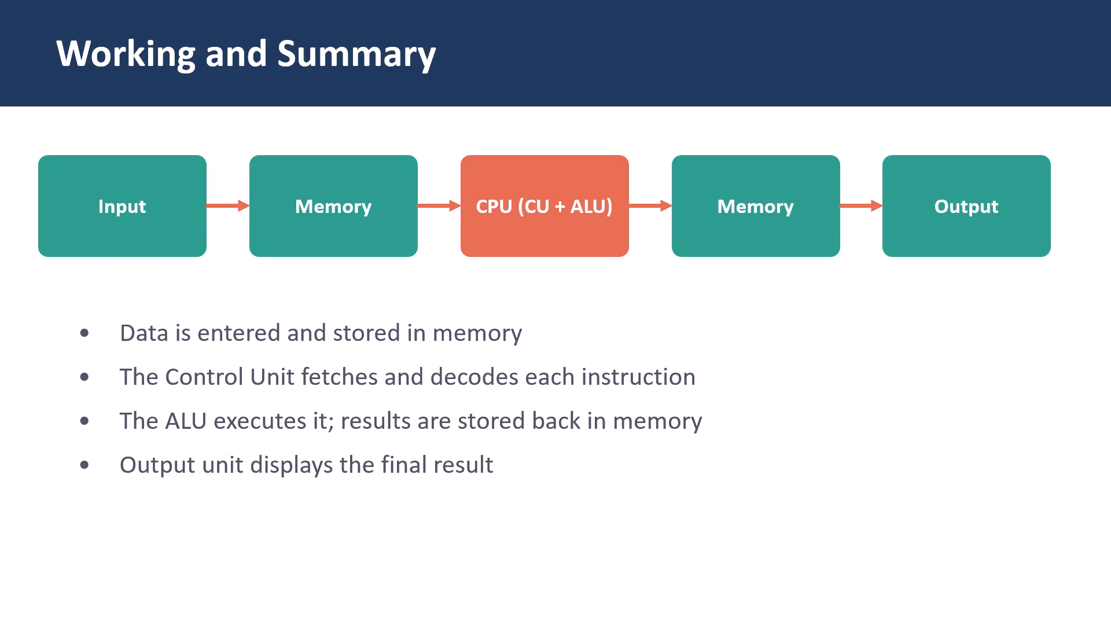
key(Right)
key(Right)
key(Right)
key(Right)
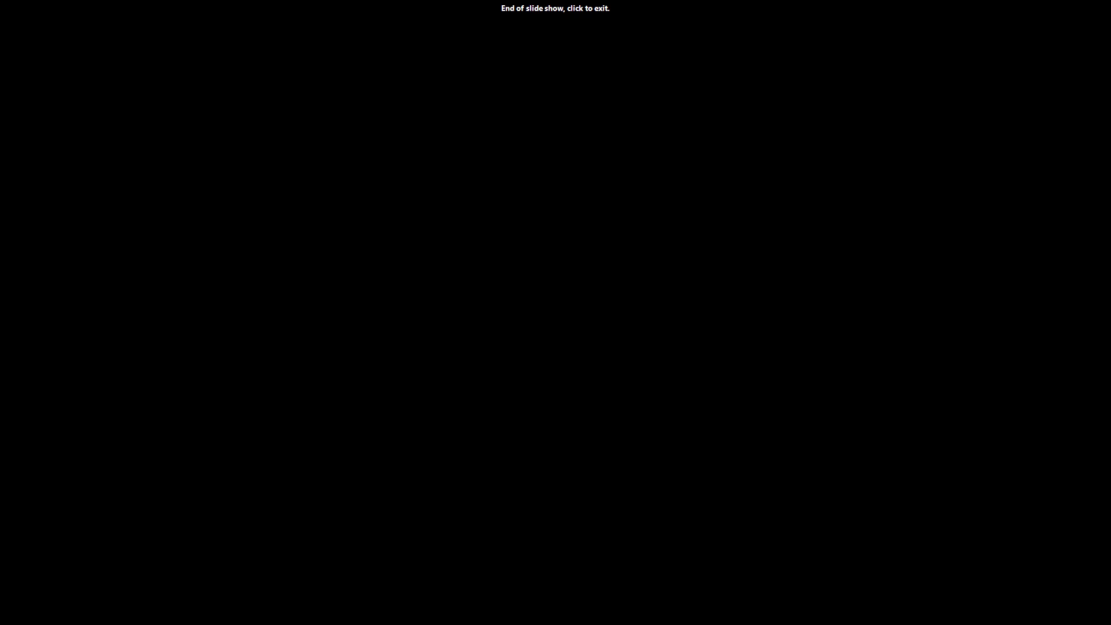
key(Right)
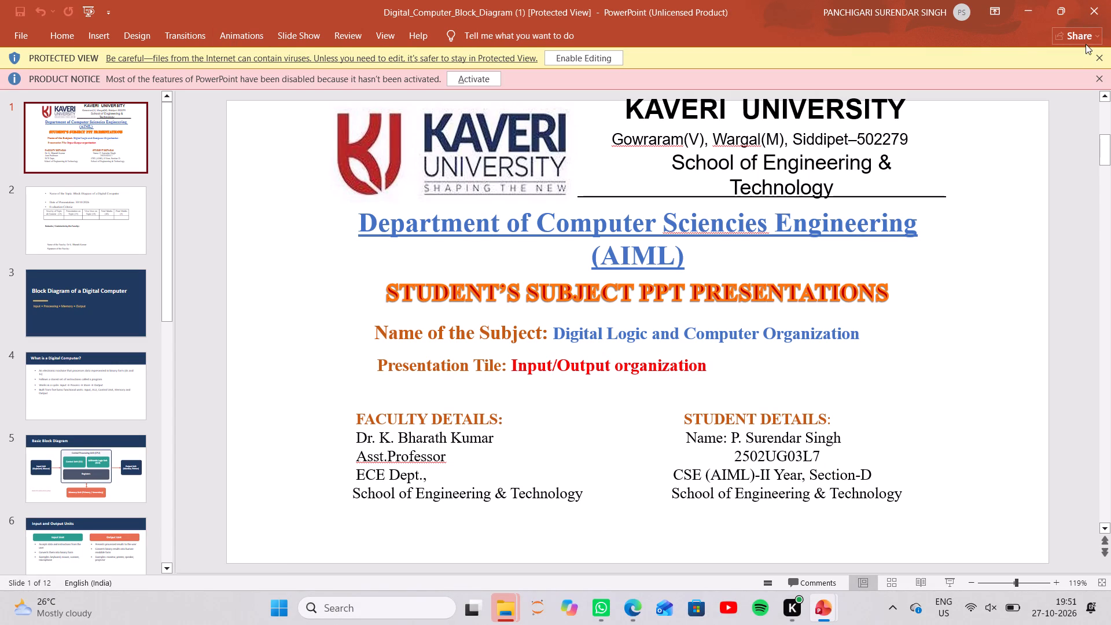
click(1101, 0)
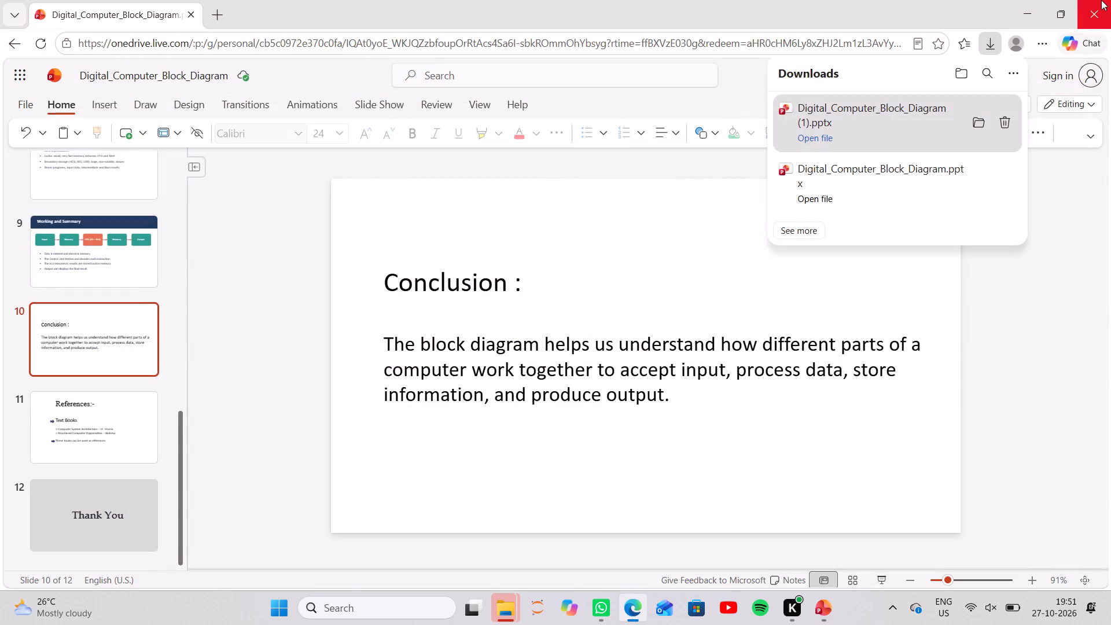
Show the downloaded Digital_Computer_Block_Diagram (1).pptx in its folder in File Explorer and share it using WhatsApp.
right_click(853, 112)
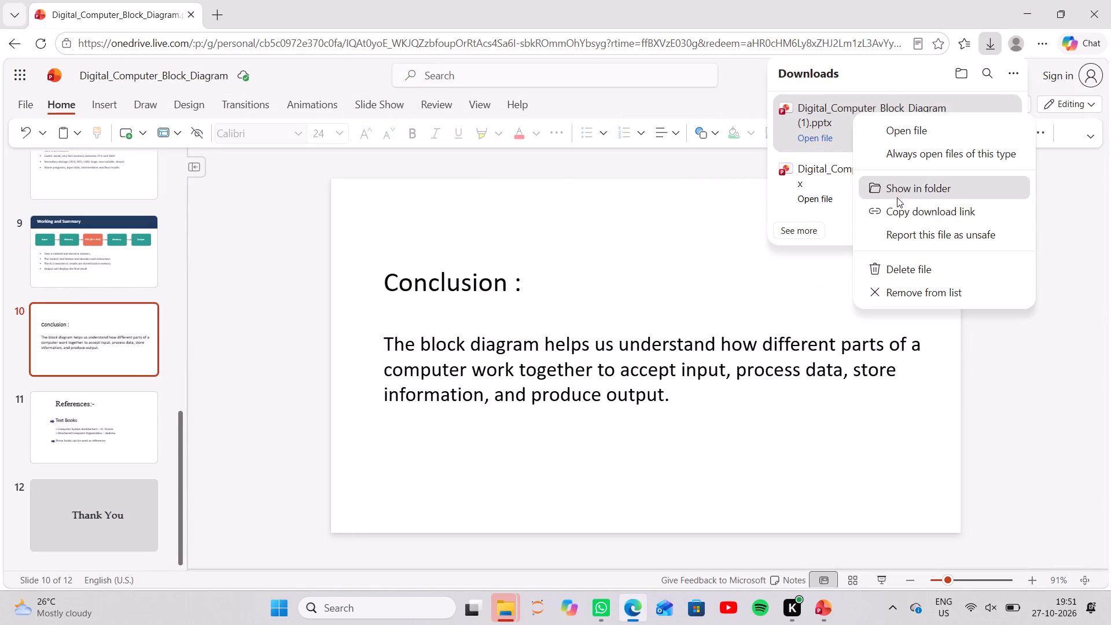
click(909, 186)
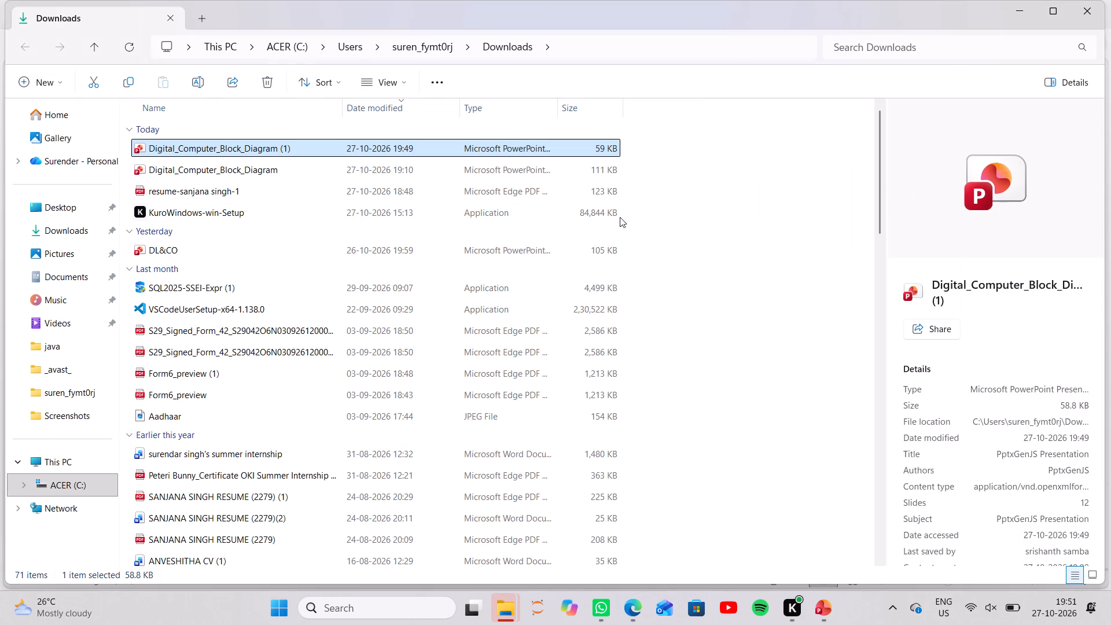
right_click(167, 150)
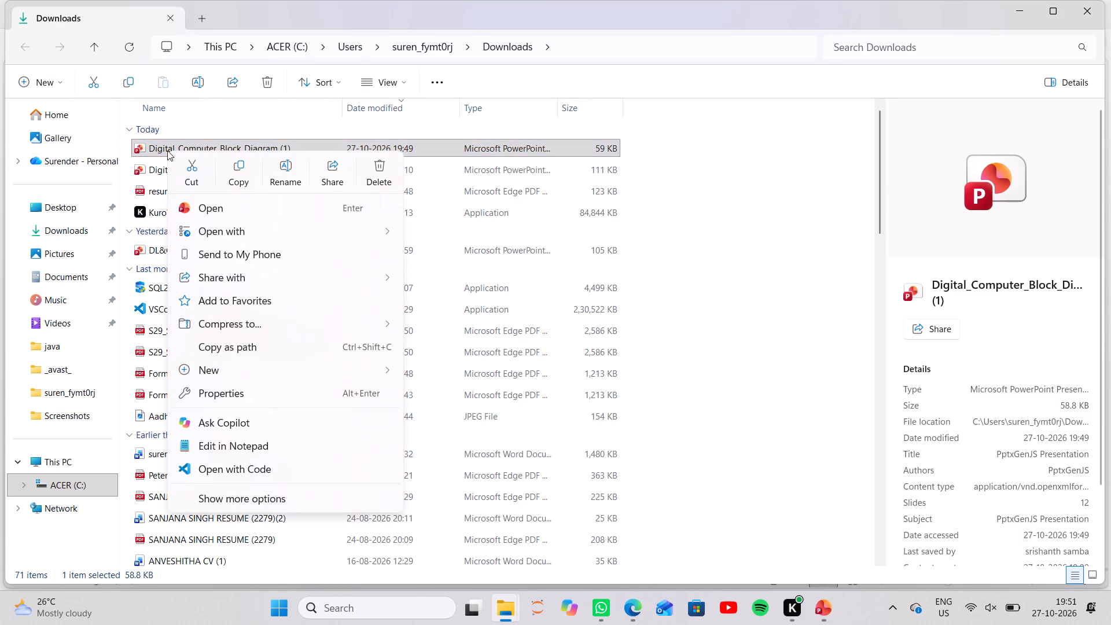
click(323, 175)
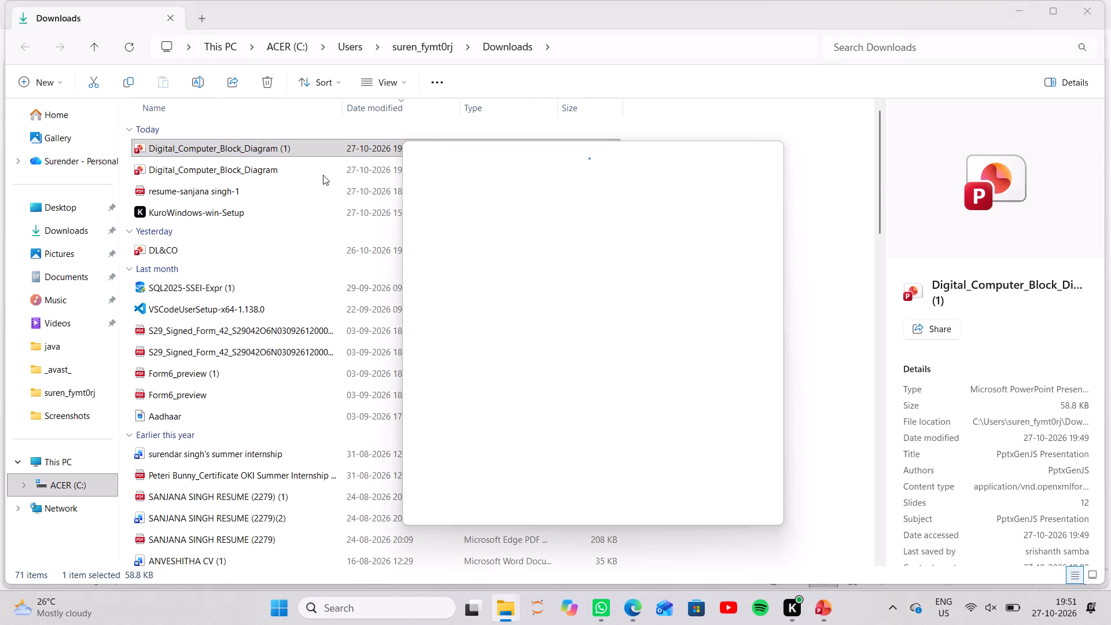
click(518, 376)
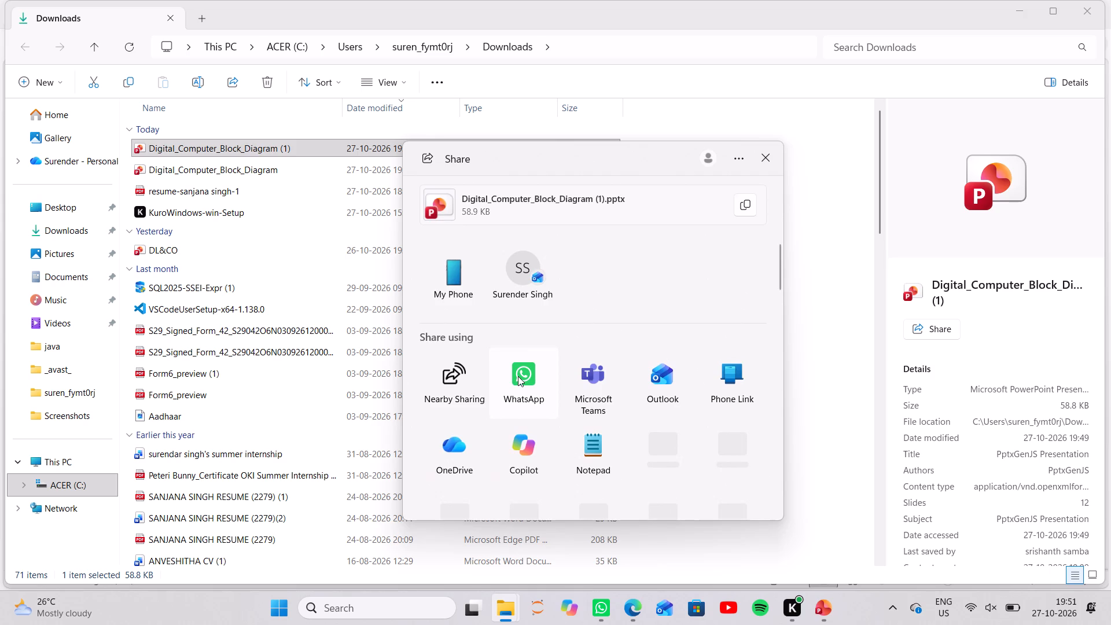
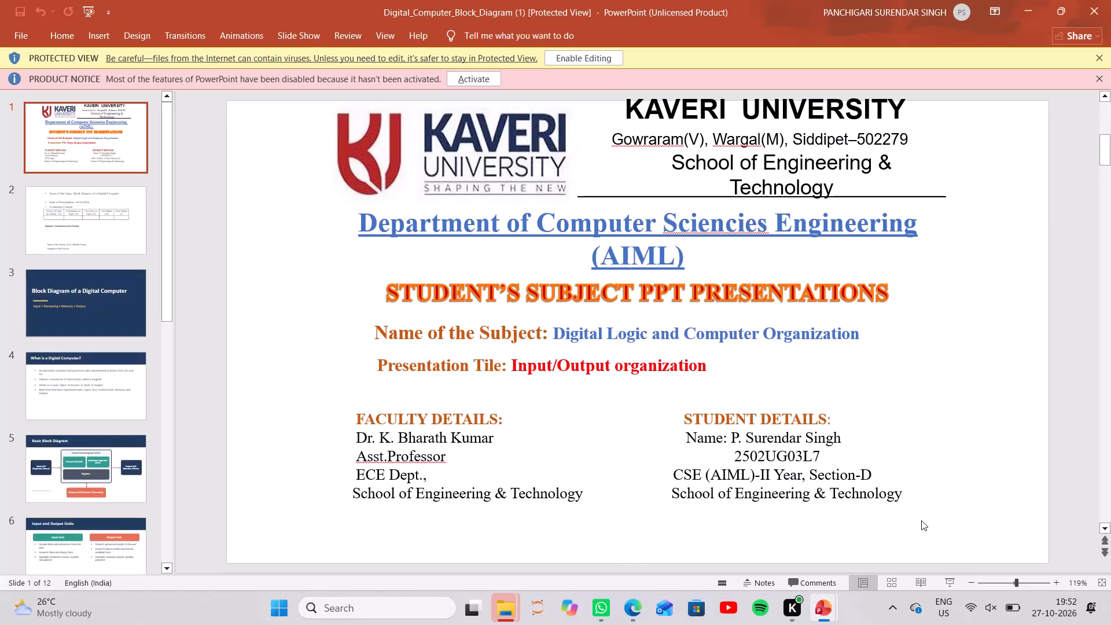
Look through the downloaded presentation in desktop PowerPoint from slide 2 forward to the References slide.
click(31, 239)
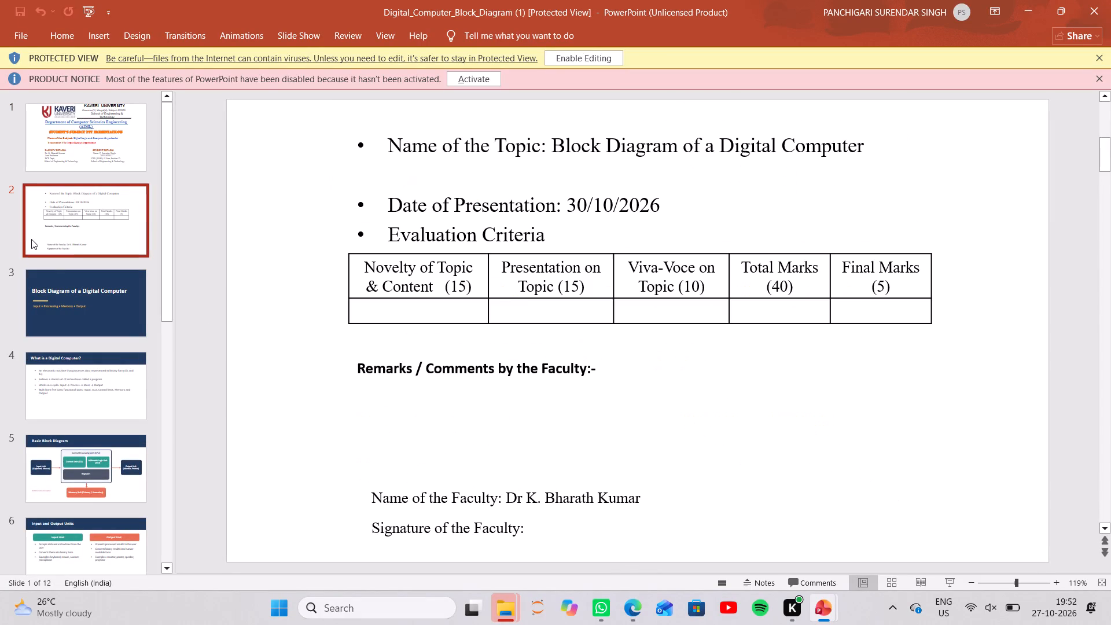
click(83, 332)
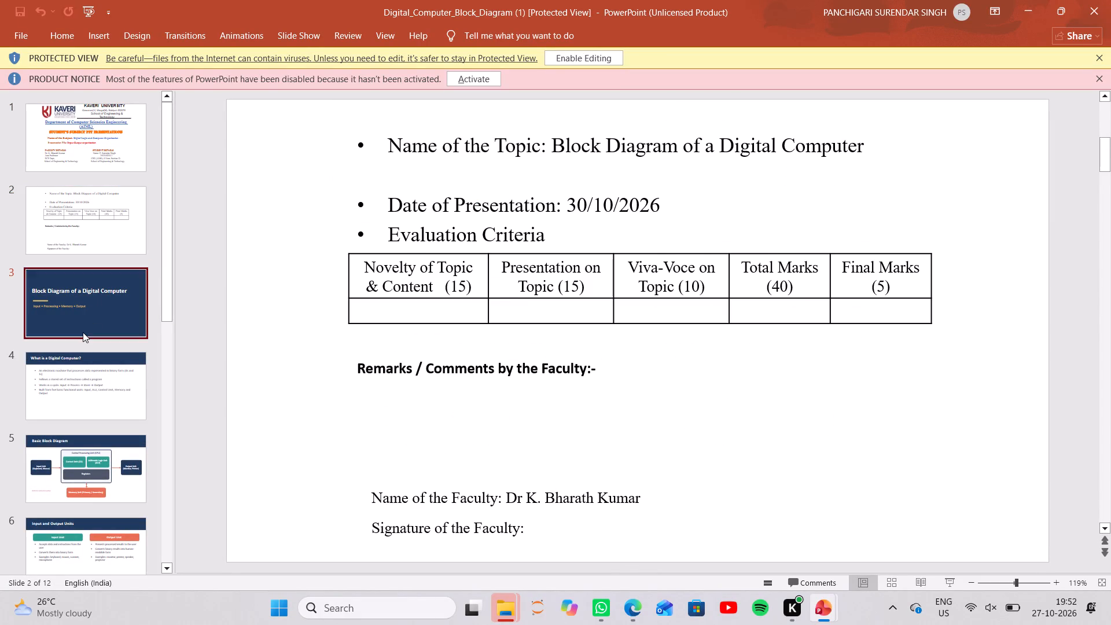
click(85, 362)
click(31, 435)
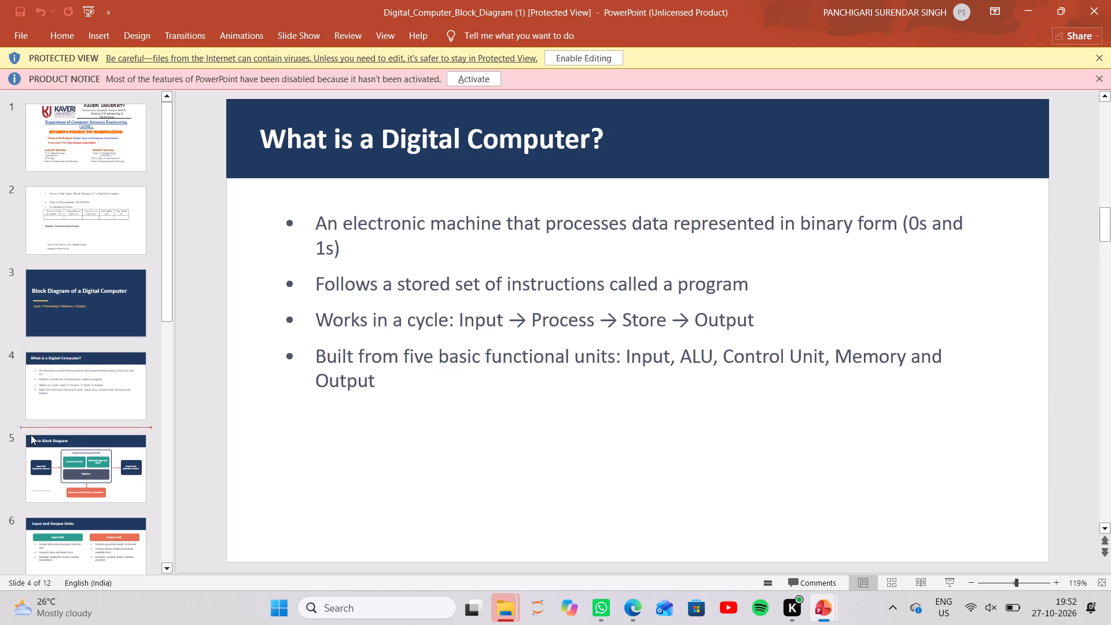
click(43, 453)
scroll(43, 453, down, 1)
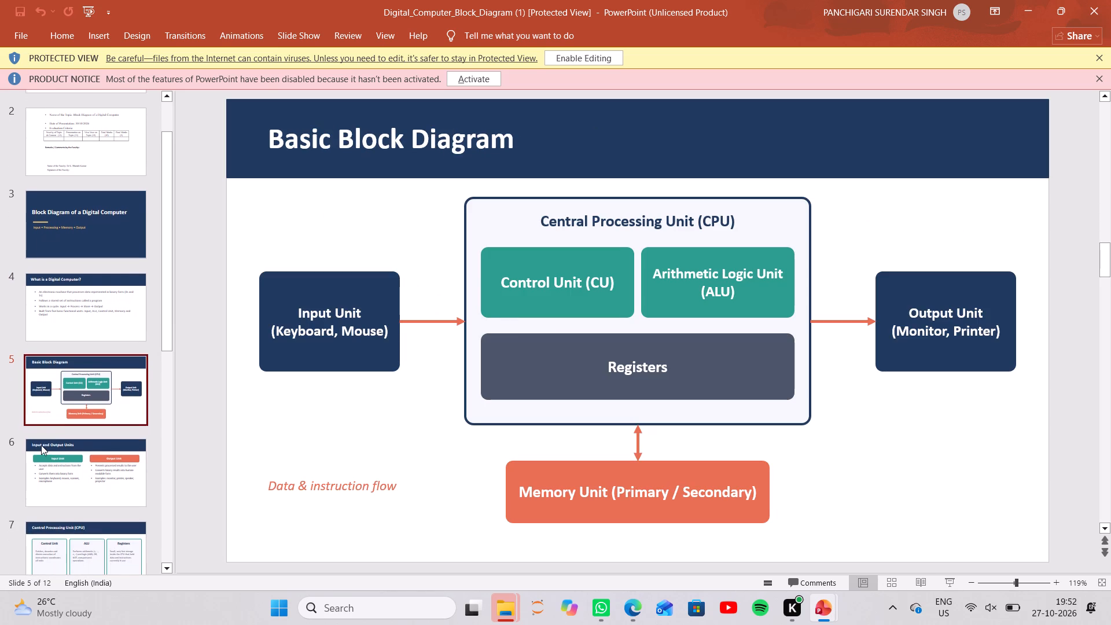
click(42, 441)
scroll(42, 441, down, 2)
click(42, 441)
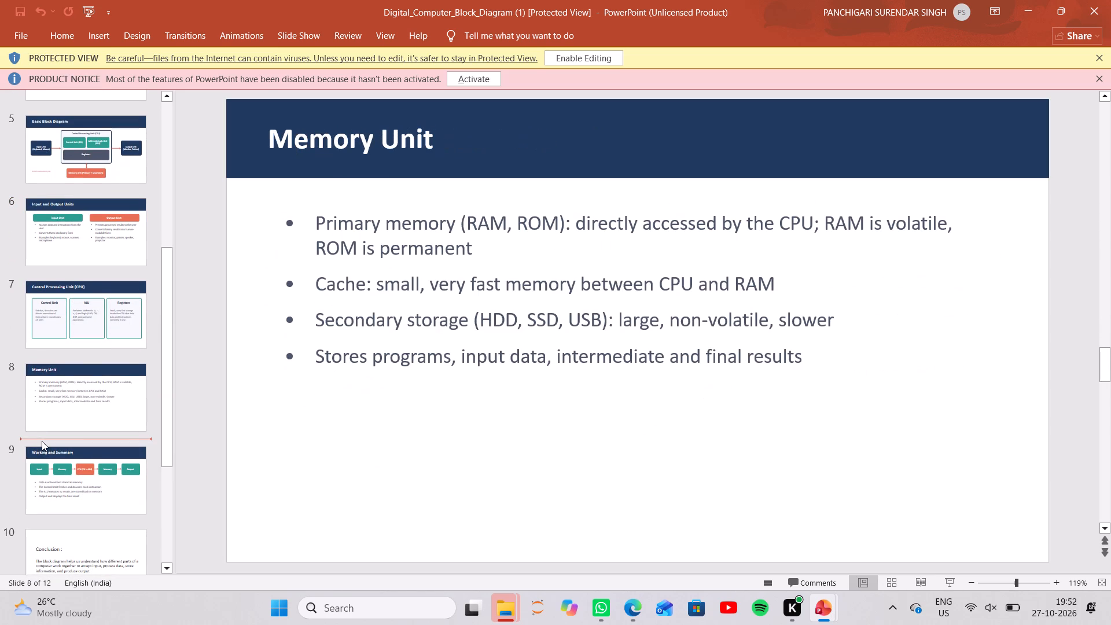
scroll(69, 485, down, 1)
click(69, 485)
scroll(69, 485, down, 1)
click(69, 485)
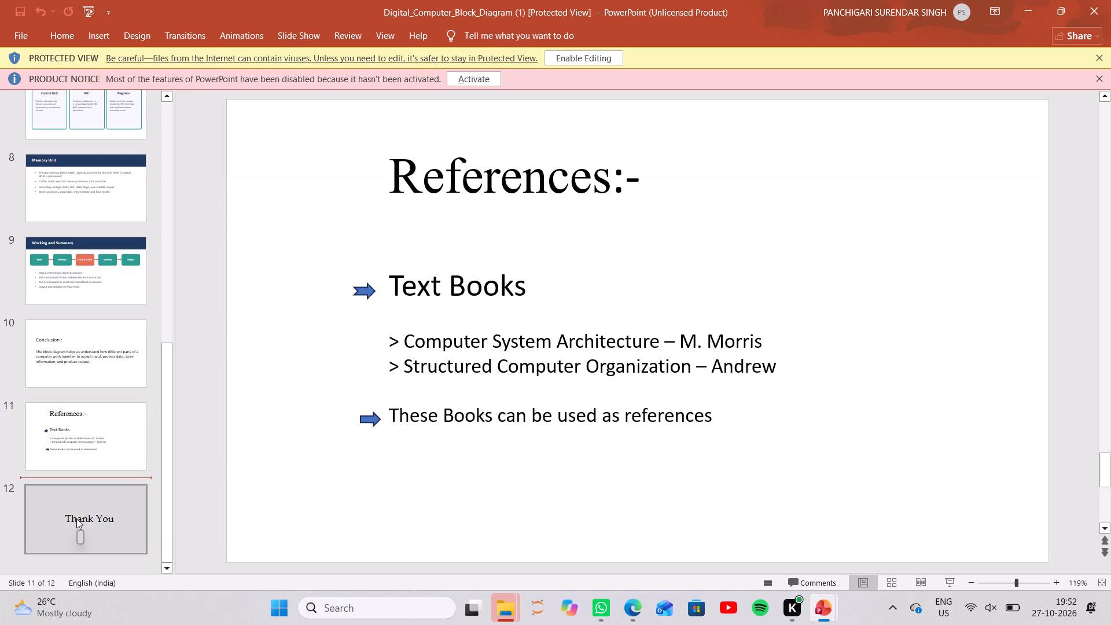
Review the slides in reverse order from the References slide back to the title slide.
scroll(76, 519, up, 2)
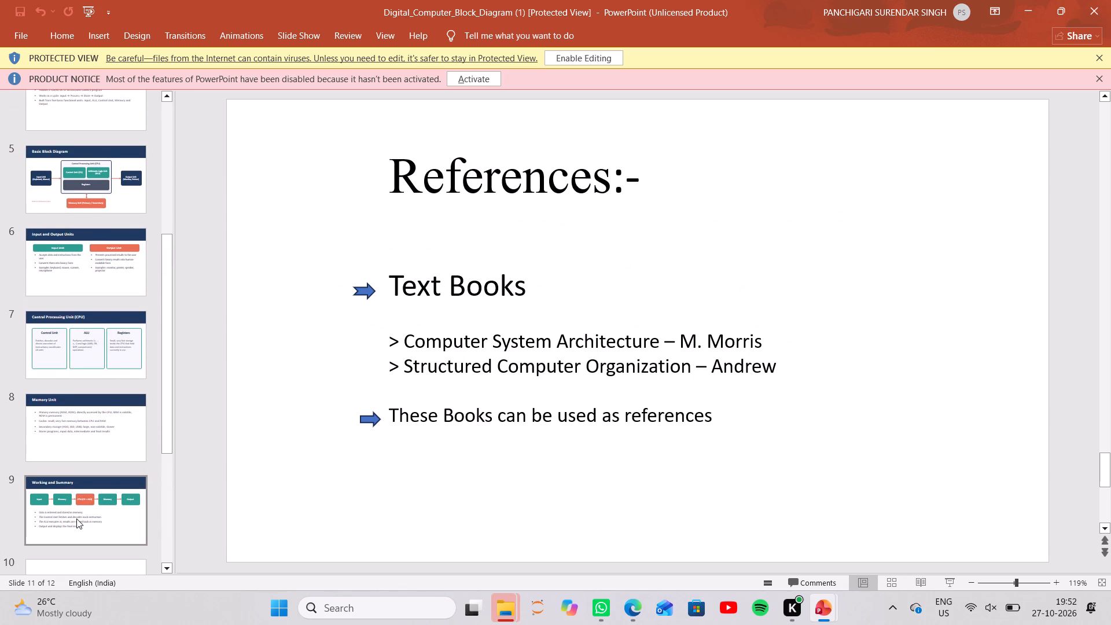
click(76, 519)
click(85, 446)
scroll(92, 488, up, 1)
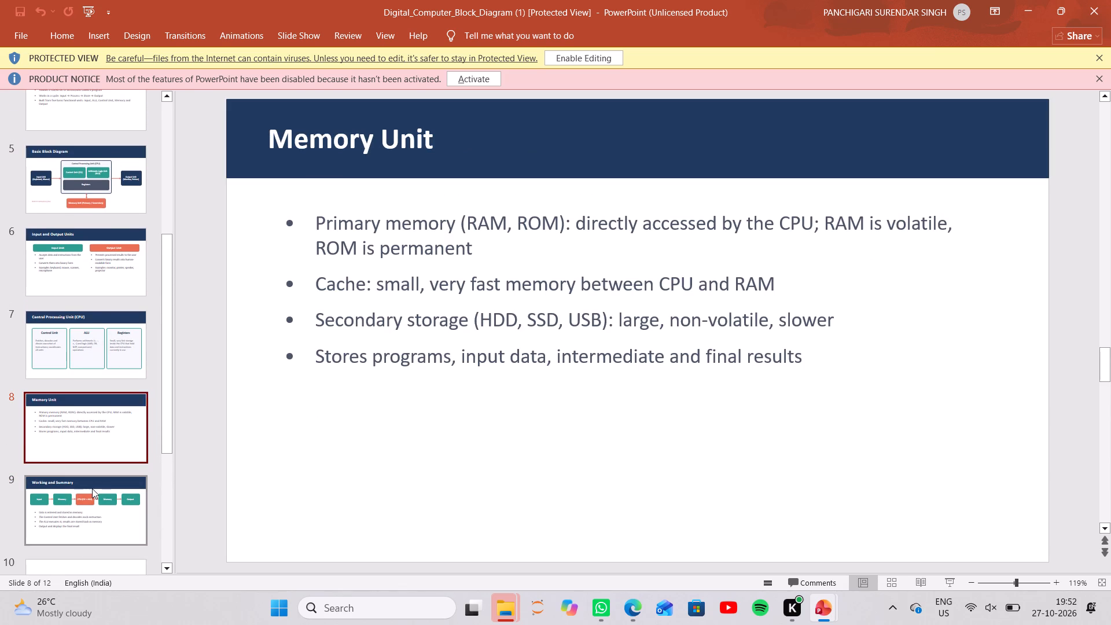
scroll(92, 488, up, 1)
click(92, 488)
scroll(92, 488, up, 1)
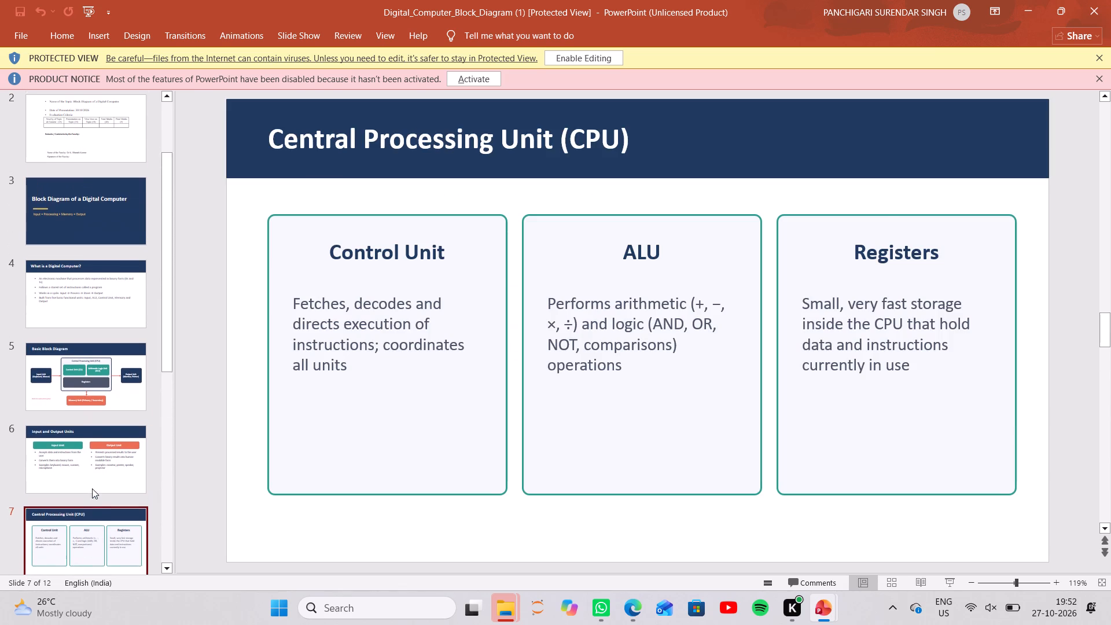
scroll(92, 488, up, 1)
click(92, 488)
scroll(92, 488, up, 1)
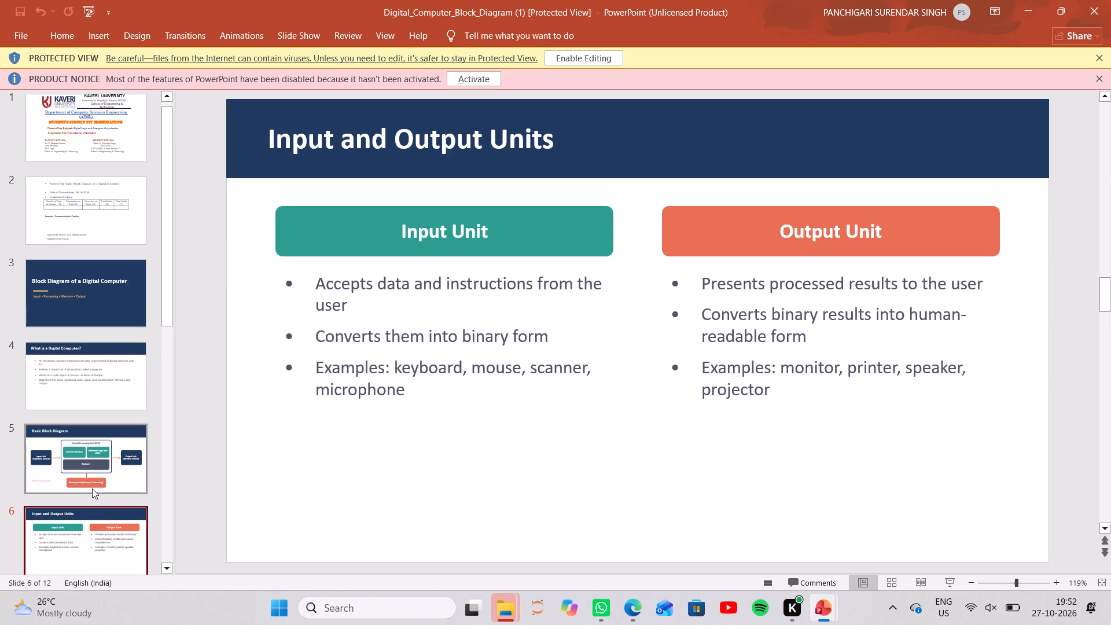
click(92, 488)
scroll(92, 488, up, 1)
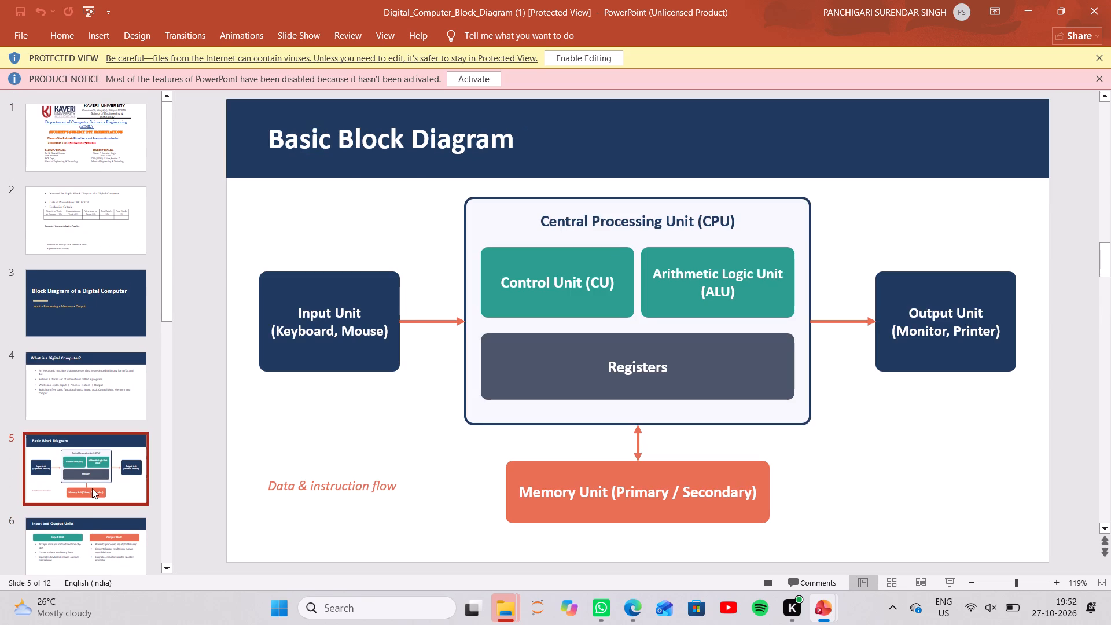
click(91, 400)
click(83, 343)
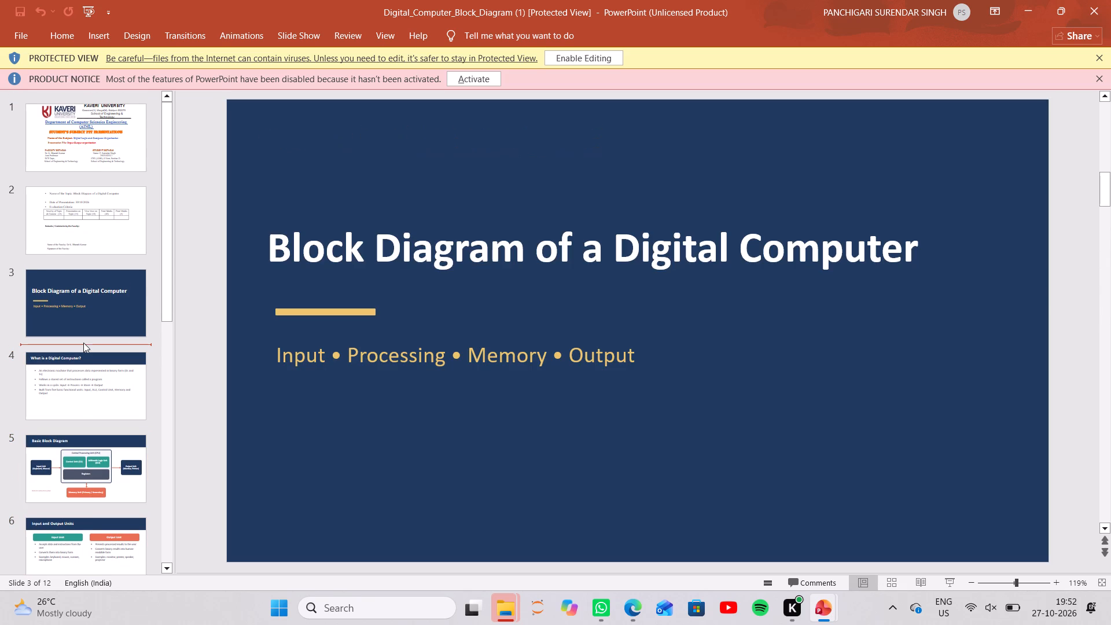
scroll(83, 343, up, 1)
click(89, 242)
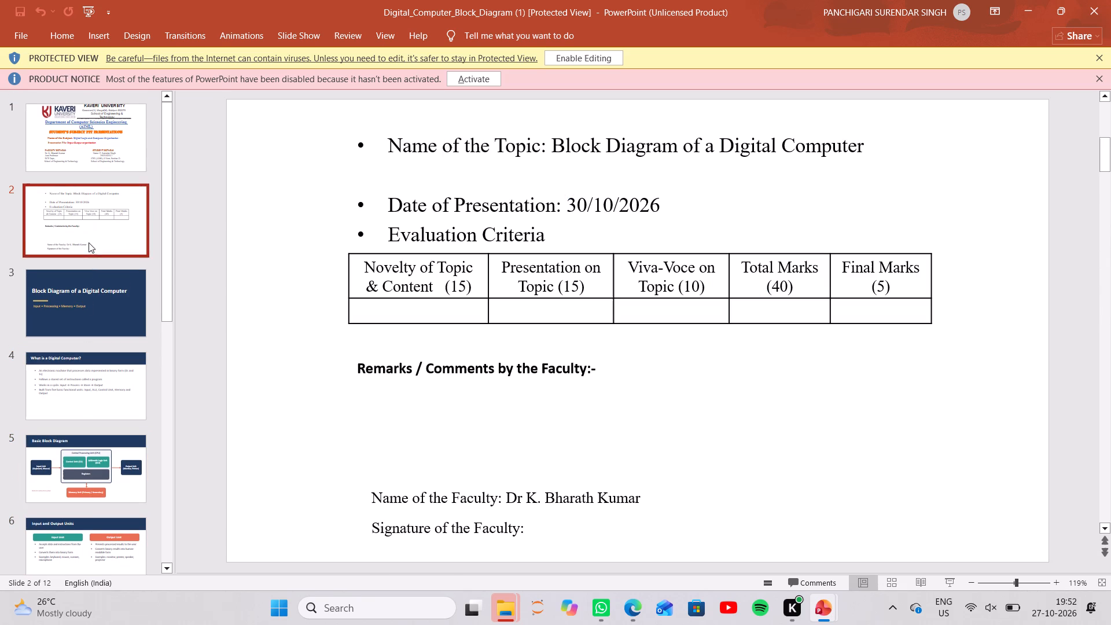
click(84, 137)
click(76, 181)
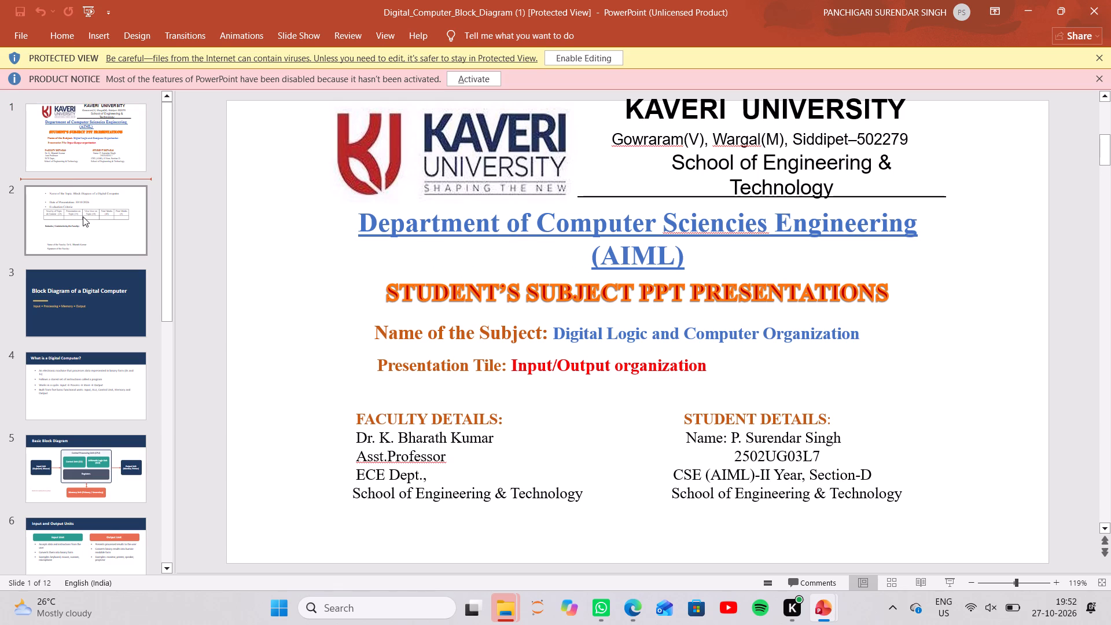
Go through the slides once more from slide 2 to References, ending on slide 9, Working and Summary, to check their design.
click(83, 216)
click(95, 288)
scroll(95, 288, down, 1)
click(95, 288)
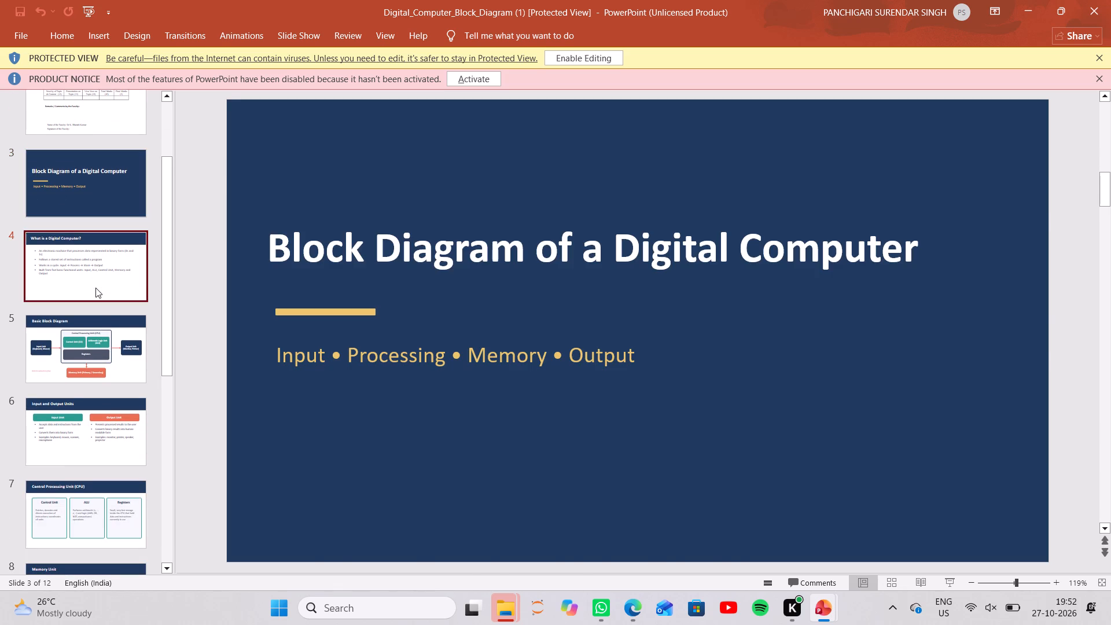
scroll(95, 288, down, 1)
click(95, 288)
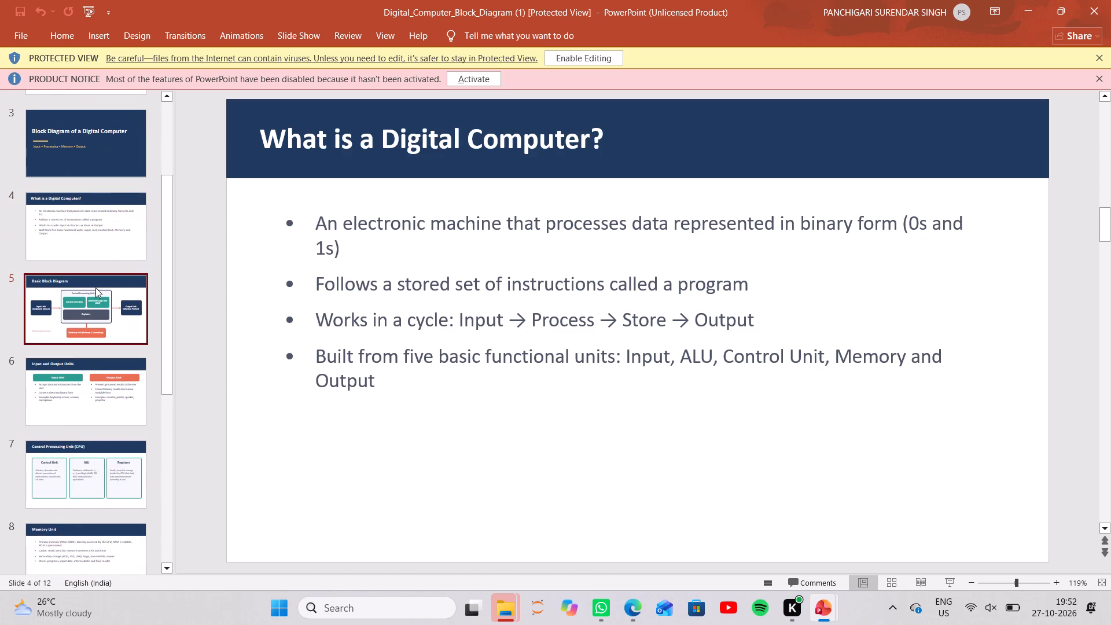
scroll(95, 288, down, 1)
click(95, 288)
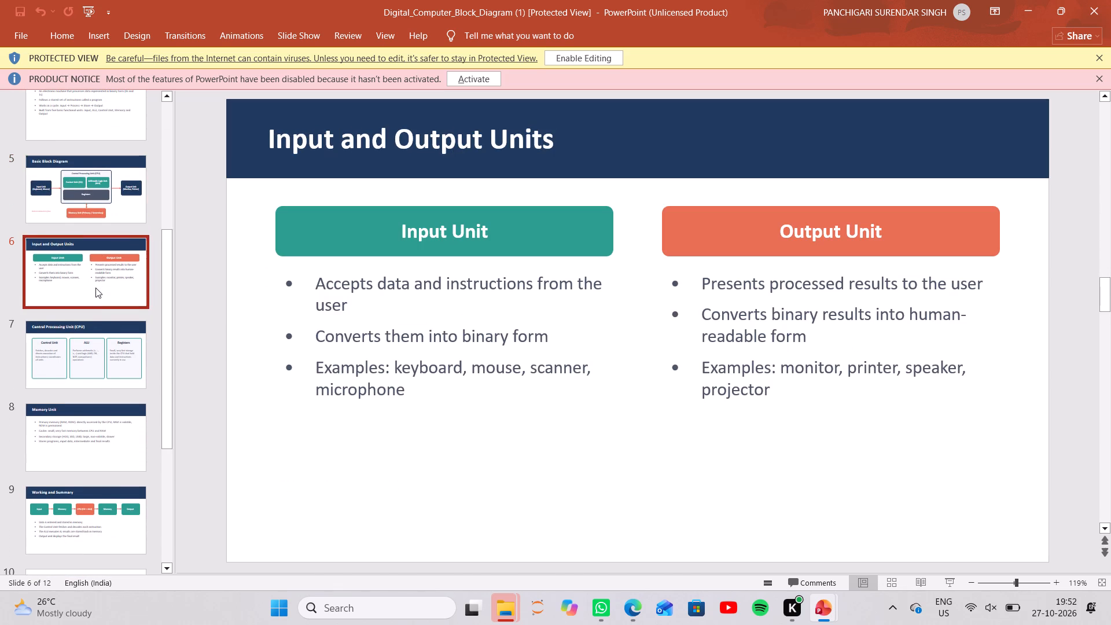
scroll(95, 288, down, 1)
click(95, 288)
scroll(95, 288, down, 1)
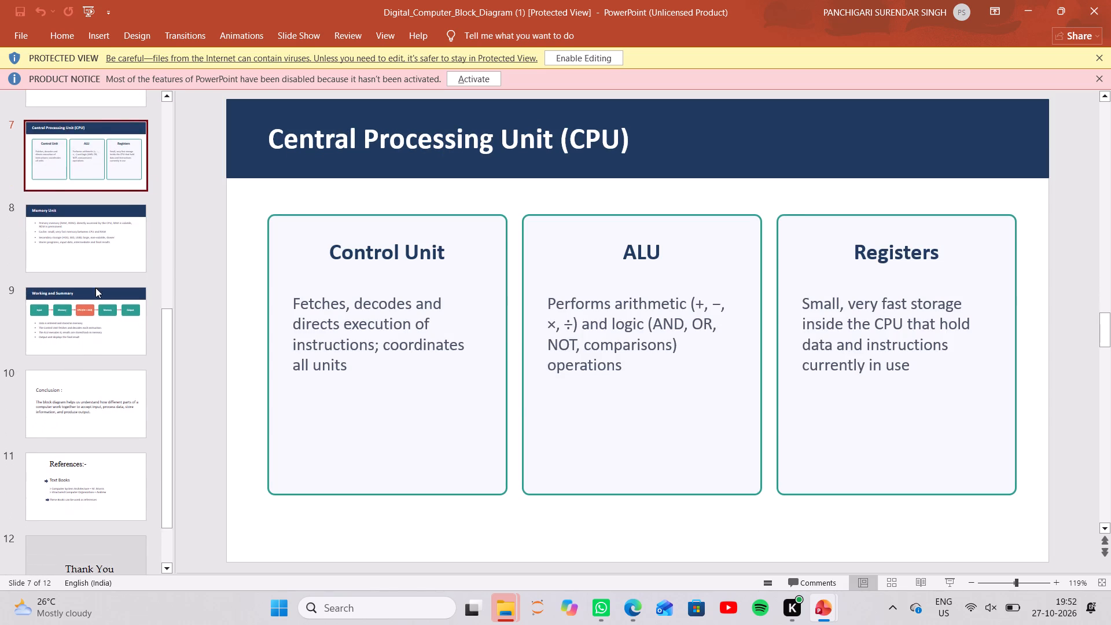
click(95, 288)
click(97, 255)
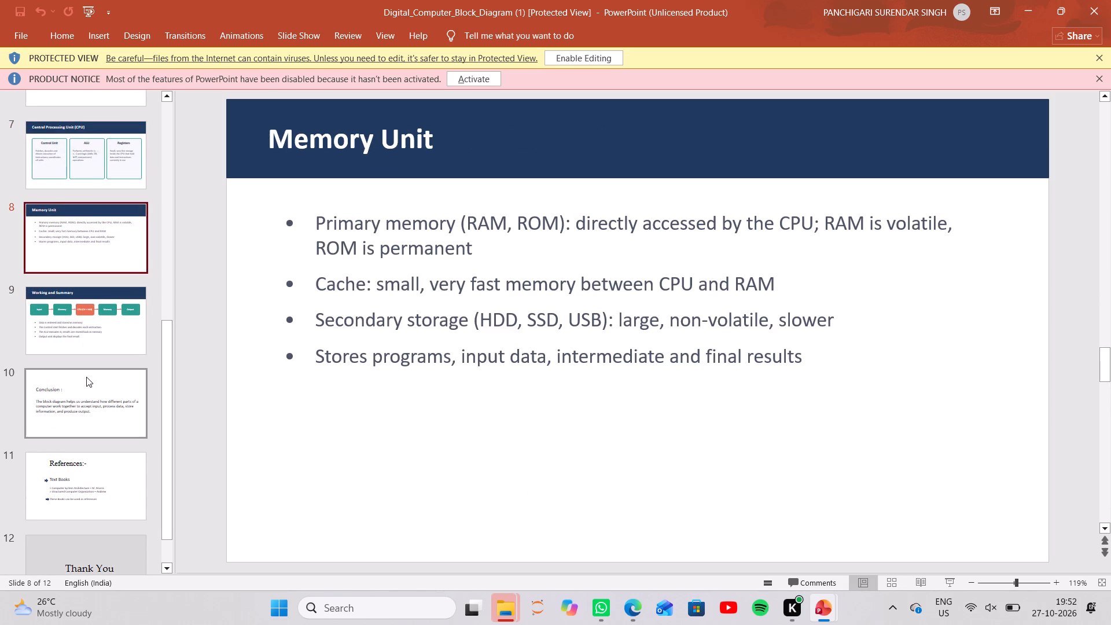
click(86, 377)
scroll(86, 377, down, 1)
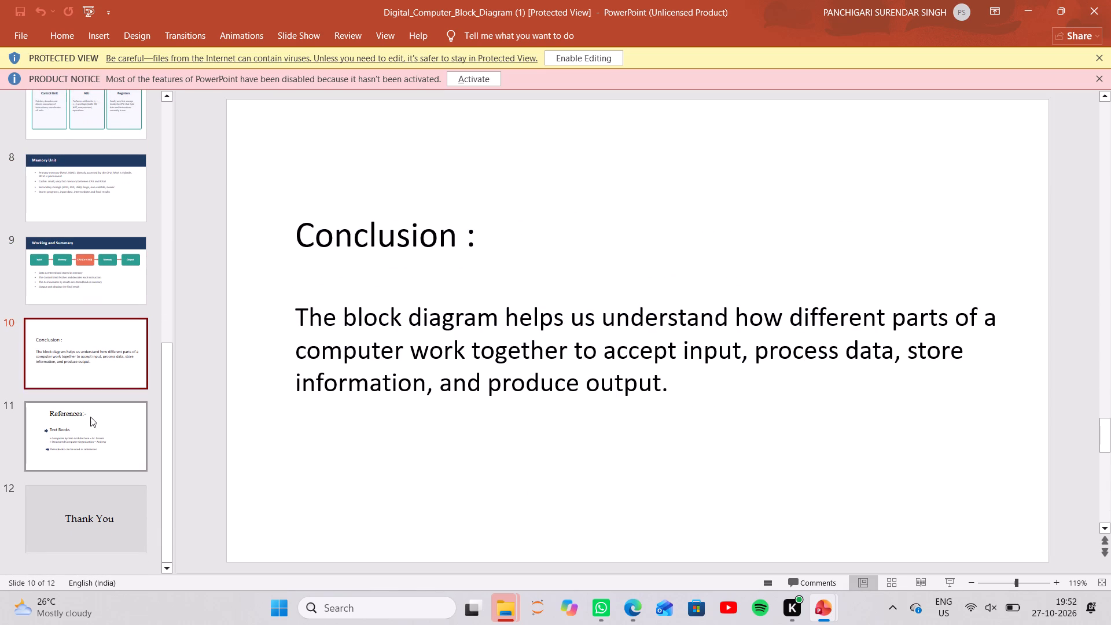
click(90, 417)
click(96, 288)
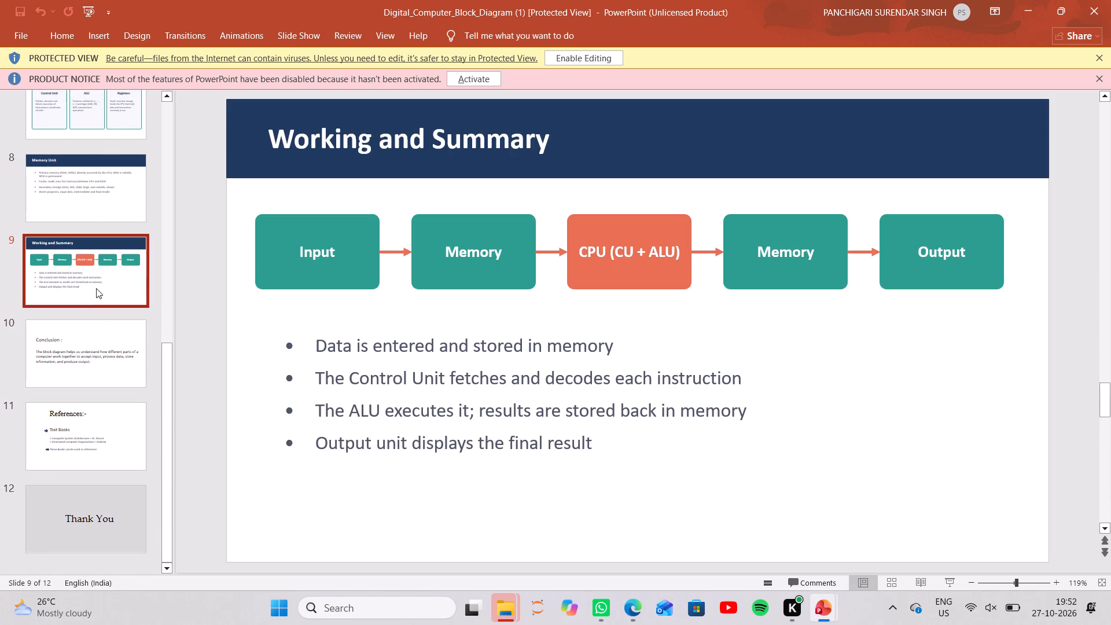
scroll(96, 288, up, 1)
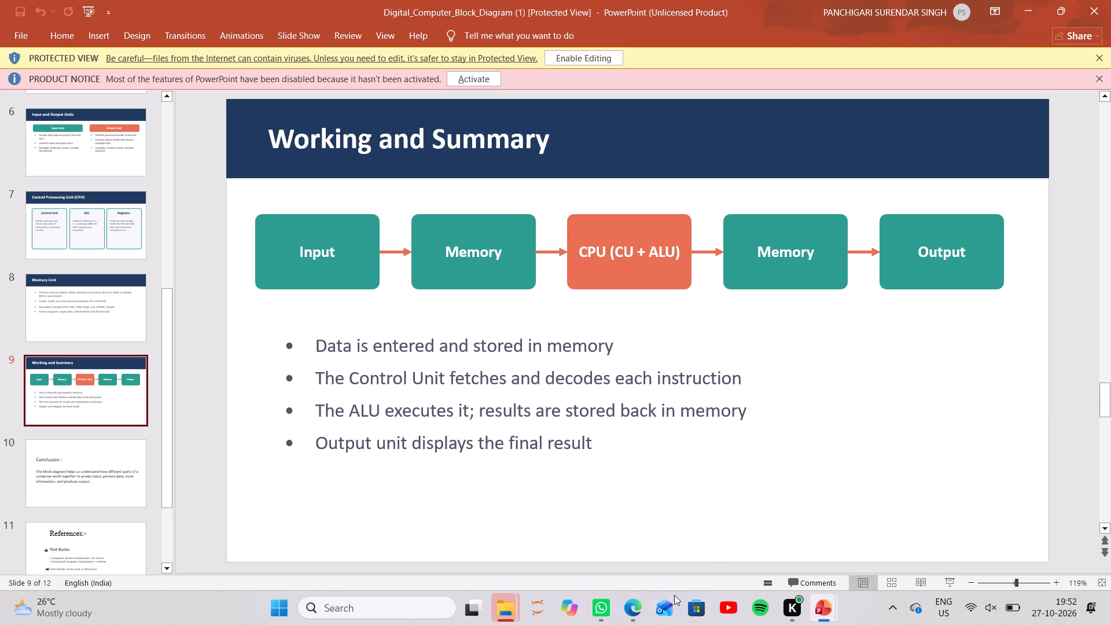
click(634, 604)
scroll(122, 311, up, 2)
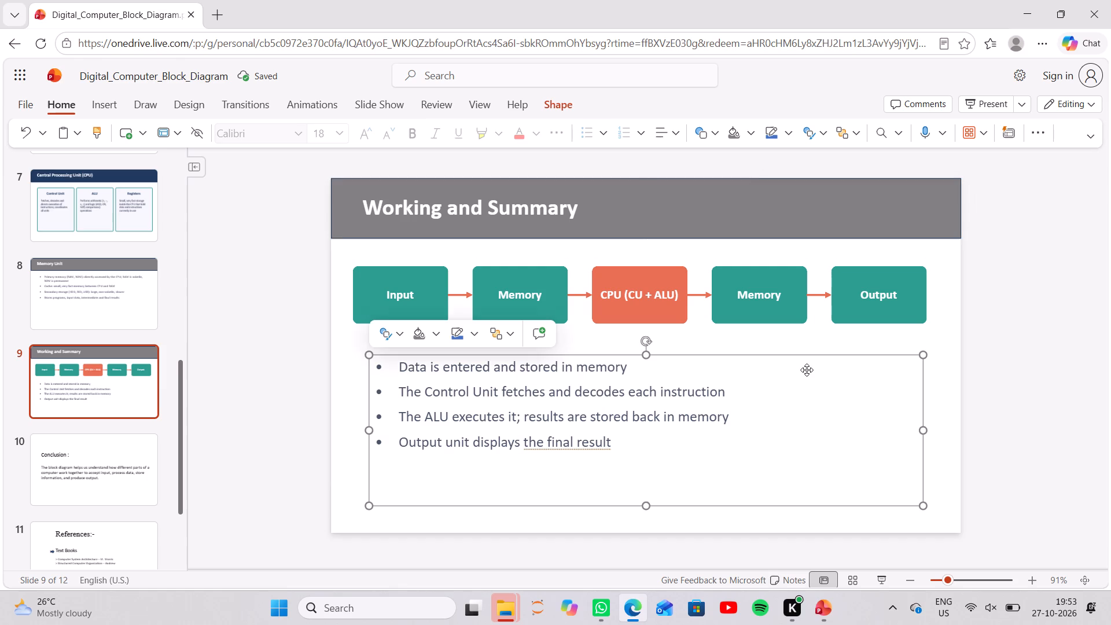
click(924, 333)
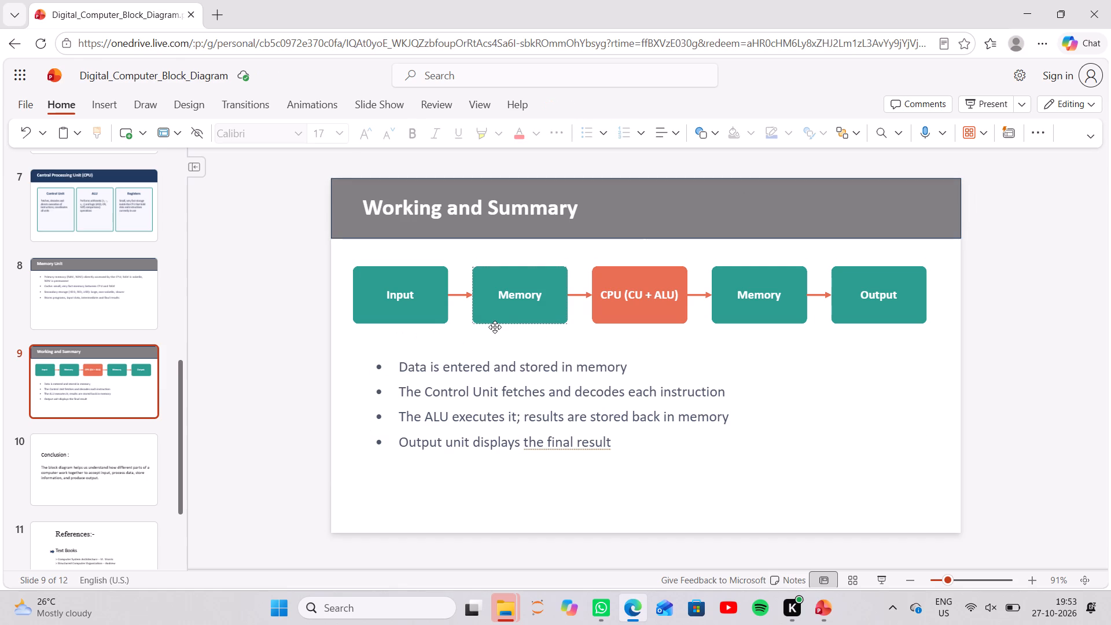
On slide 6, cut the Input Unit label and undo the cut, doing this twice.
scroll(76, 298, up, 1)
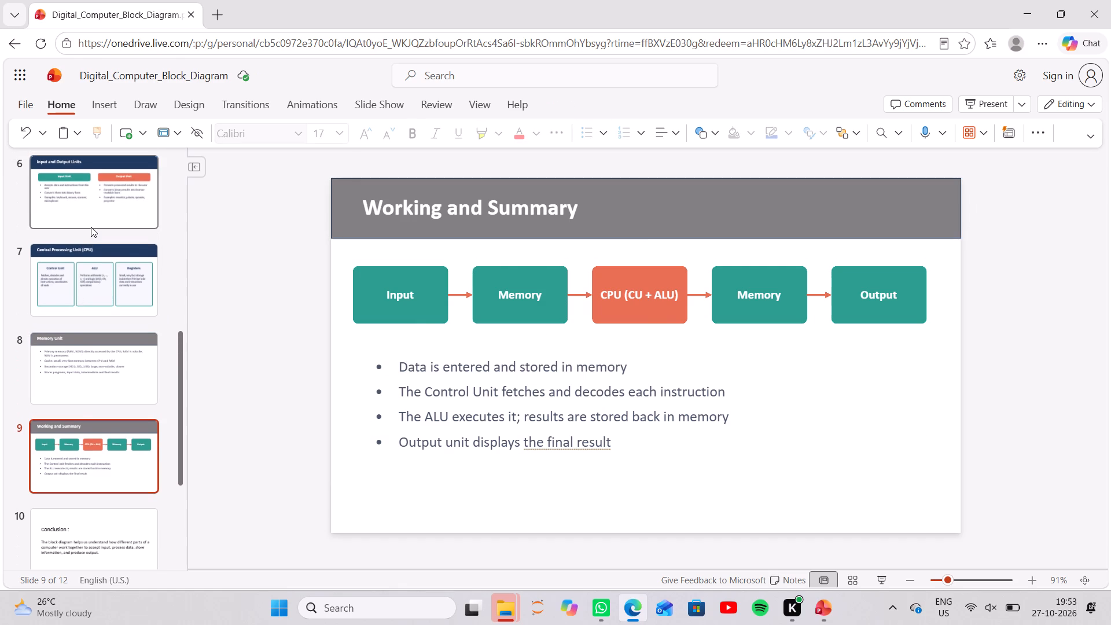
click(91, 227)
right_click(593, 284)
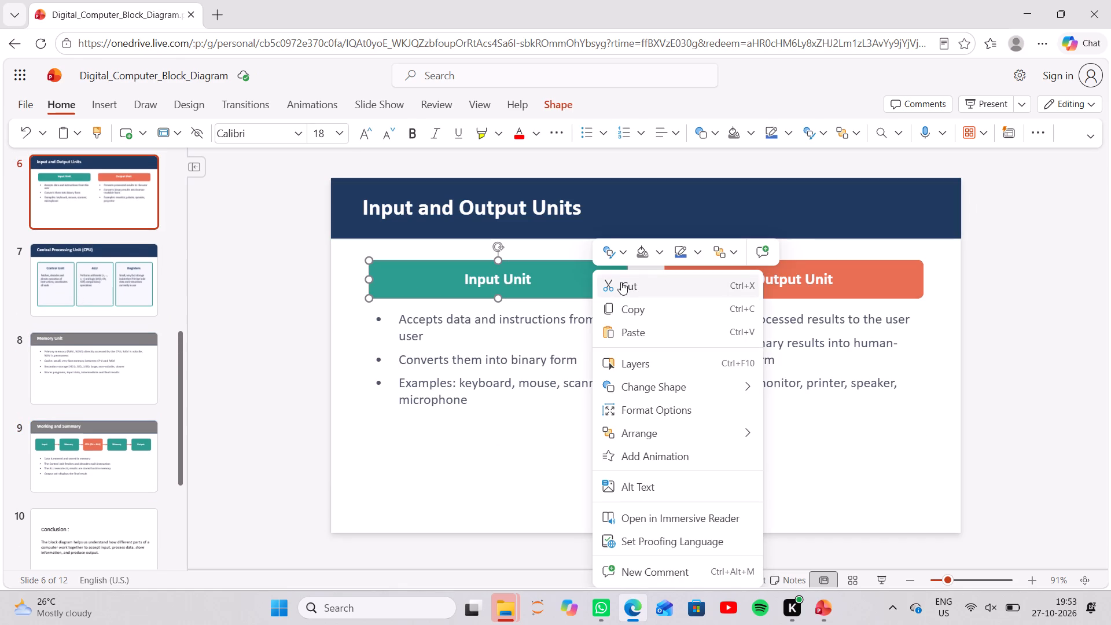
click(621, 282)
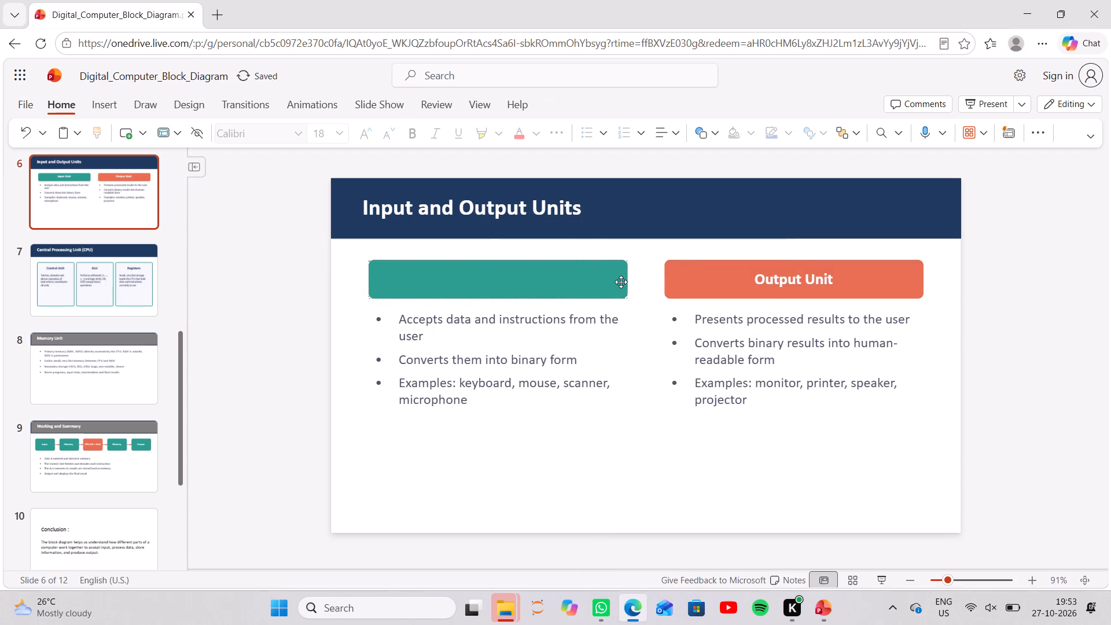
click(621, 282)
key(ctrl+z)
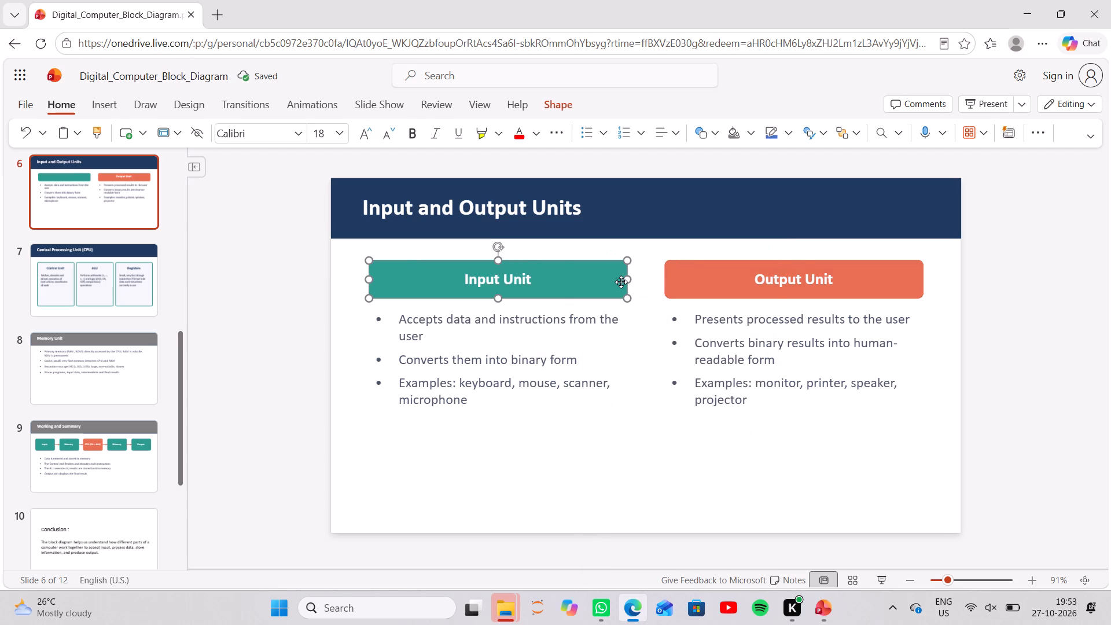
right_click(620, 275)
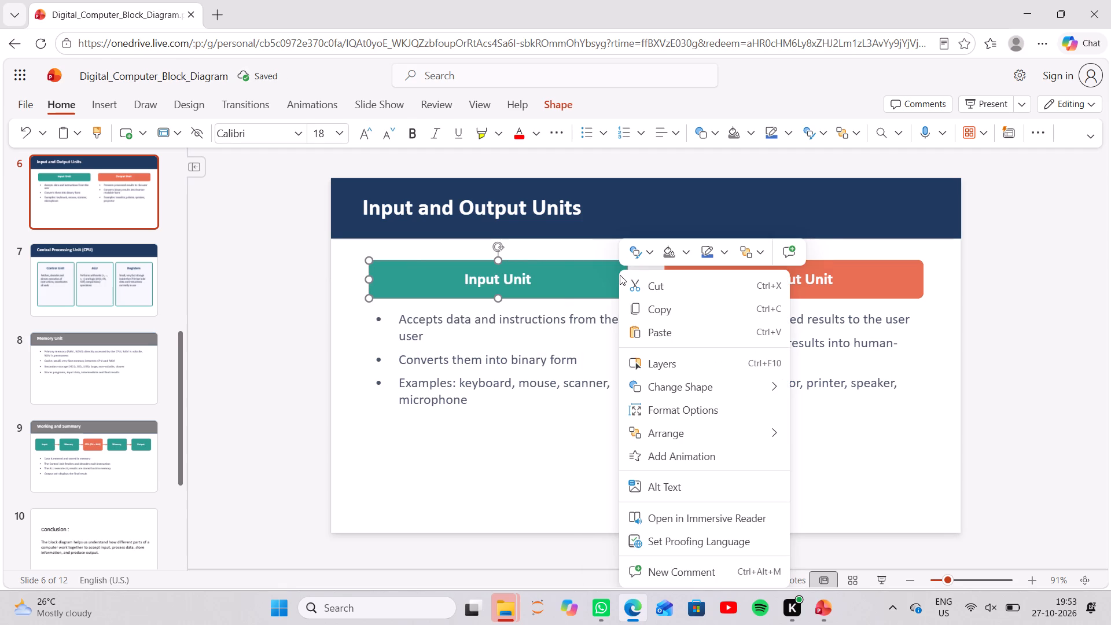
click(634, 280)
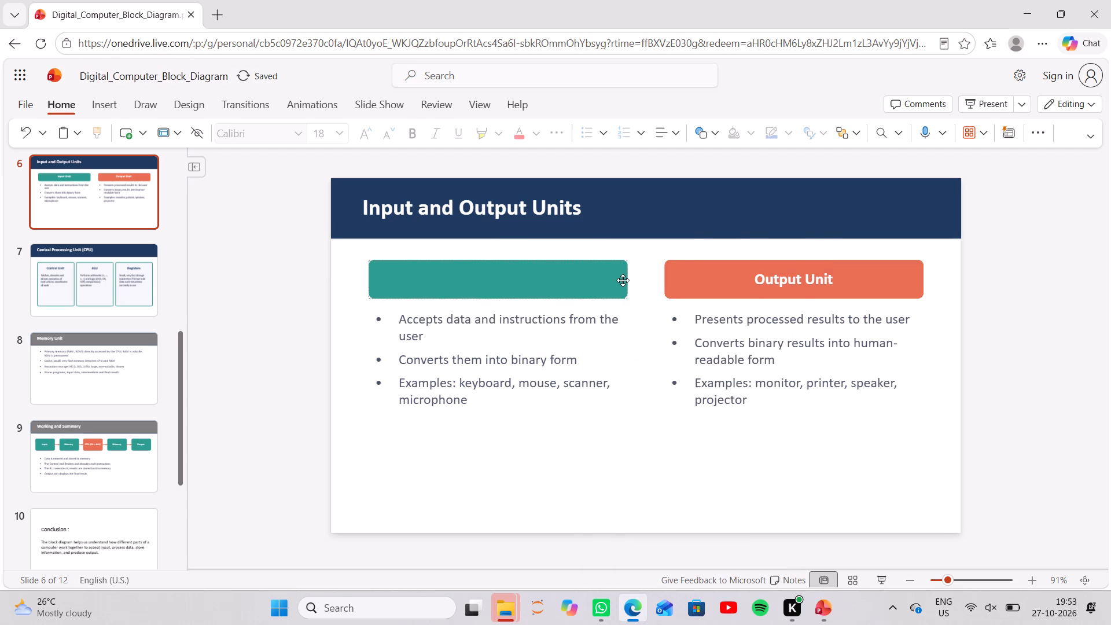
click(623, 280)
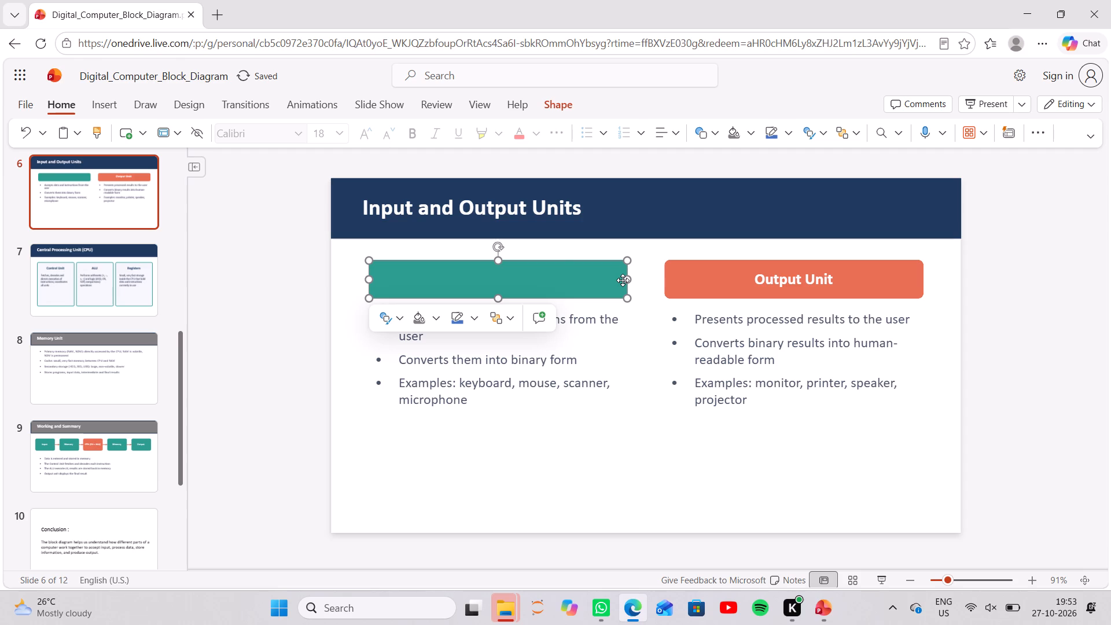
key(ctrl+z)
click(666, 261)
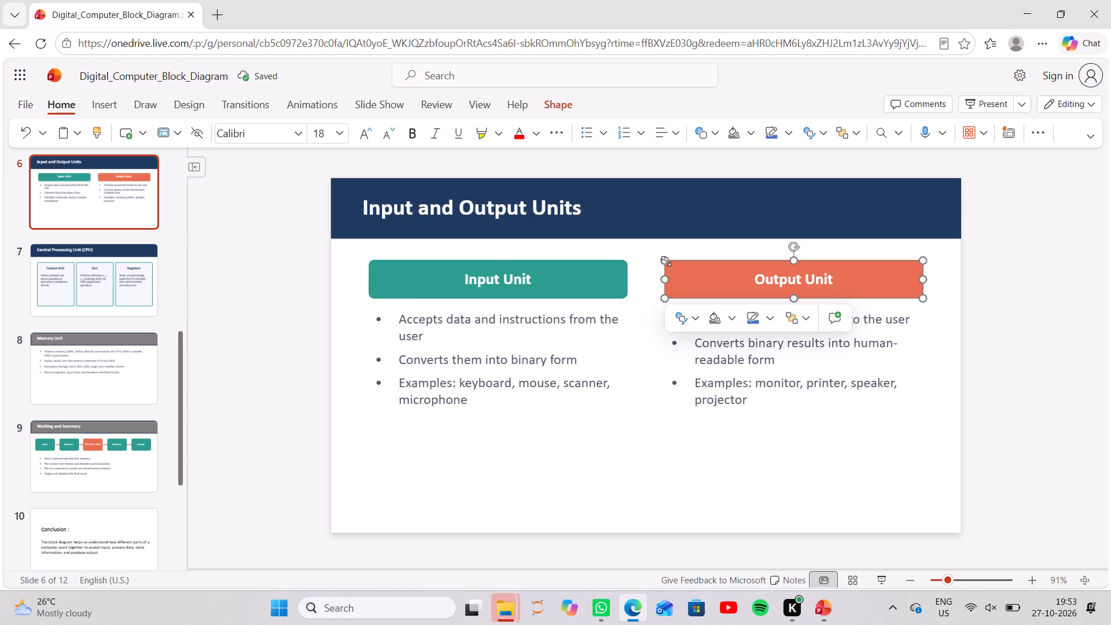
Move slide 6's Input Unit label aside, fill the teal box beneath with Black, Text 1, Lighter 50%, and put the label back over it.
click(614, 256)
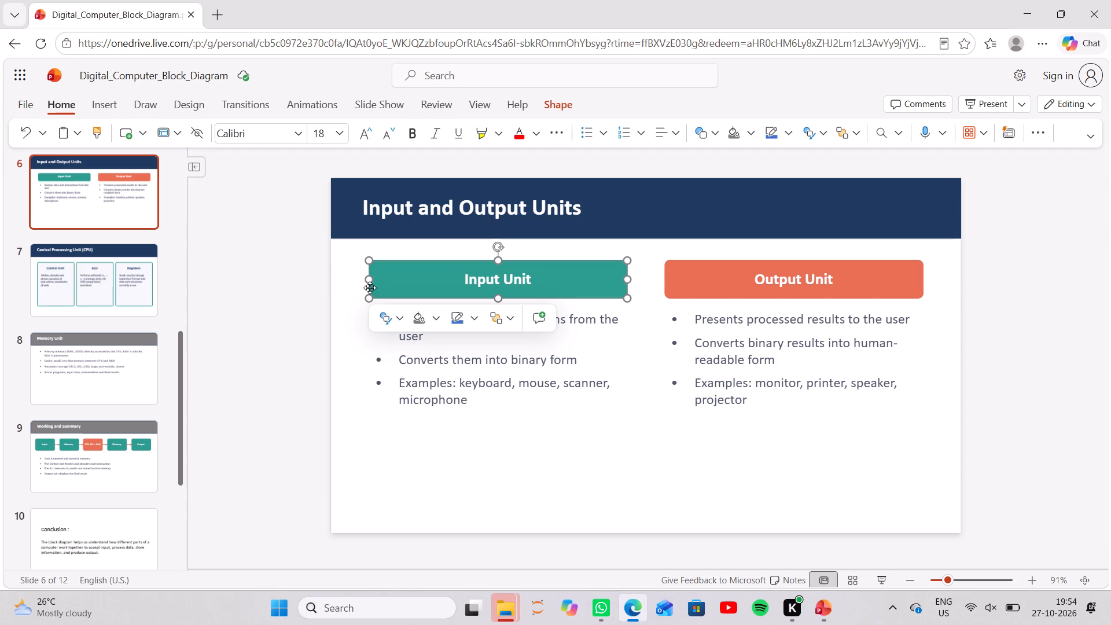
drag(370, 288, 366, 245)
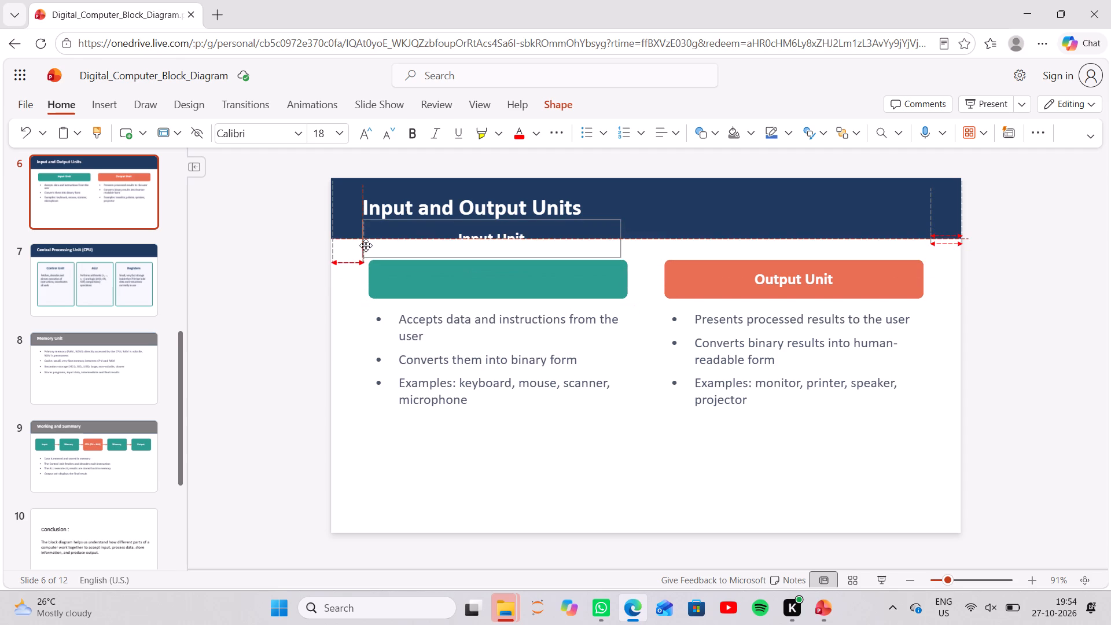
drag(366, 245, 364, 235)
right_click(420, 291)
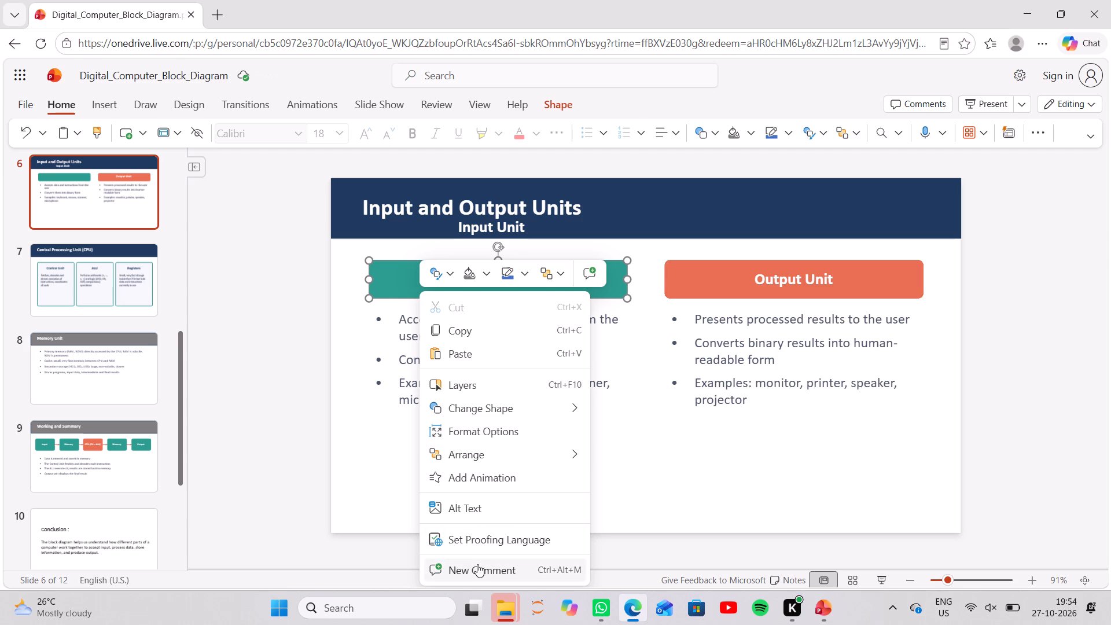
click(470, 270)
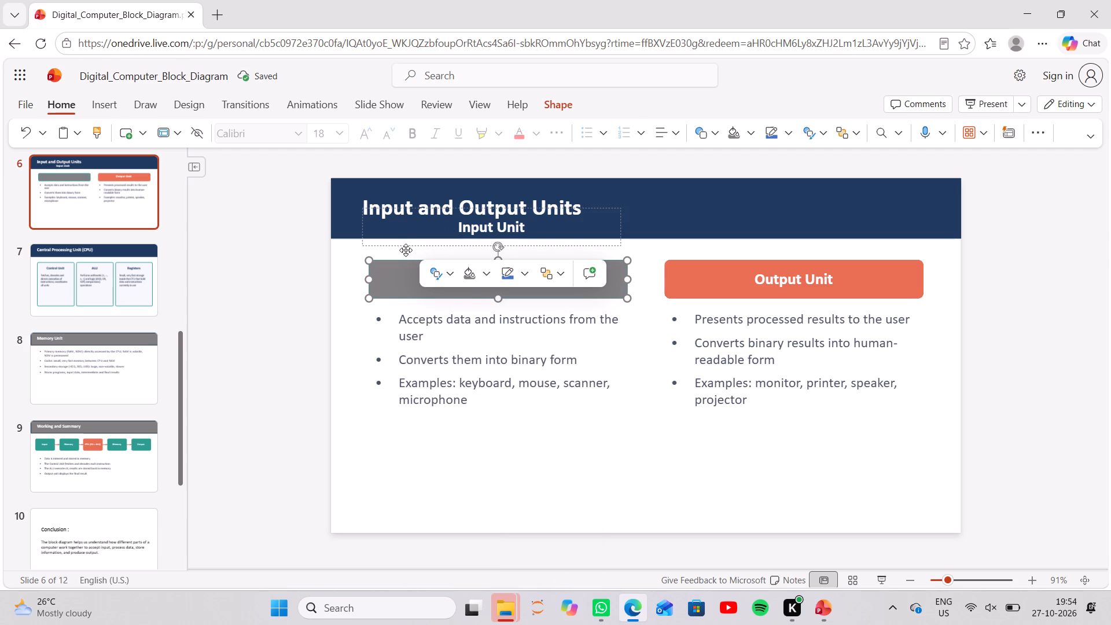
drag(404, 238, 402, 289)
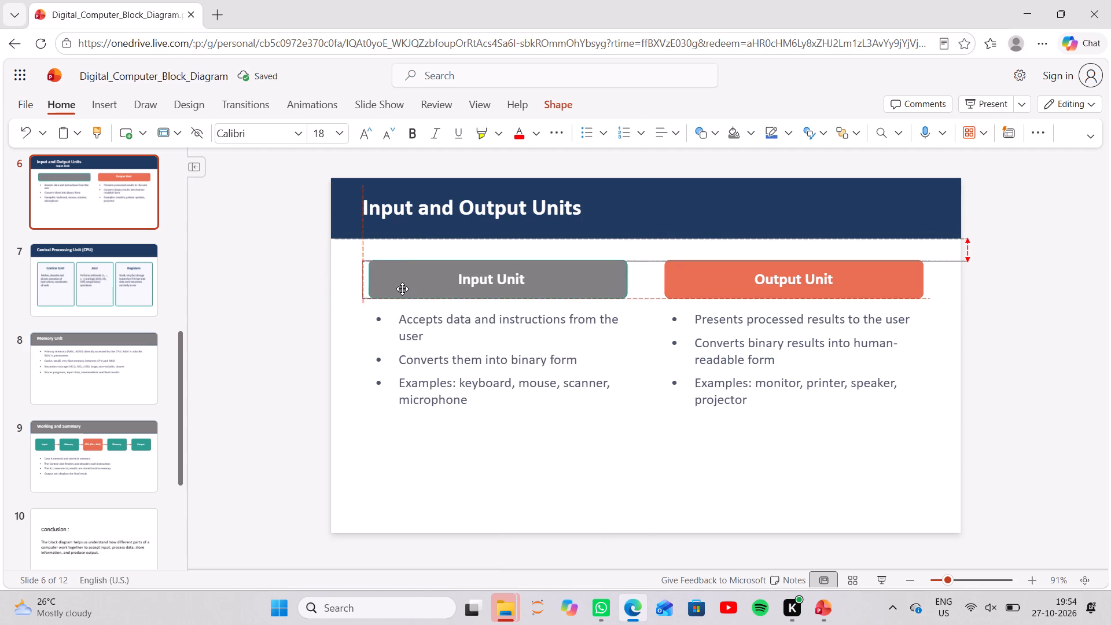
drag(402, 289, 397, 289)
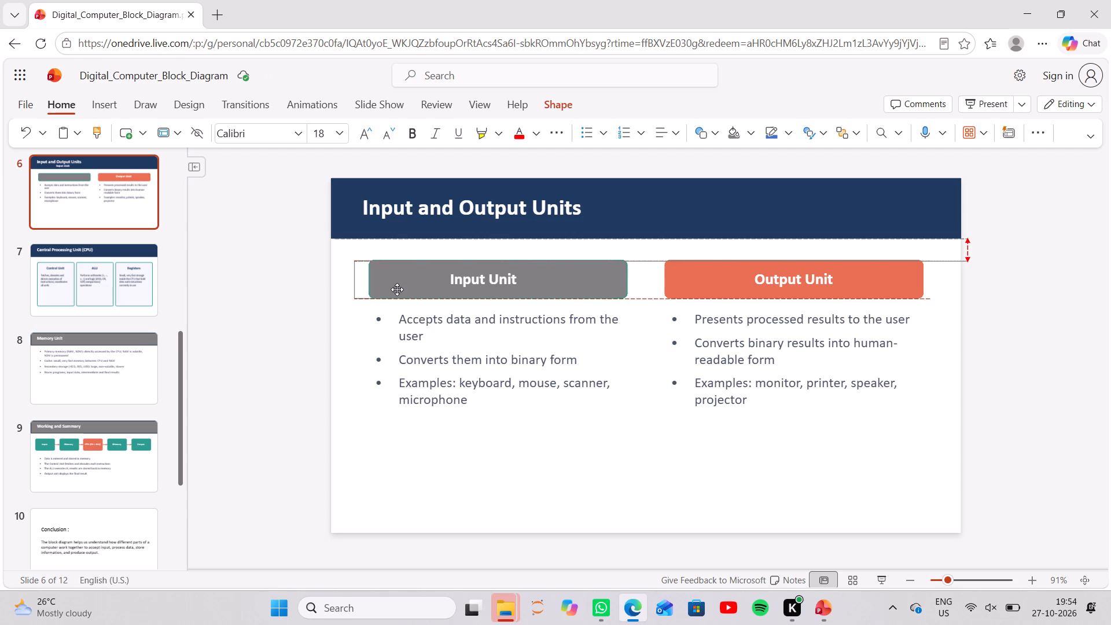
drag(397, 289, 414, 286)
Fill slide 6's Output Unit label with Black, Text 1, Lighter 50%.
right_click(706, 271)
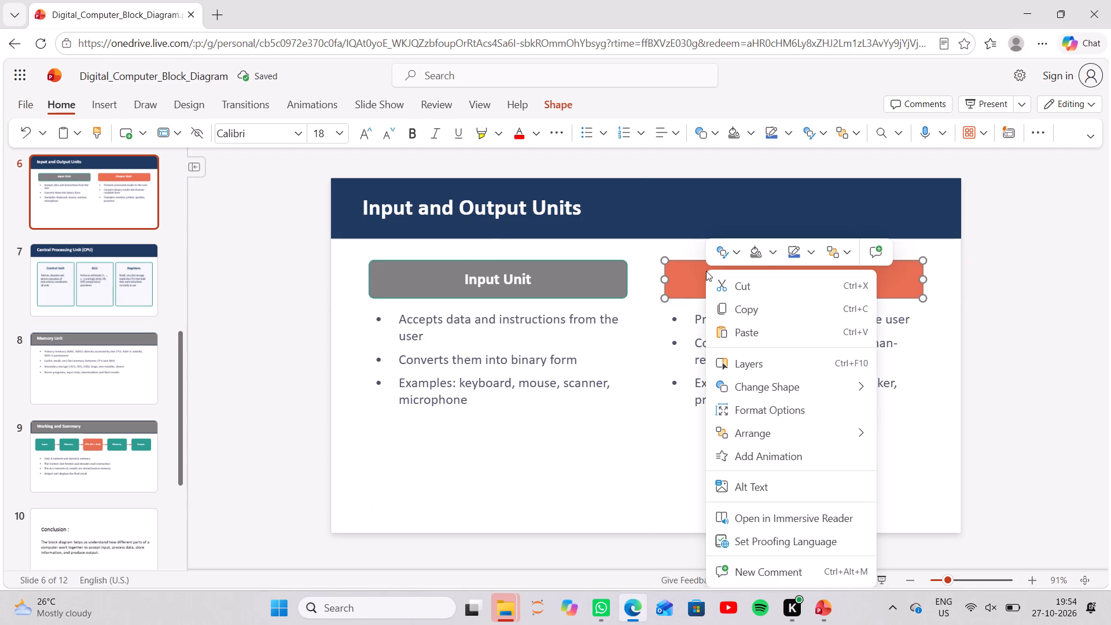
click(756, 250)
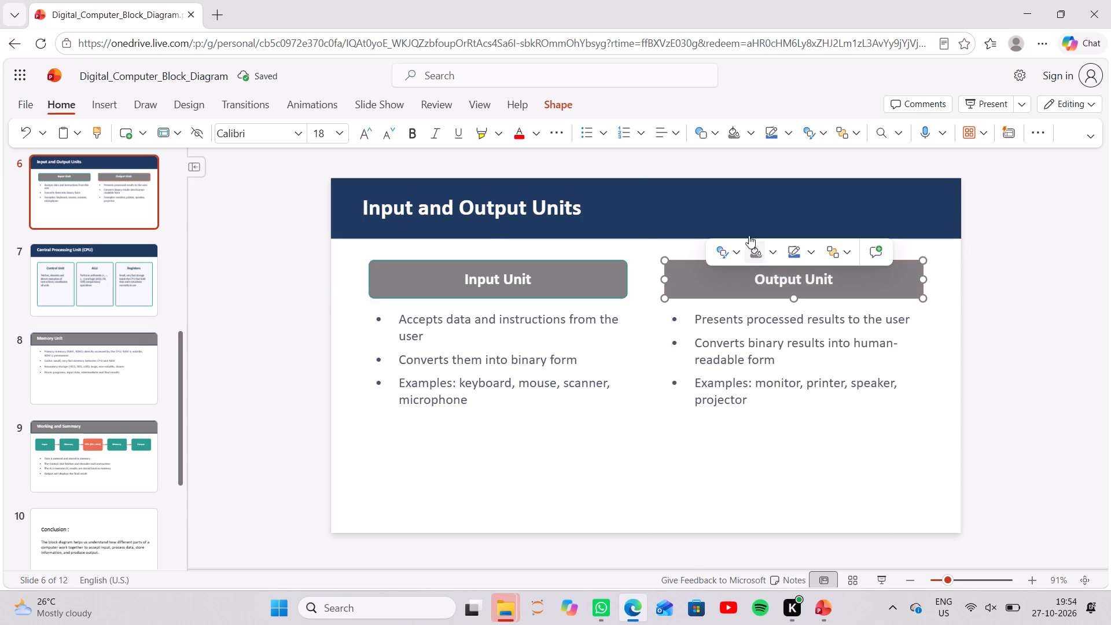
right_click(713, 204)
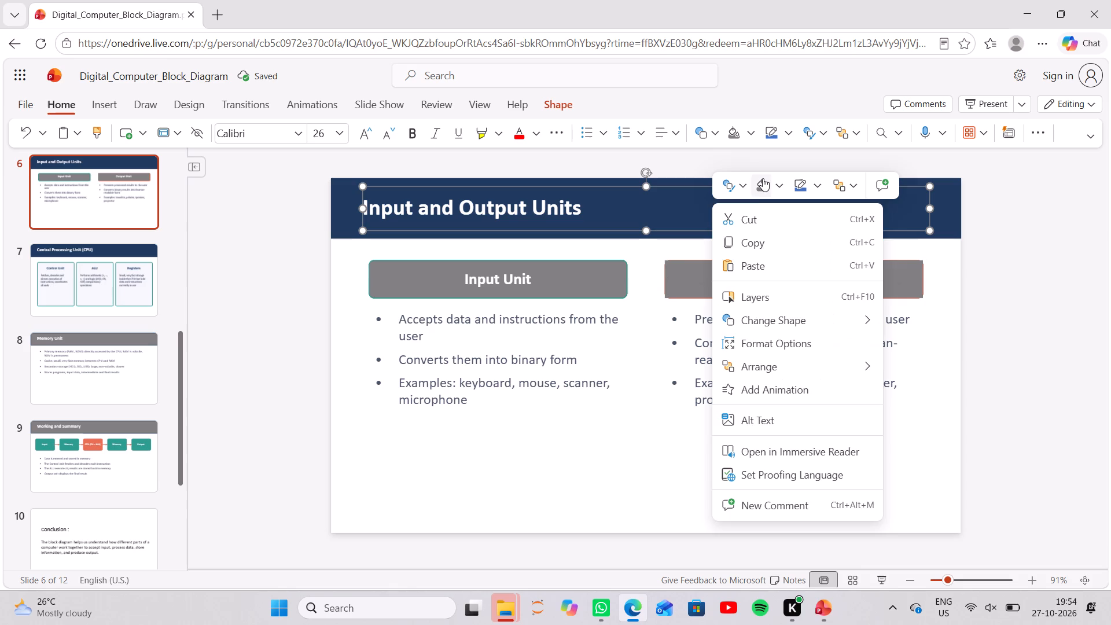
click(763, 178)
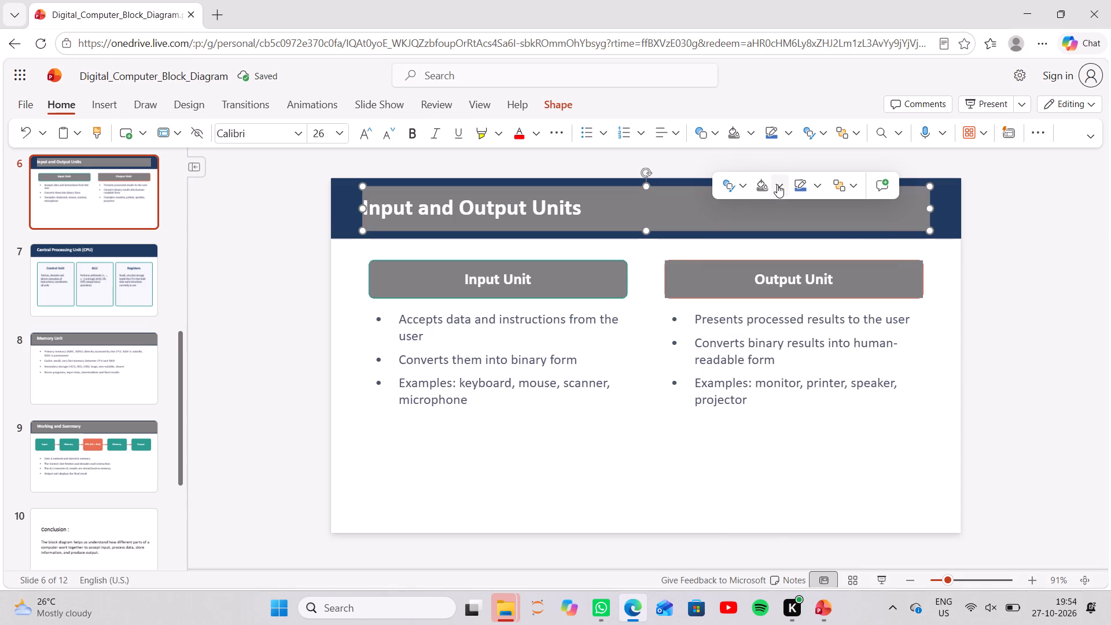
click(777, 185)
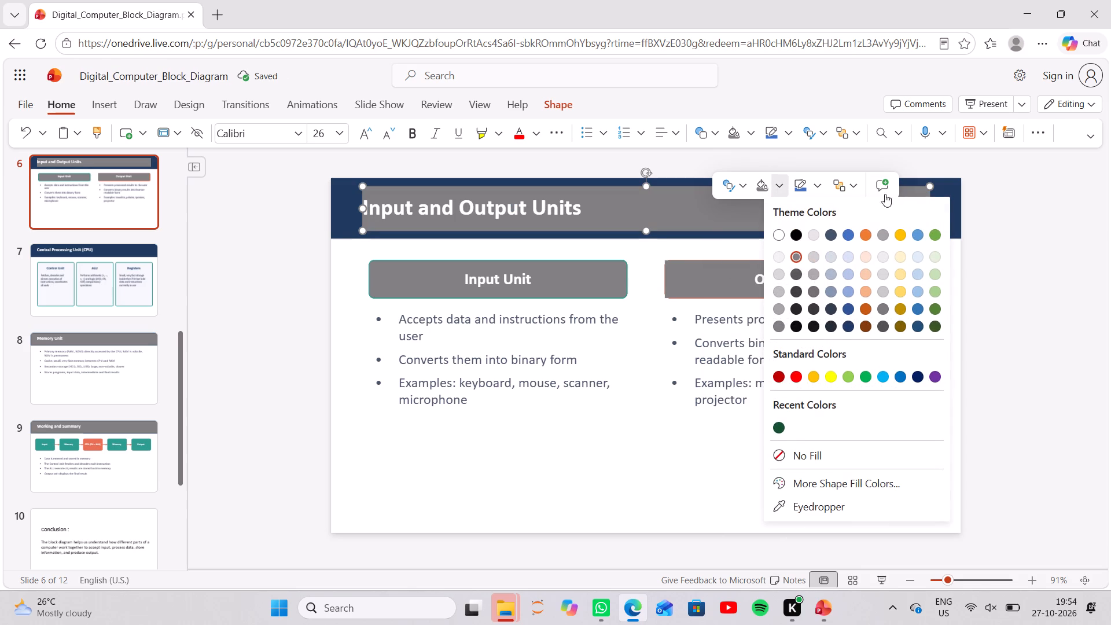
click(944, 183)
right_click(946, 197)
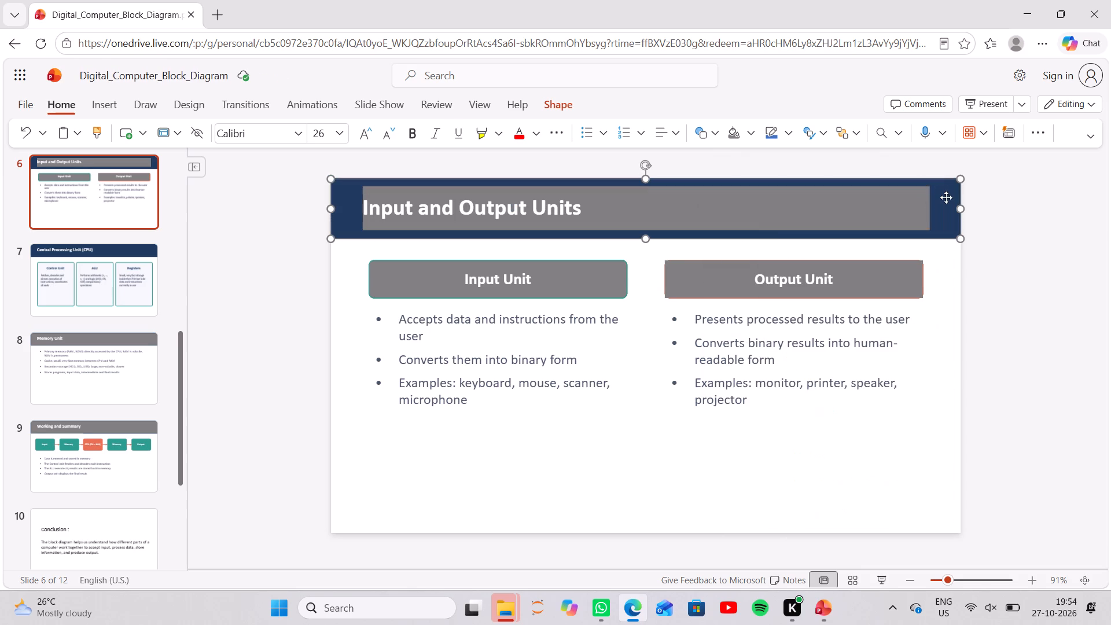
click(814, 188)
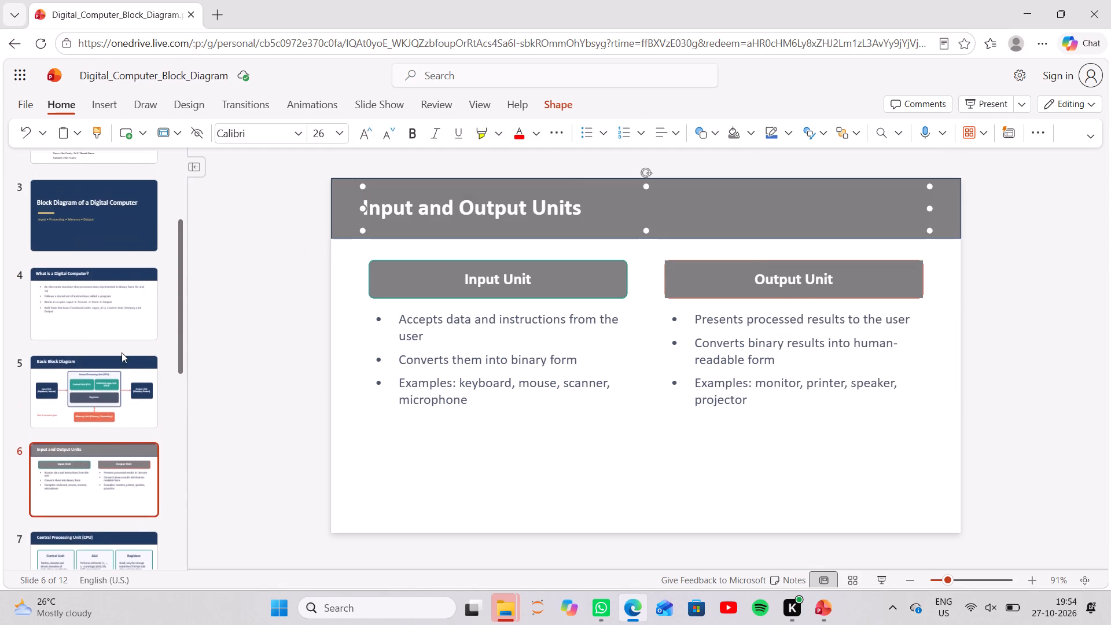
scroll(122, 352, down, 3)
click(222, 365)
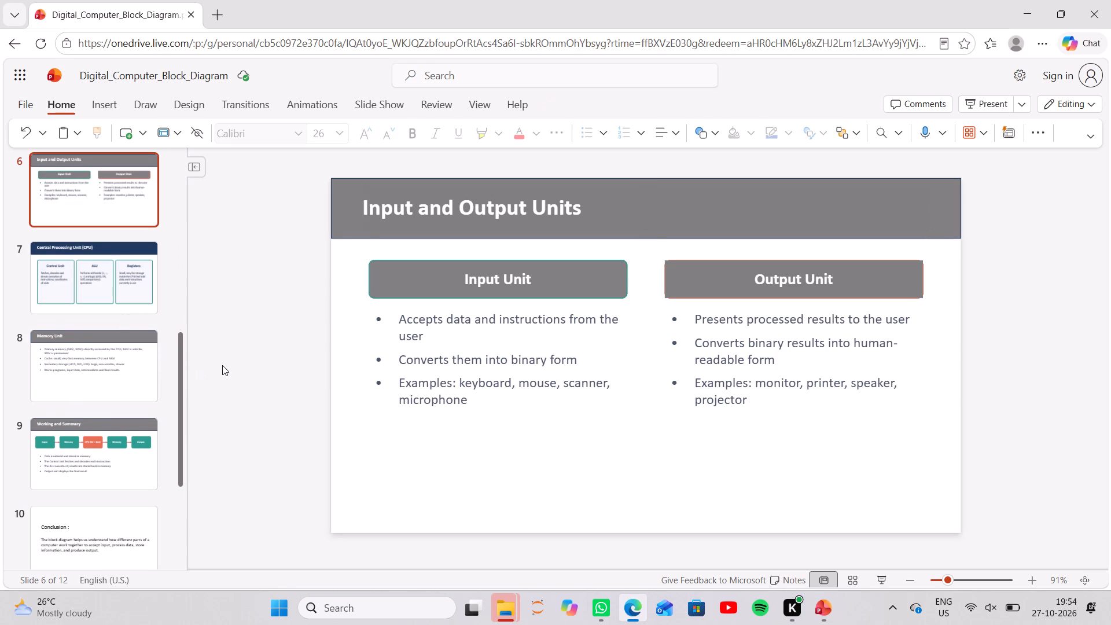
scroll(93, 390, down, 2)
click(95, 369)
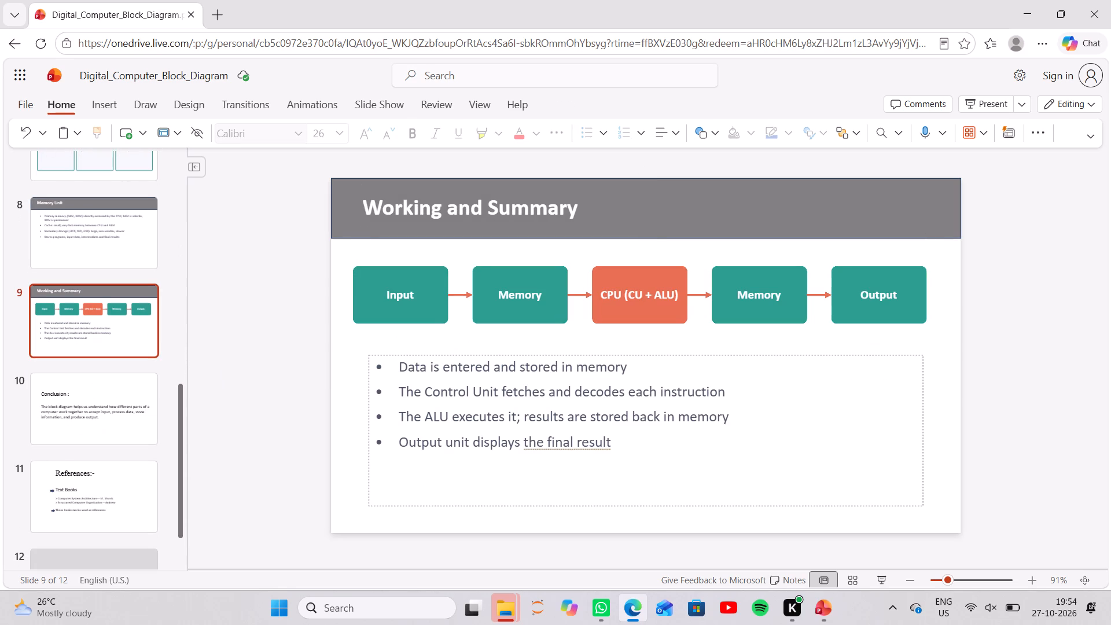
drag(575, 211, 366, 211)
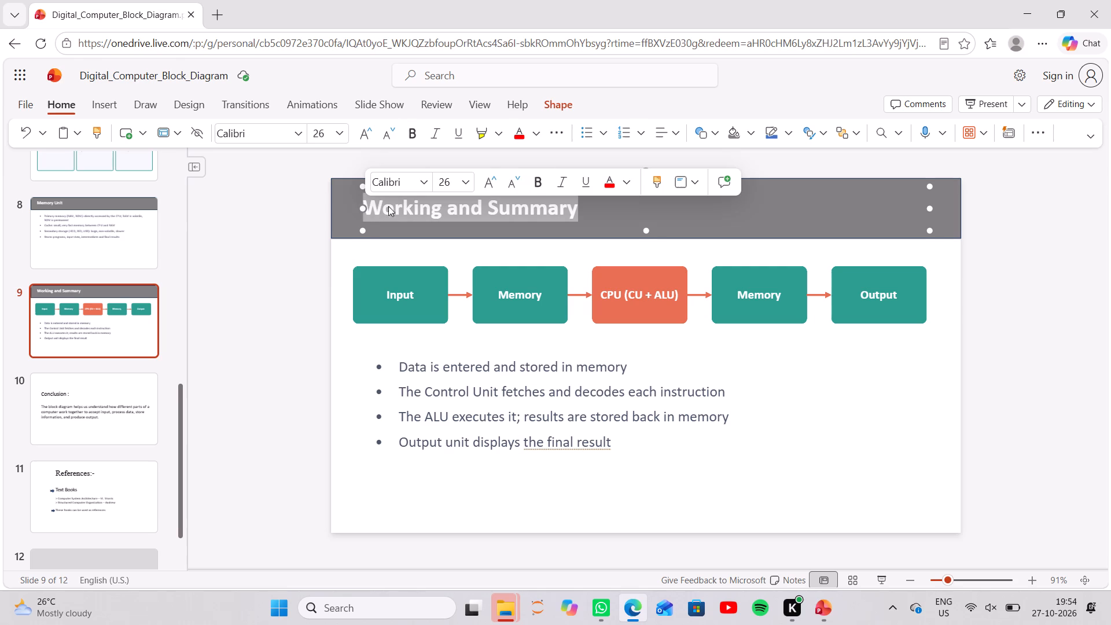
click(627, 181)
click(646, 230)
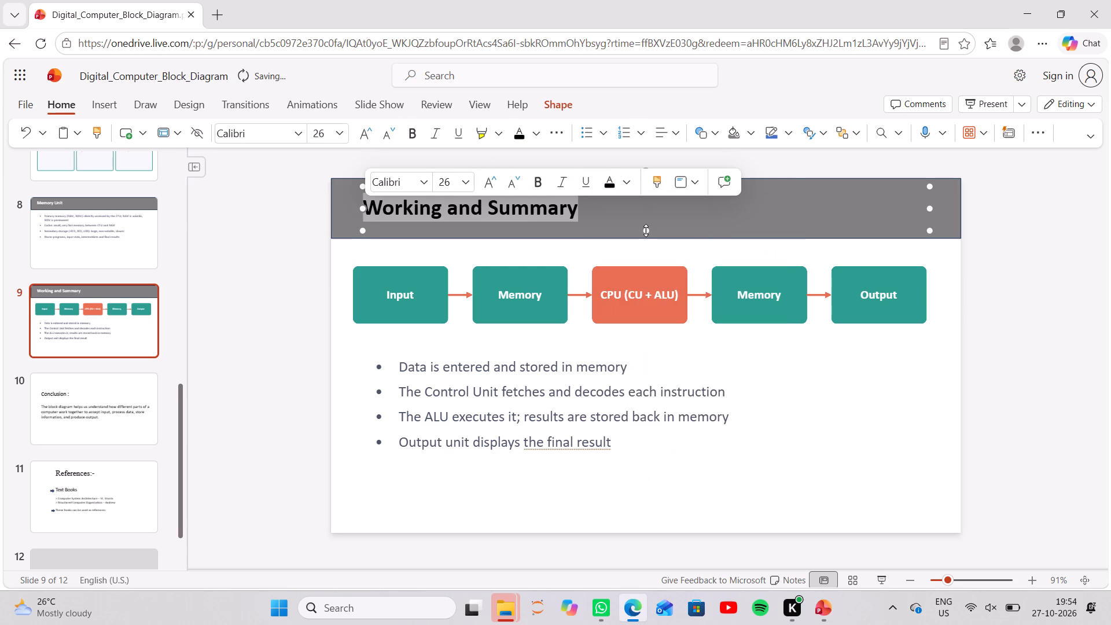
click(738, 208)
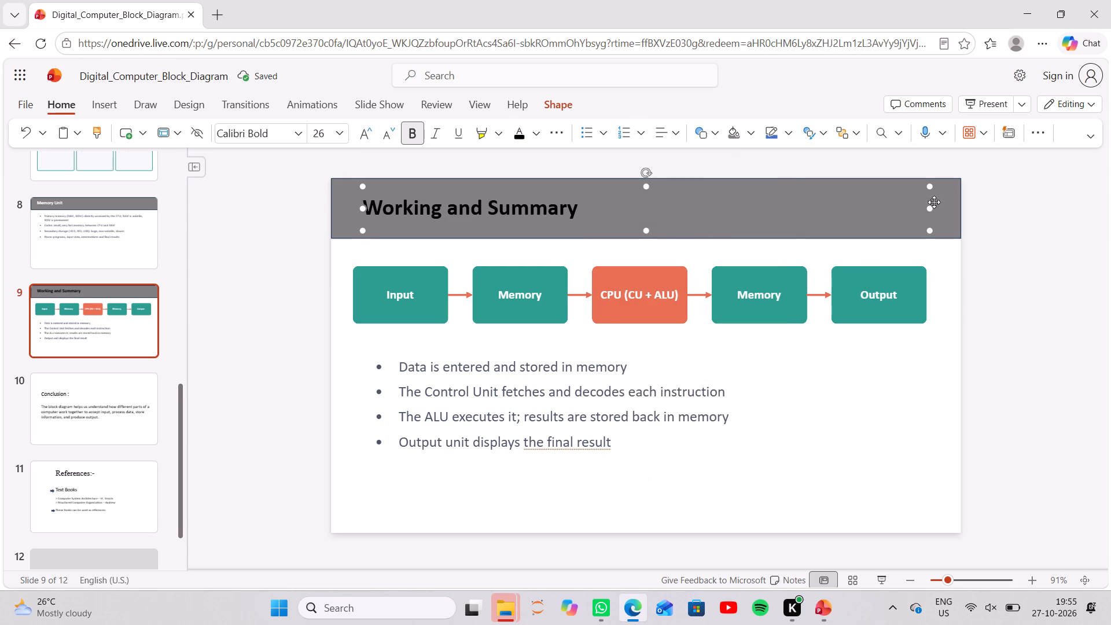
Fill the title band behind slide 9's Working and Summary heading with white.
right_click(939, 202)
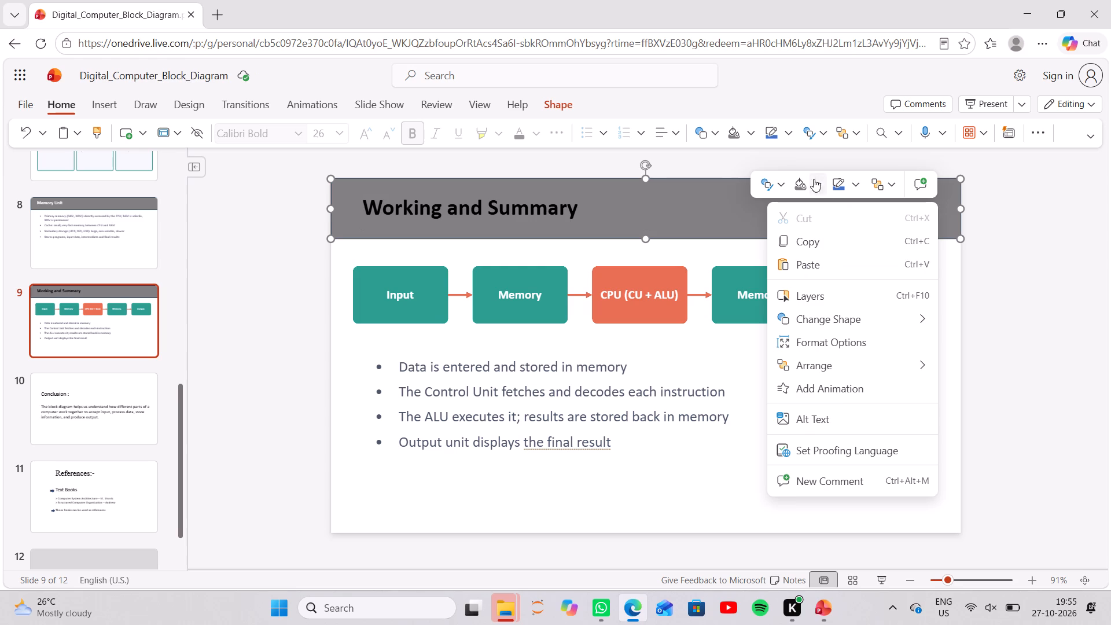
click(821, 186)
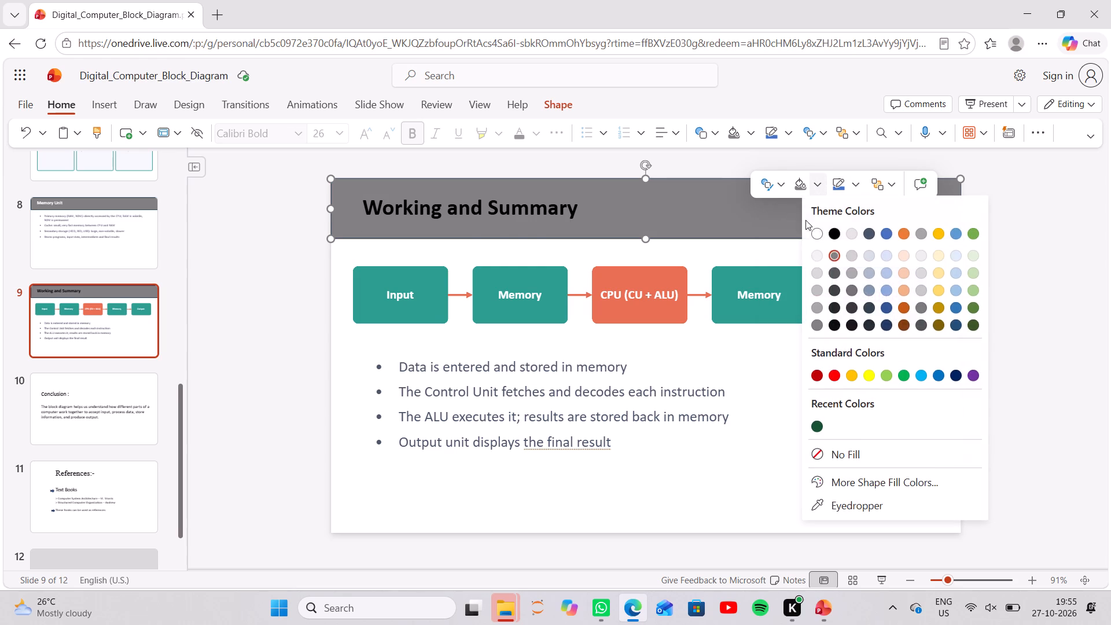
click(813, 234)
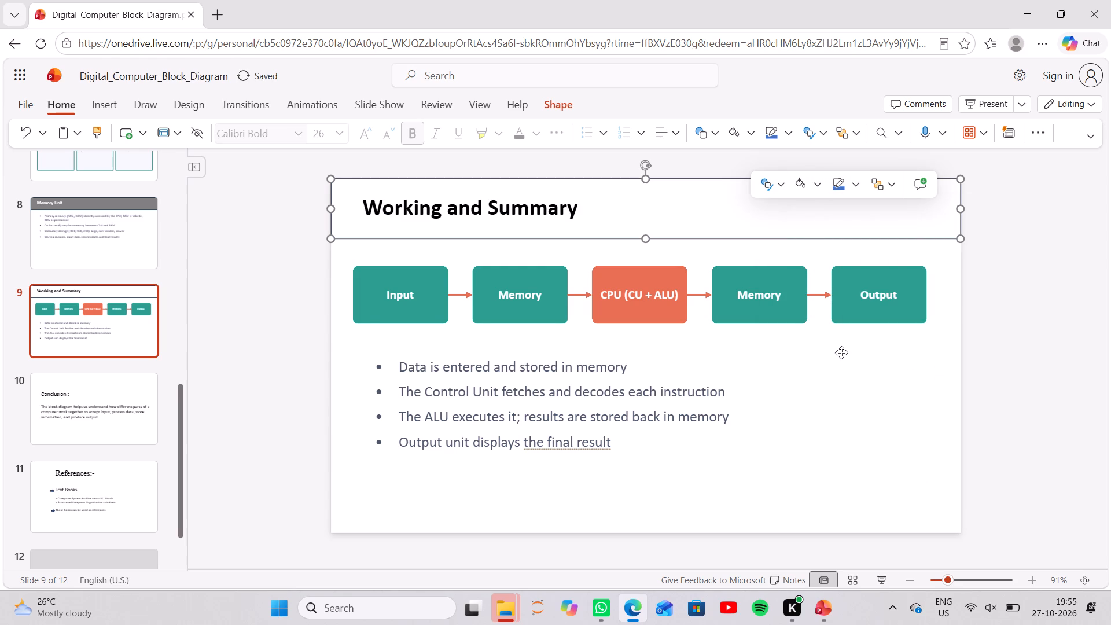
click(841, 352)
click(799, 306)
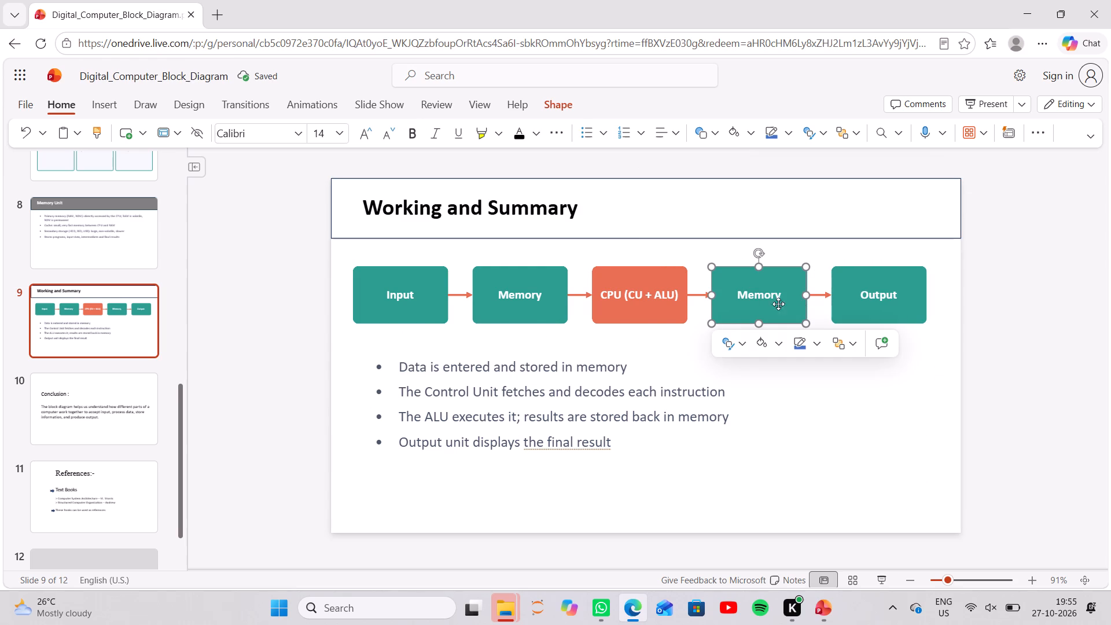
Set the font color of the Input label and the first Memory label in slide 9's flow diagram to black.
right_click(418, 294)
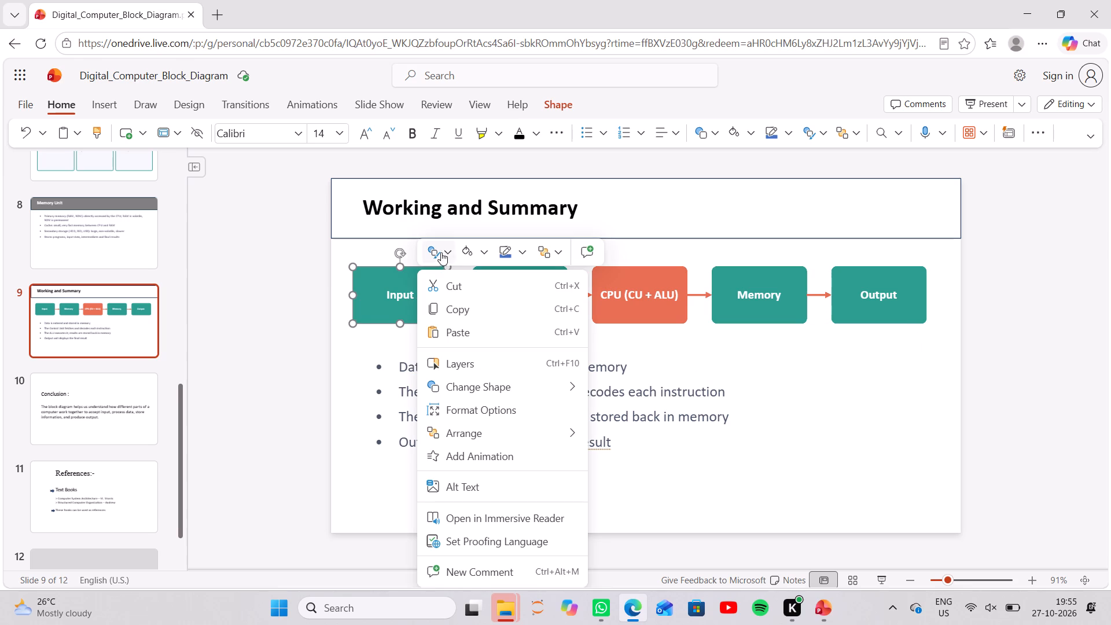
click(400, 295)
right_click(400, 295)
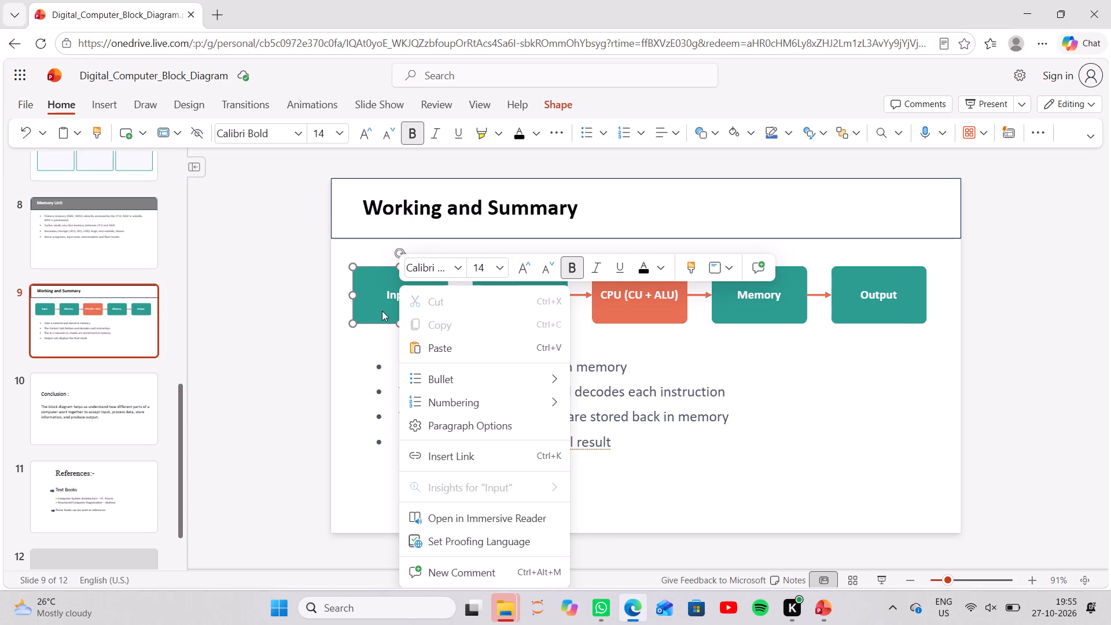
click(379, 304)
drag(416, 298, 384, 297)
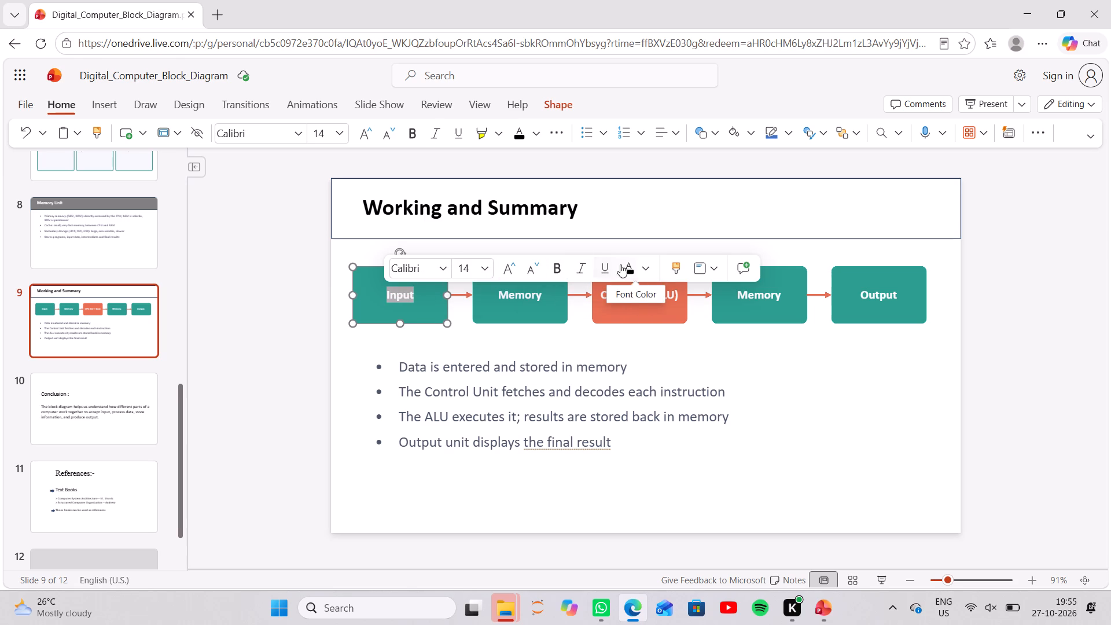
click(624, 267)
click(535, 298)
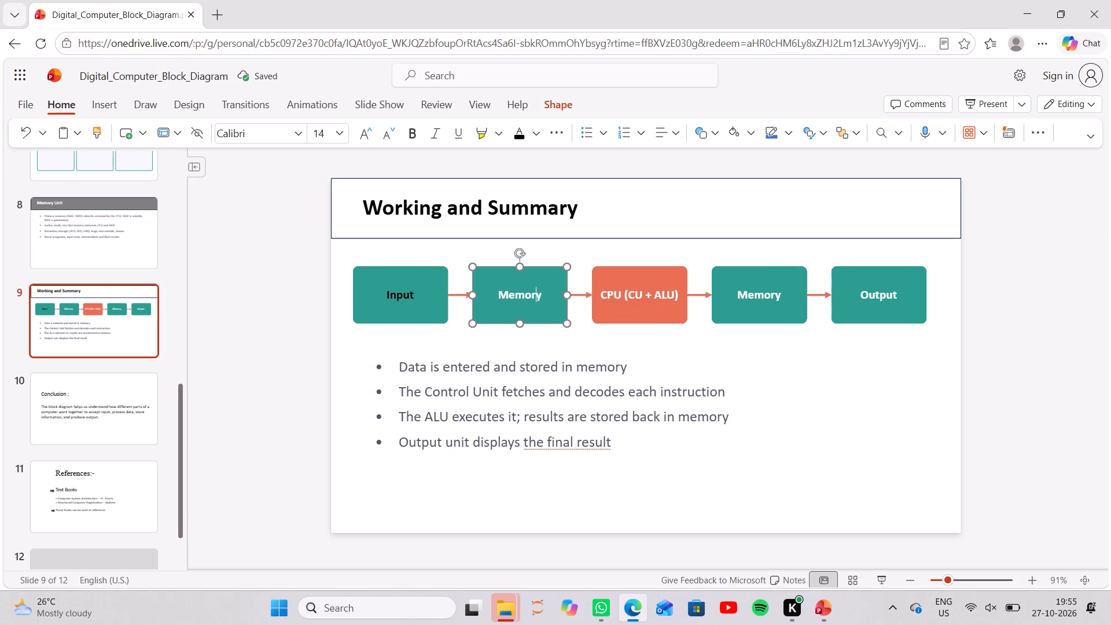
double_click(539, 298)
drag(539, 298, 499, 292)
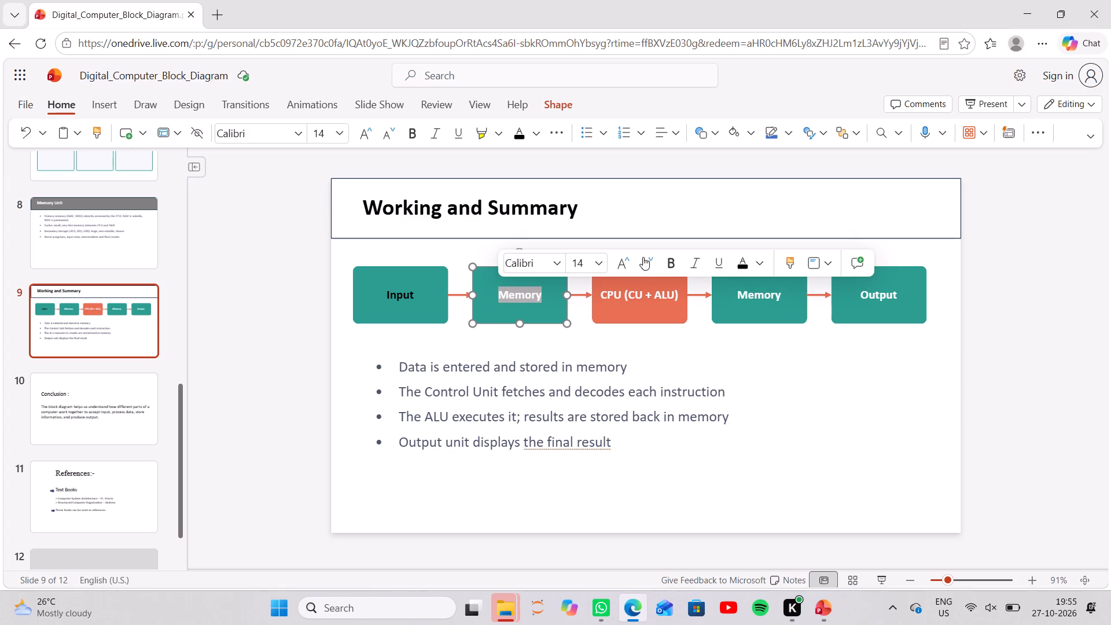
click(741, 257)
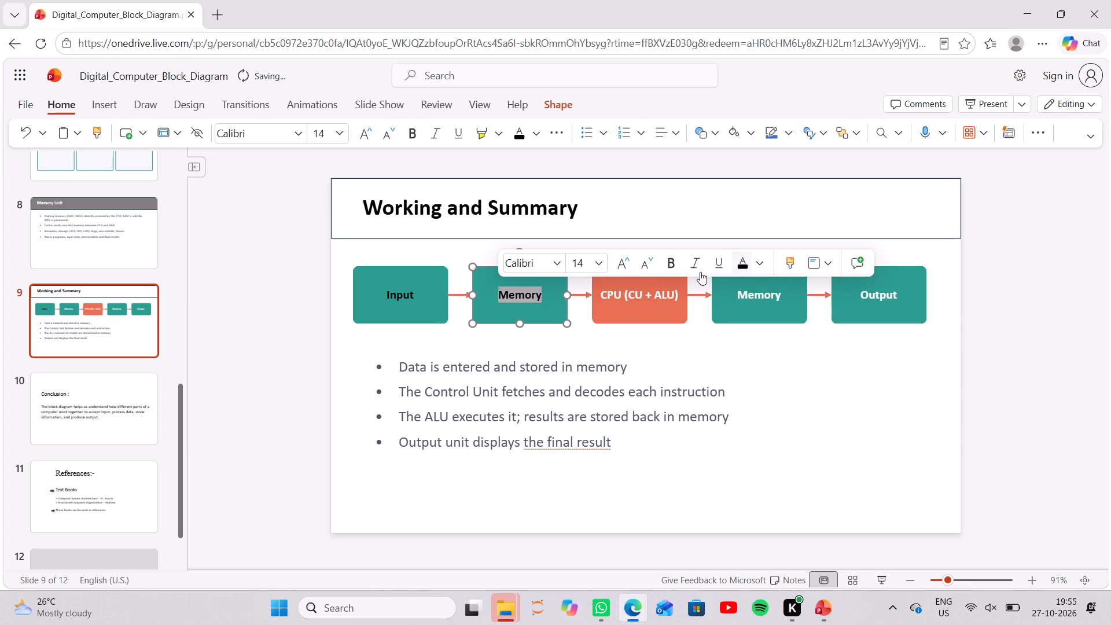
Set the font color of the CPU (CU + ALU) label in slide 9's flow diagram to black.
click(676, 292)
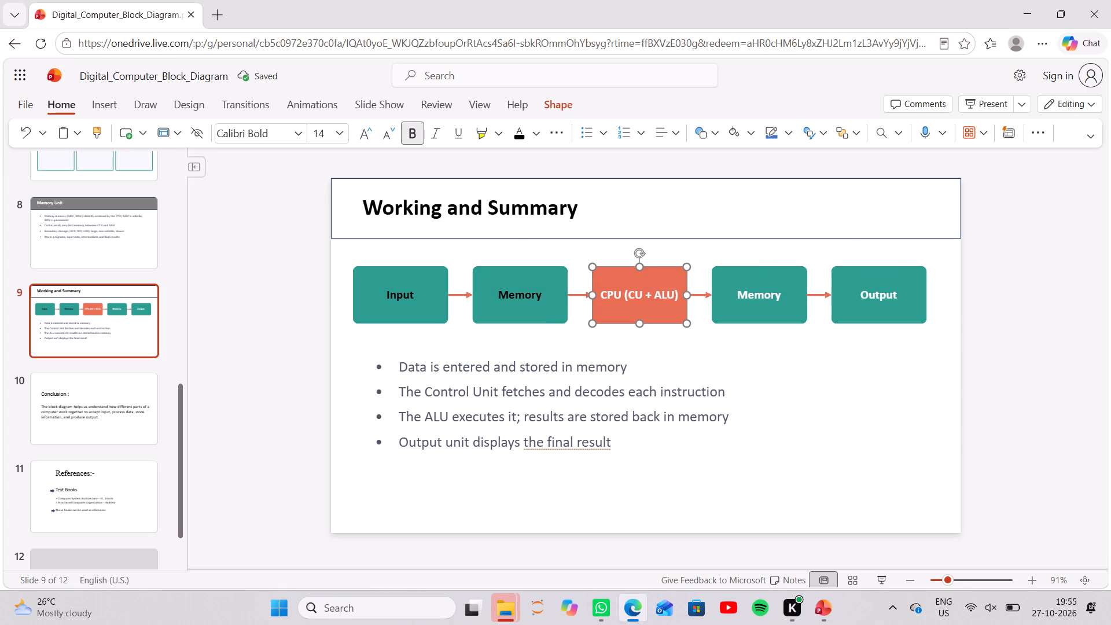
key(Right)
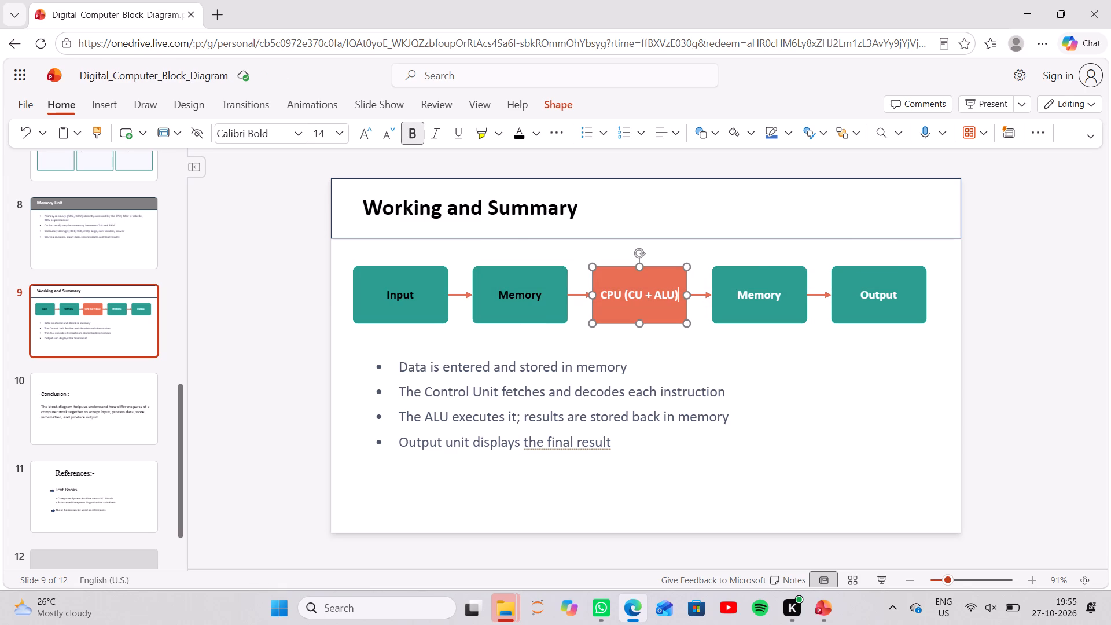
click(675, 297)
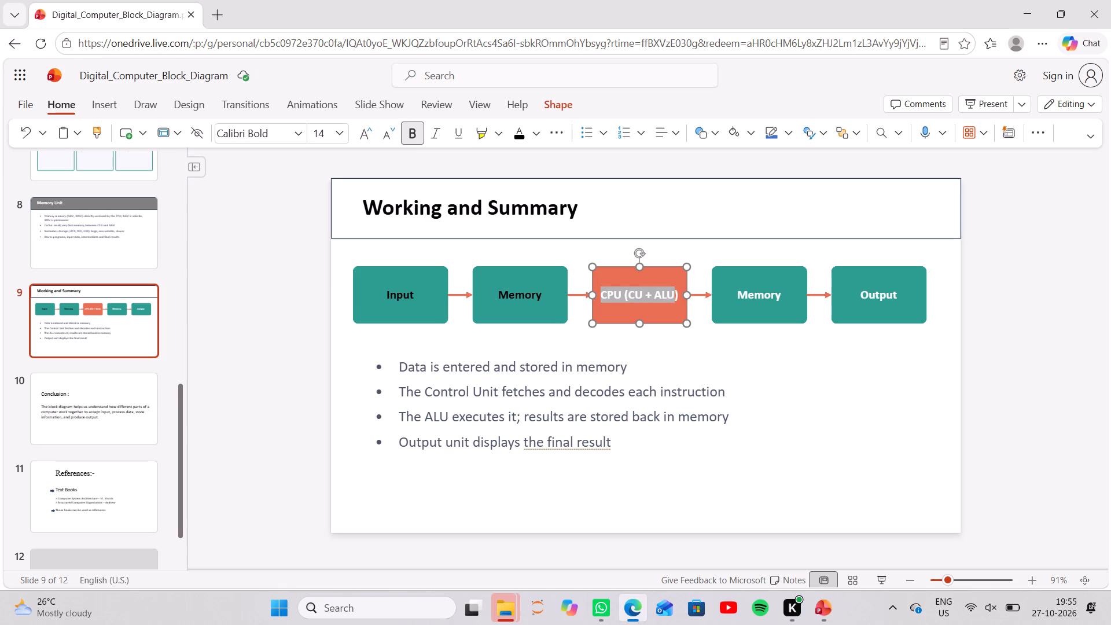
click(680, 295)
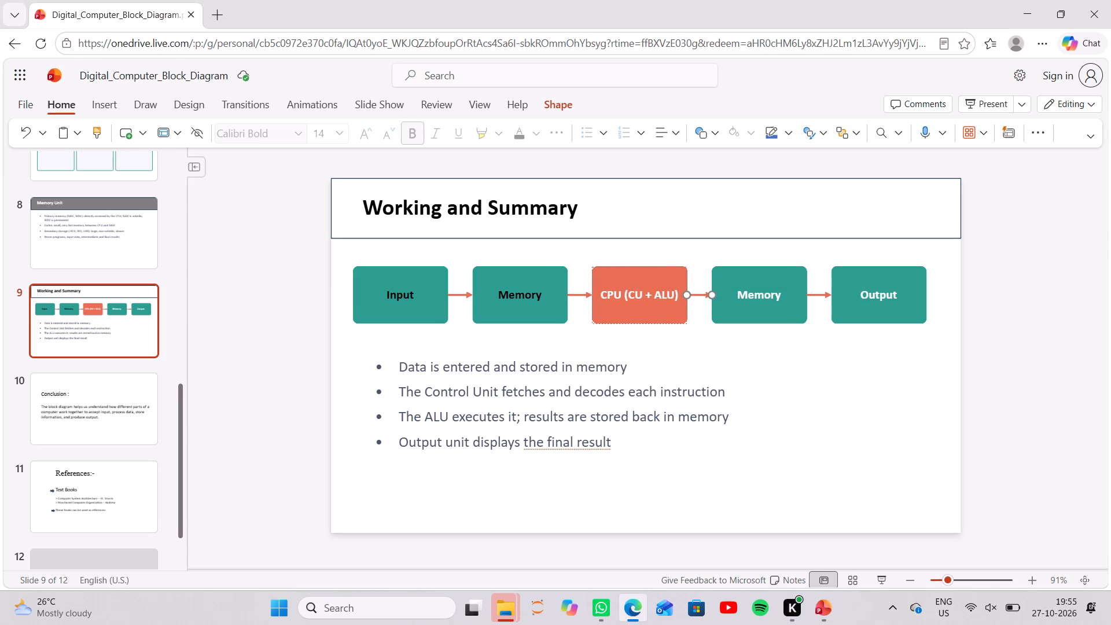
click(679, 295)
drag(679, 295, 603, 287)
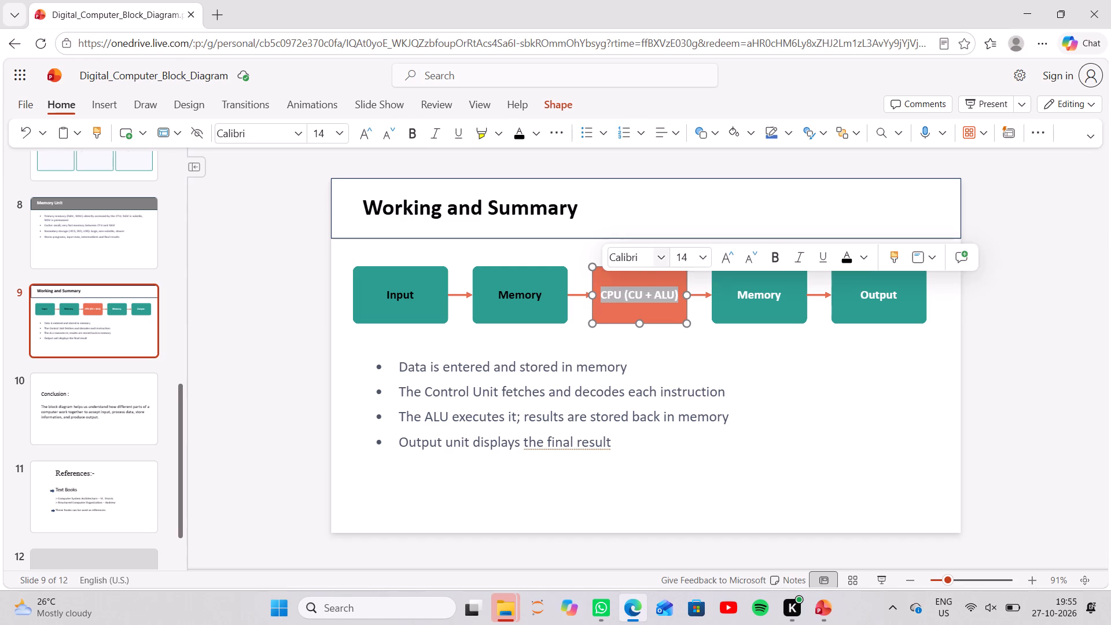
click(848, 258)
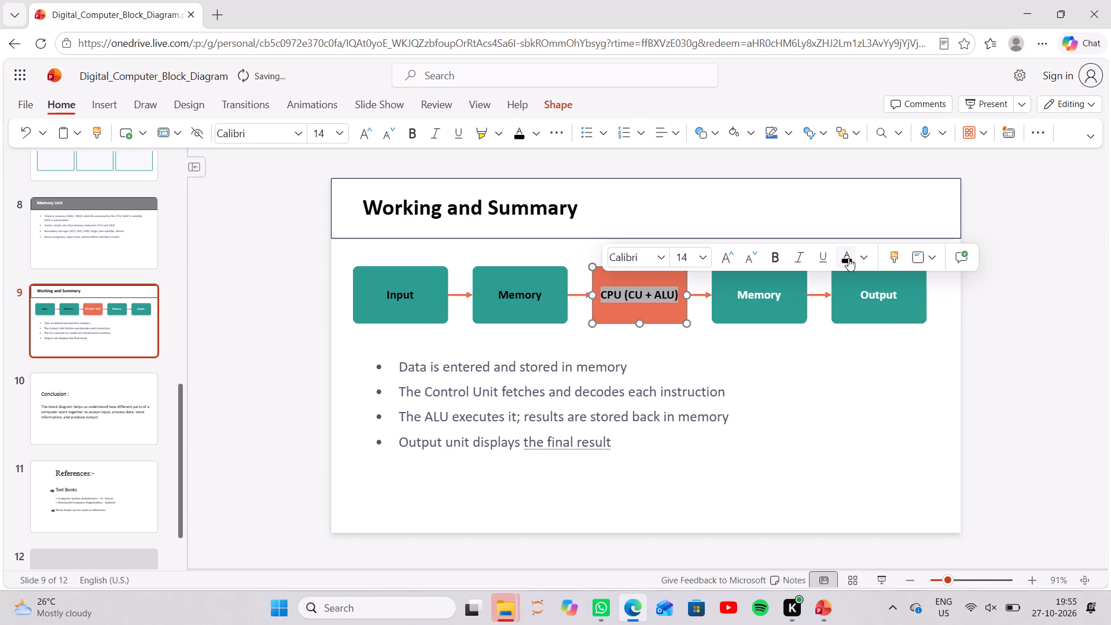
Set the font color of the second Memory label and the Output label in slide 9's flow diagram to black.
click(779, 295)
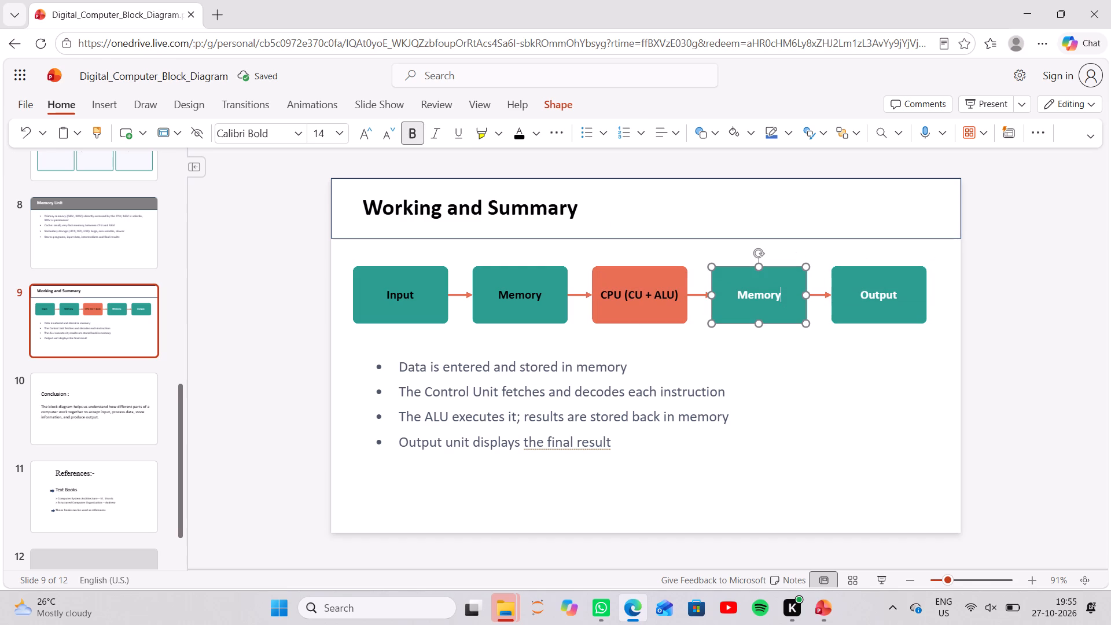
drag(779, 295, 734, 291)
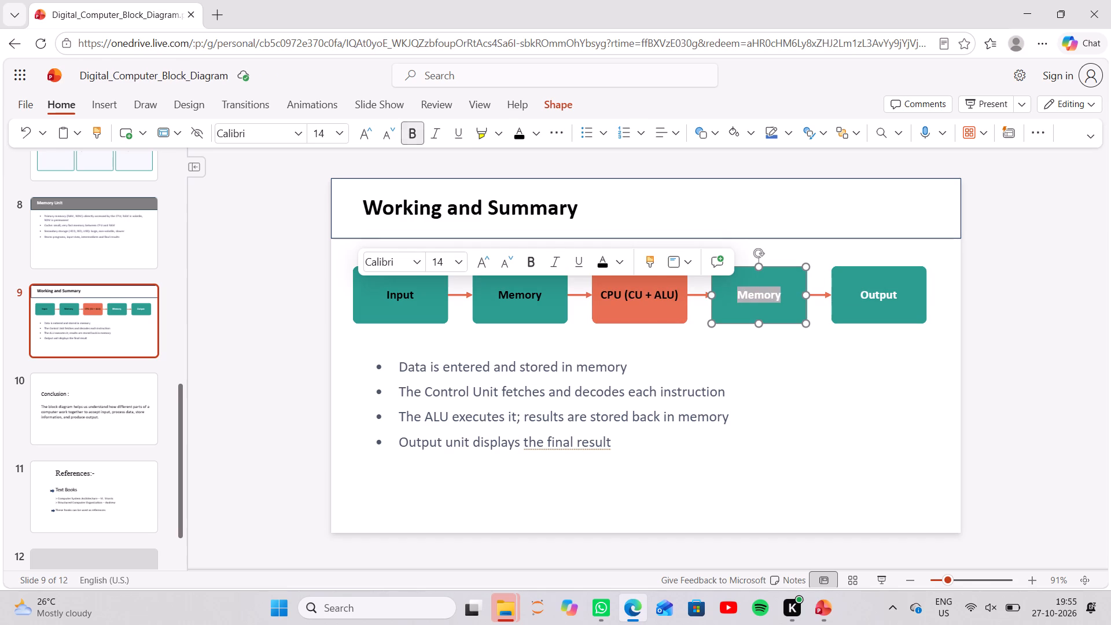
click(604, 256)
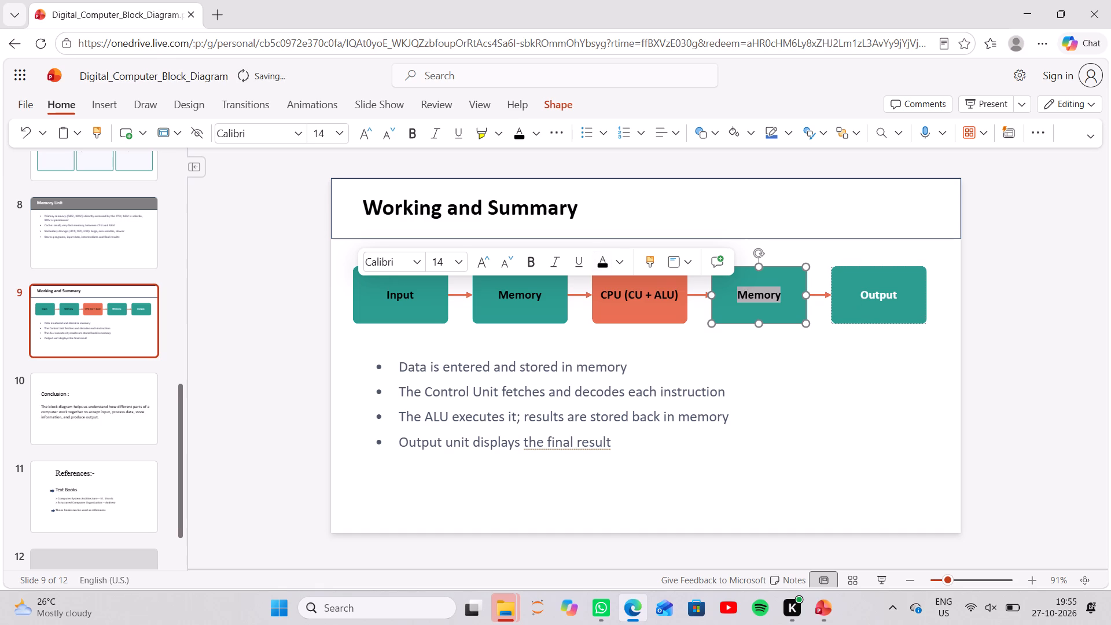
click(897, 295)
drag(897, 295, 853, 295)
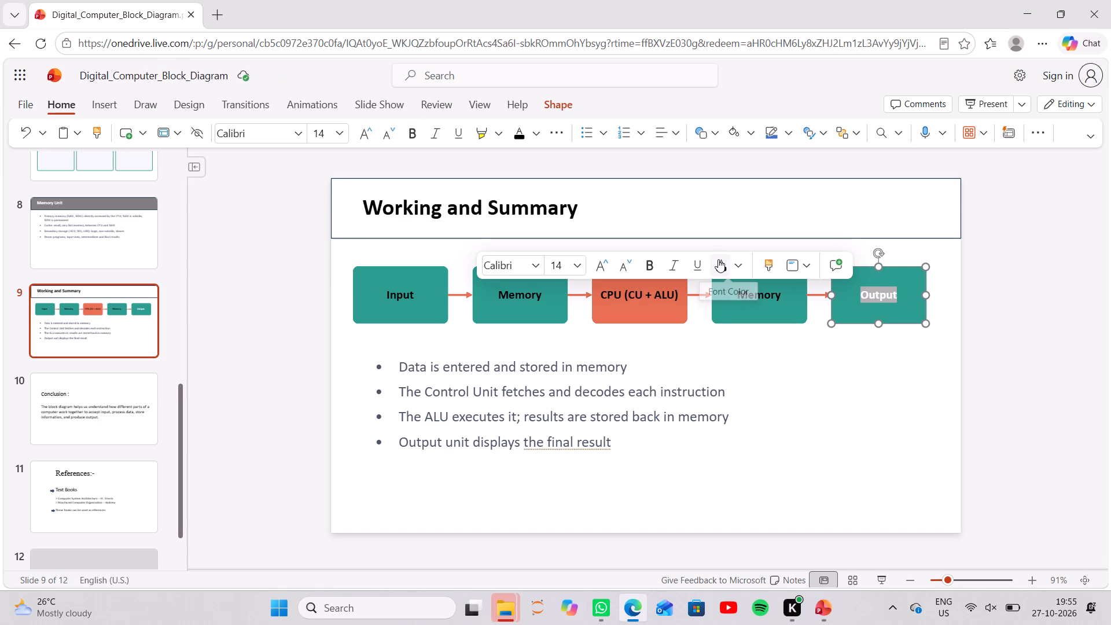
click(718, 259)
click(815, 413)
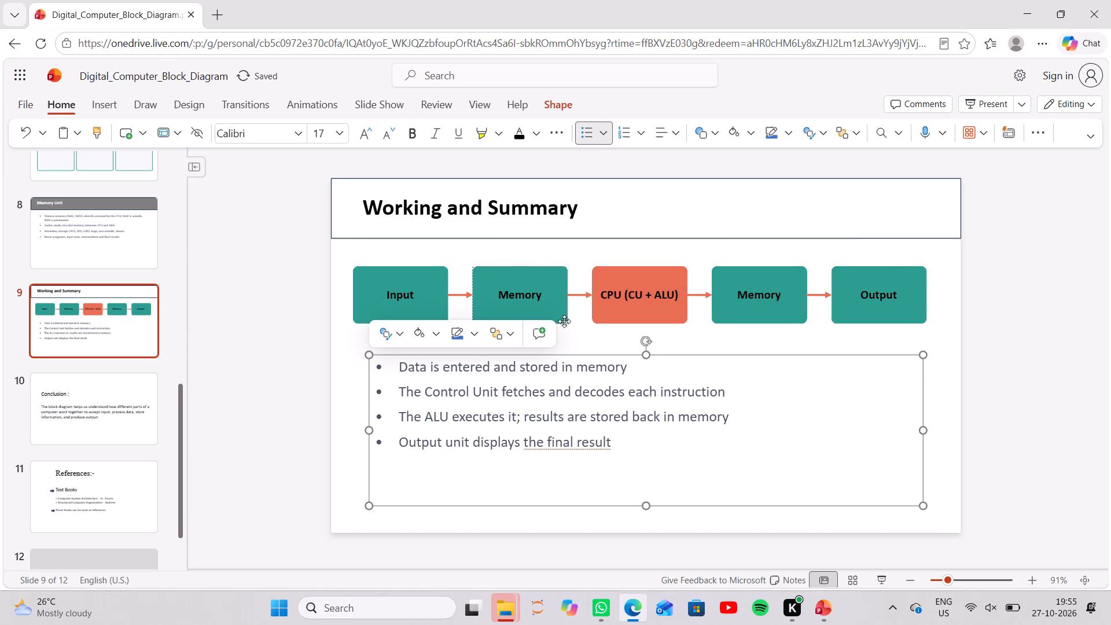
Fill all five flow diagram boxes on slide 9, from Input through Output, with white.
right_click(444, 288)
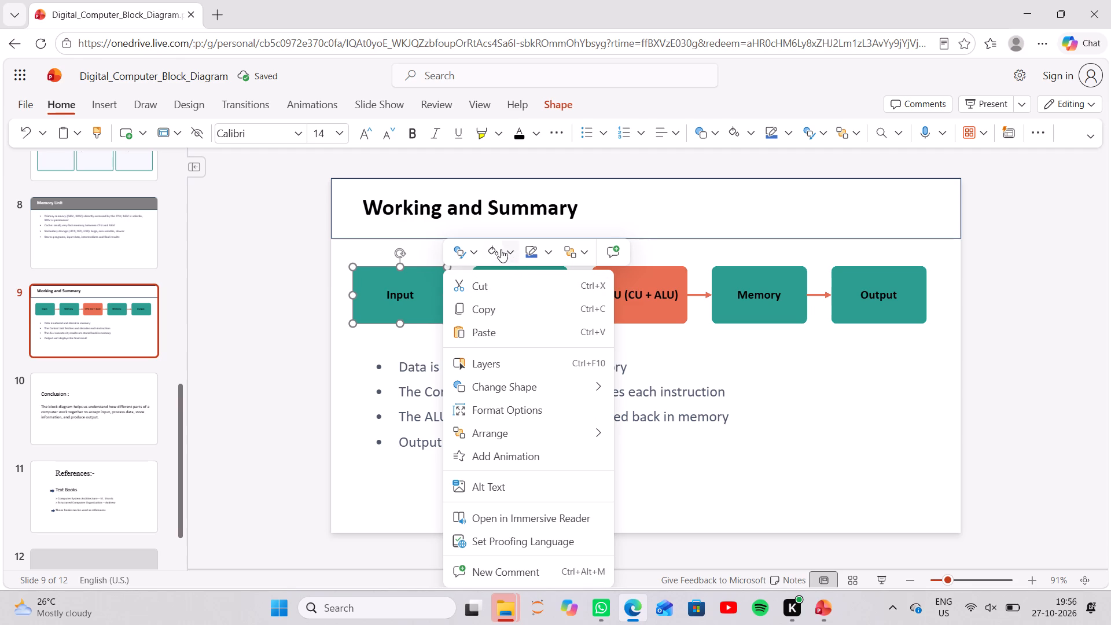
click(489, 247)
click(489, 247)
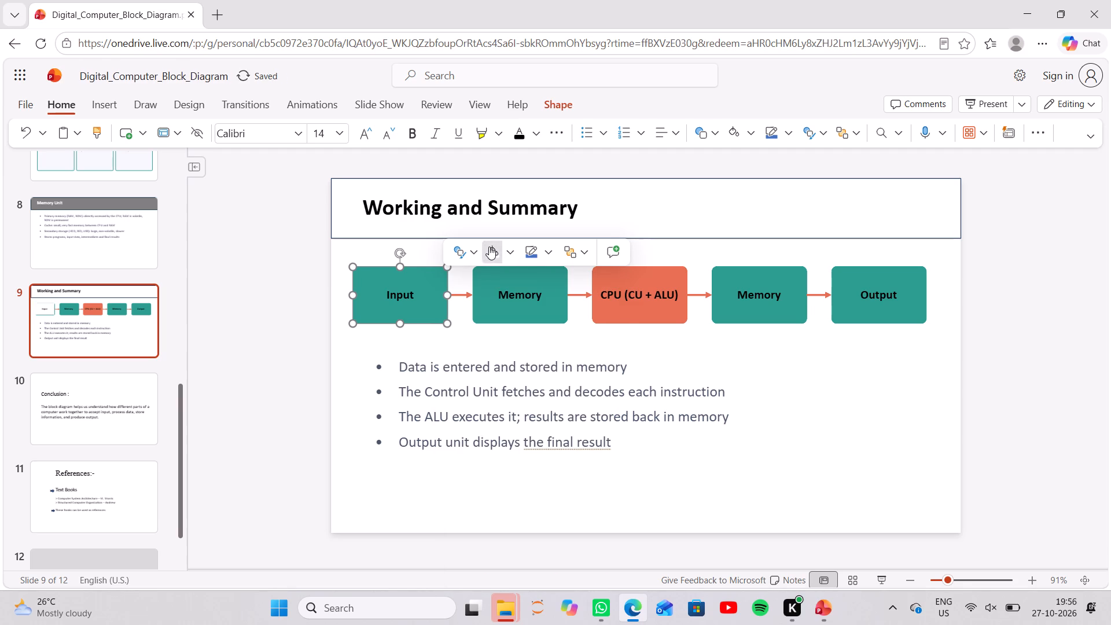
right_click(495, 281)
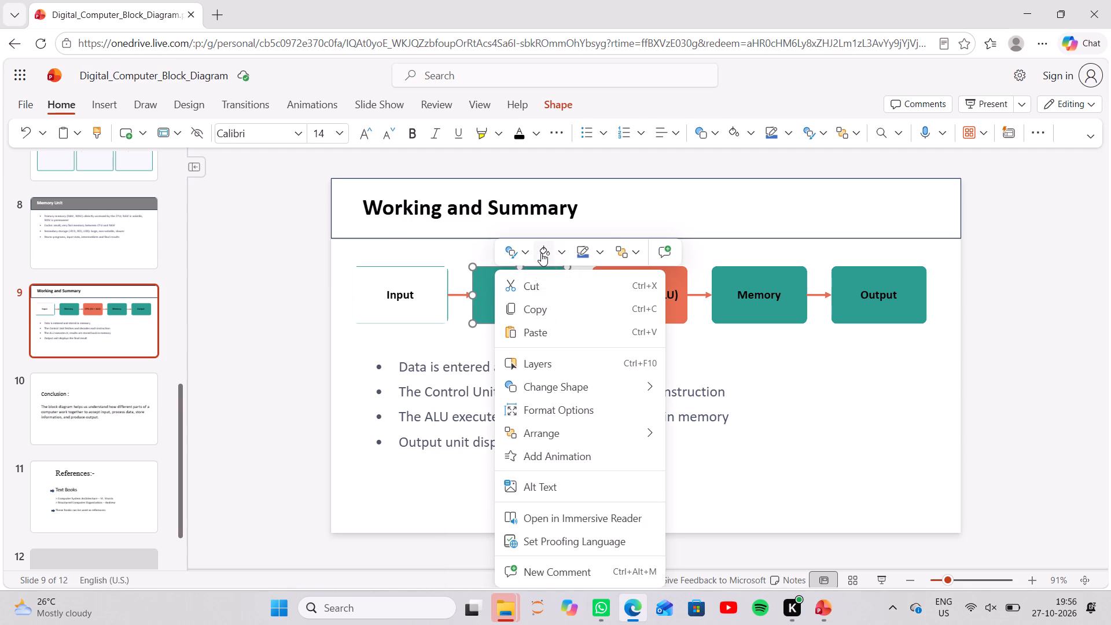
click(540, 253)
right_click(612, 290)
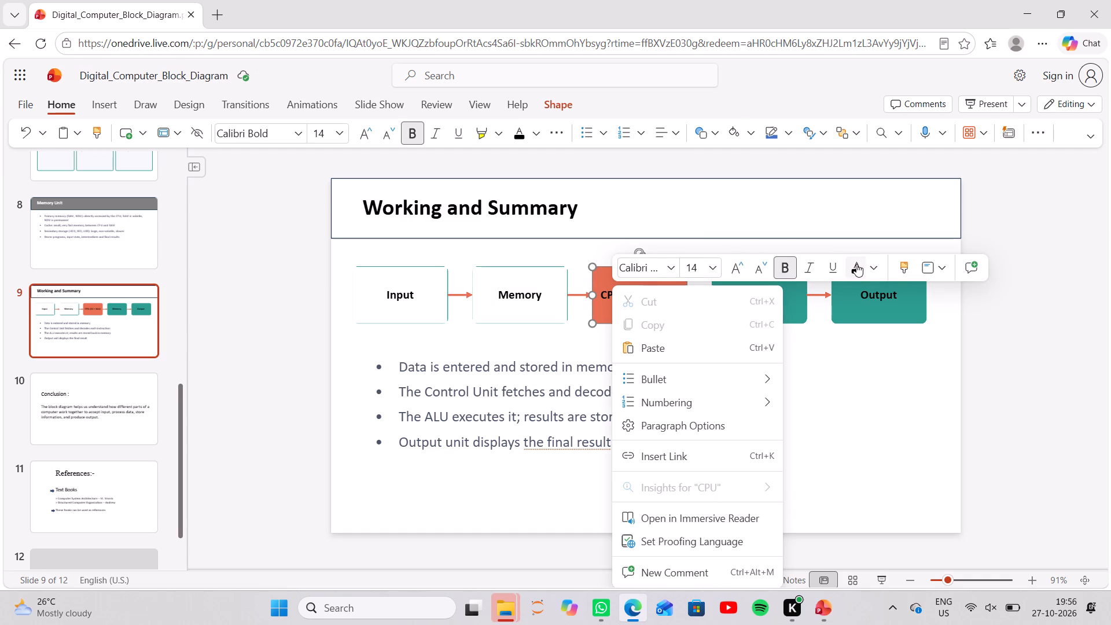
click(553, 258)
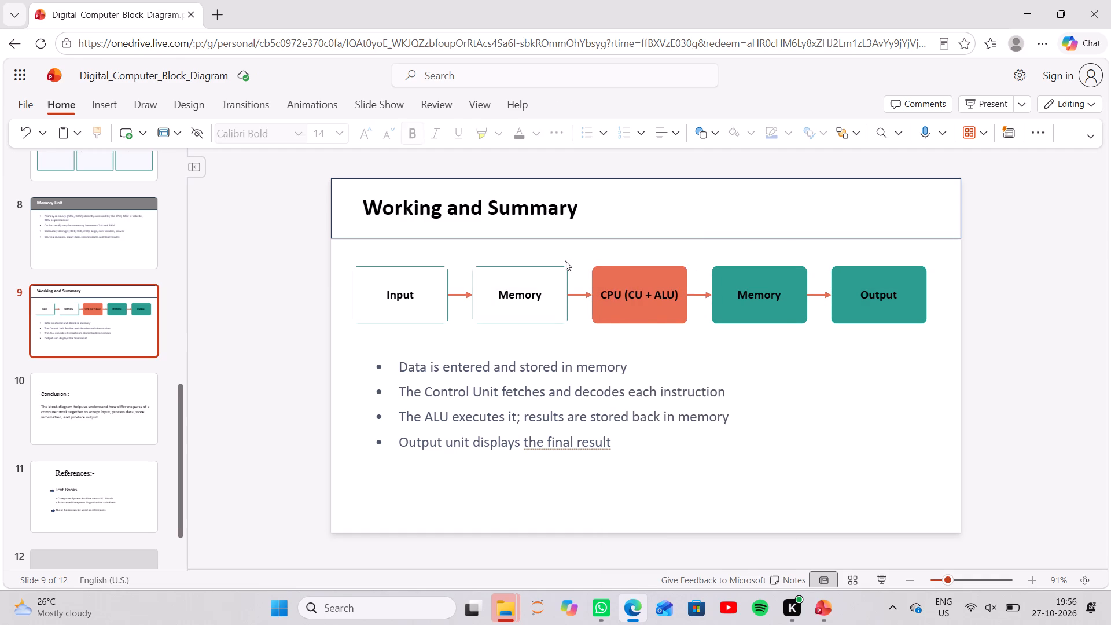
right_click(610, 274)
click(659, 252)
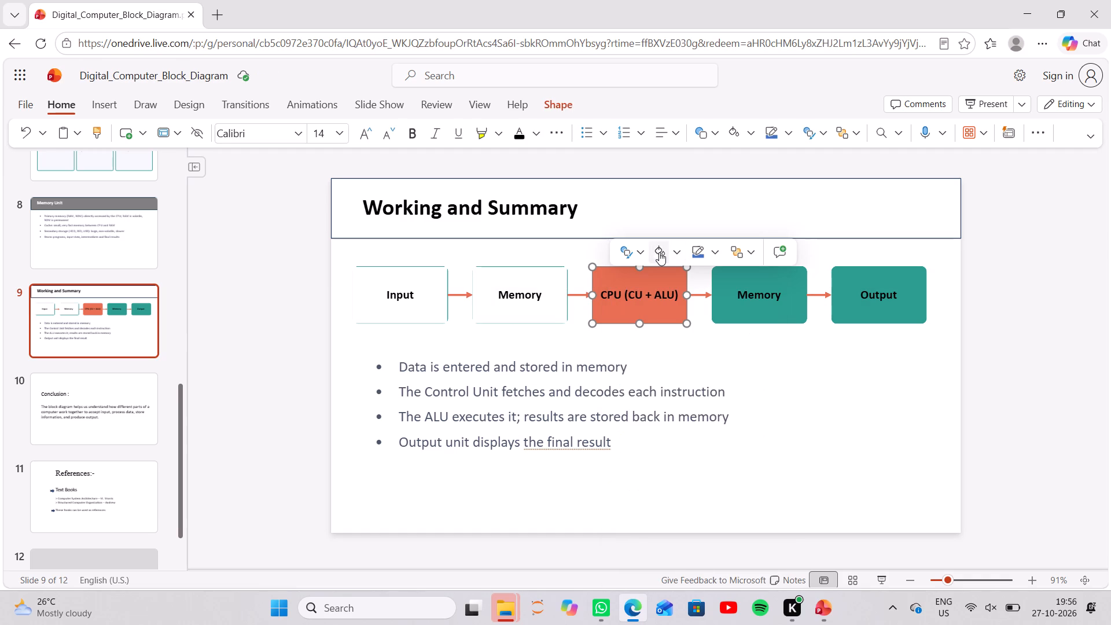
right_click(775, 271)
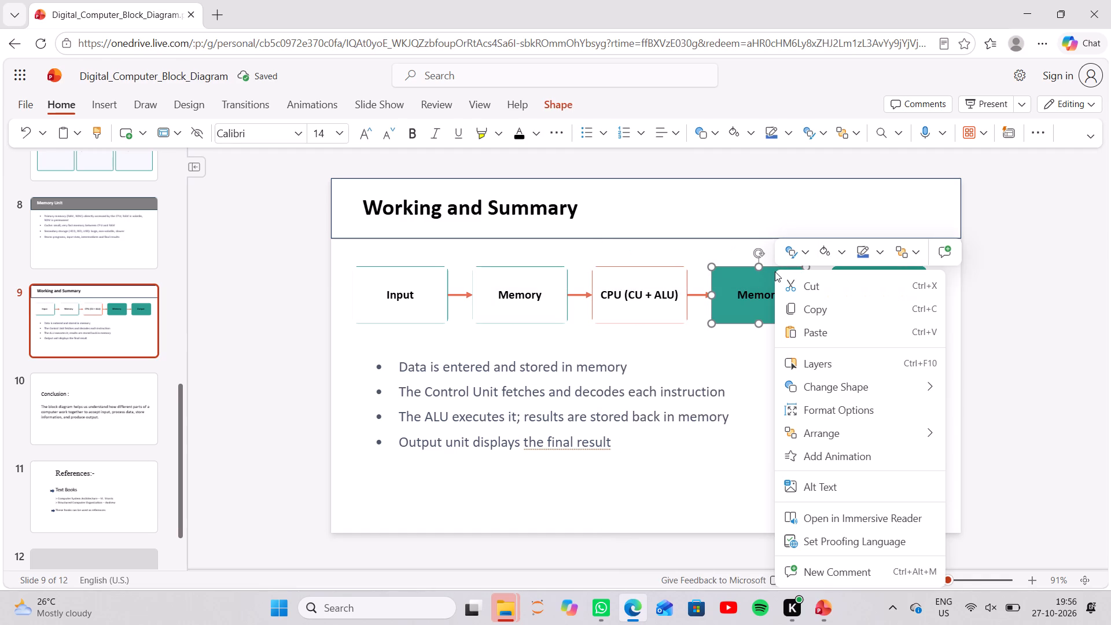
click(823, 252)
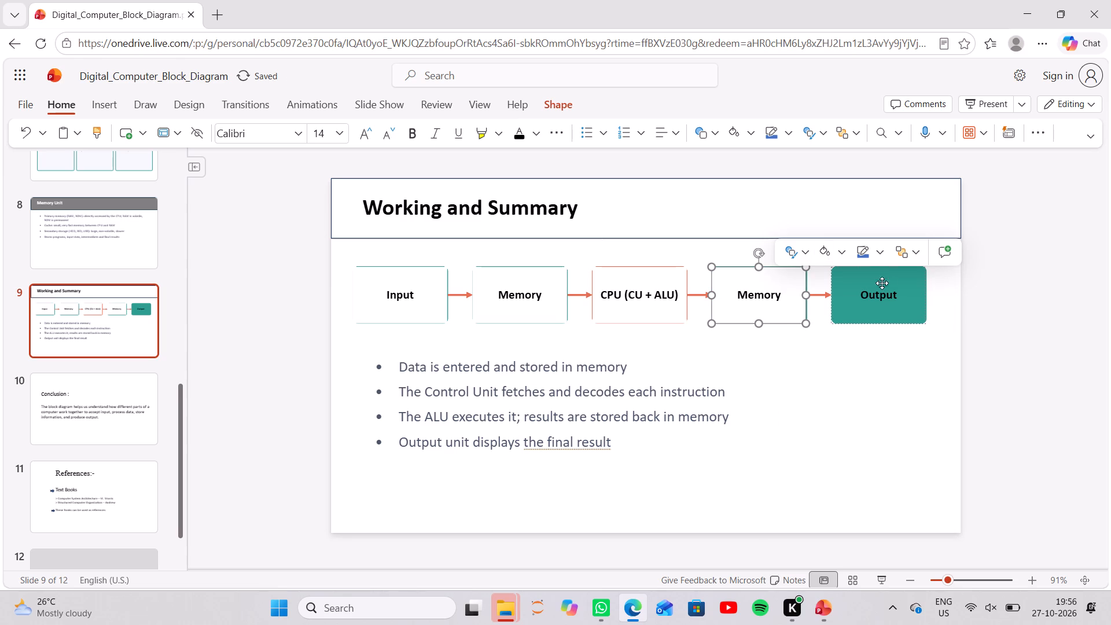
right_click(899, 286)
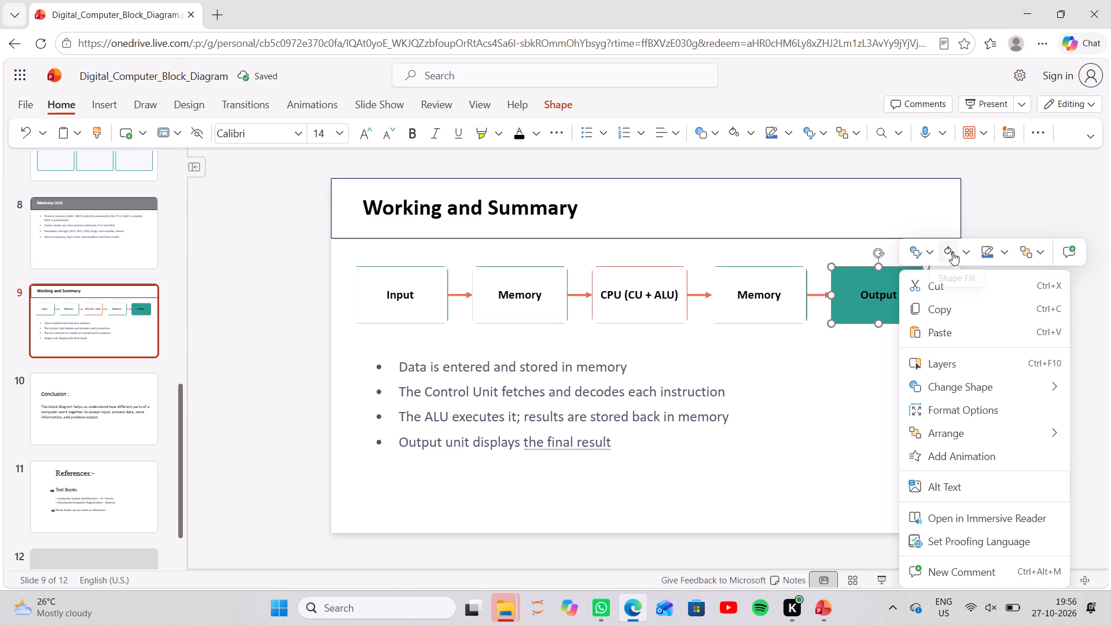
click(952, 252)
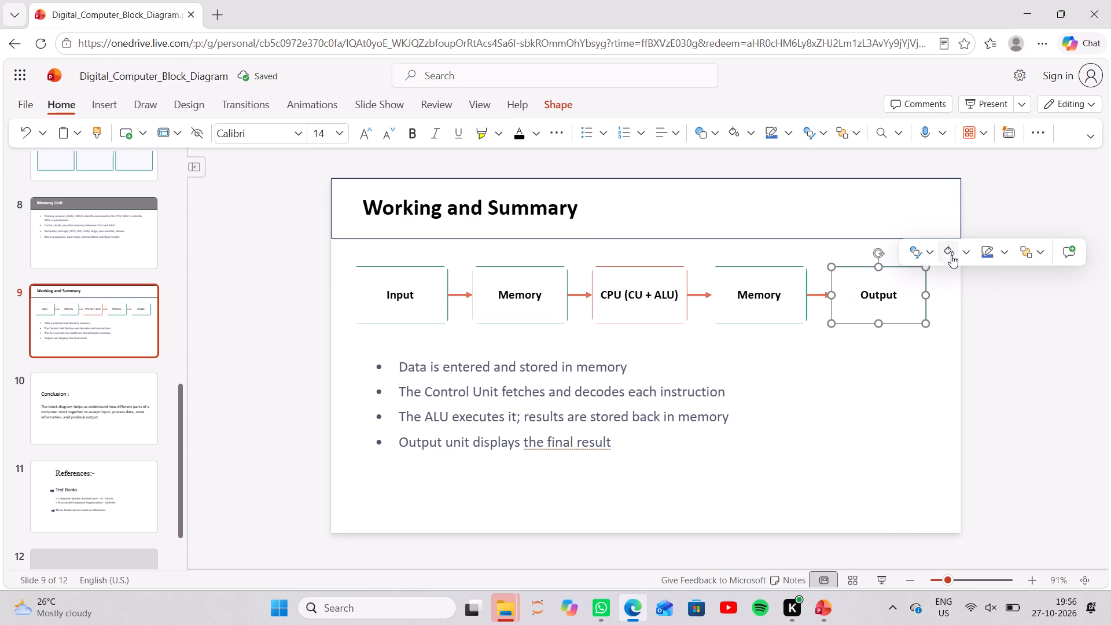
click(897, 385)
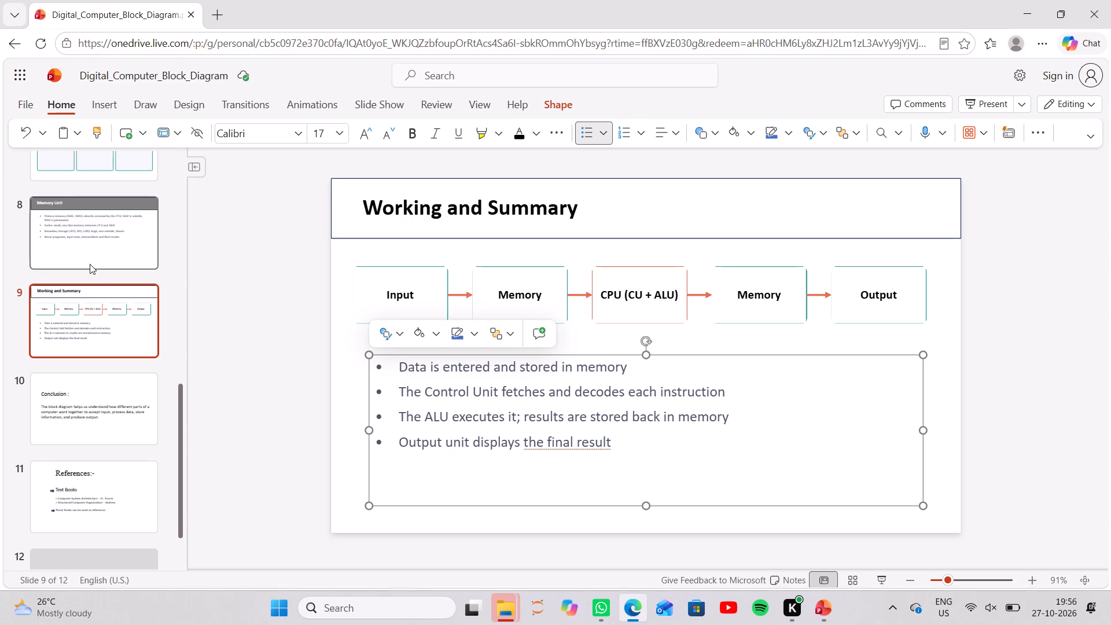
scroll(90, 264, up, 1)
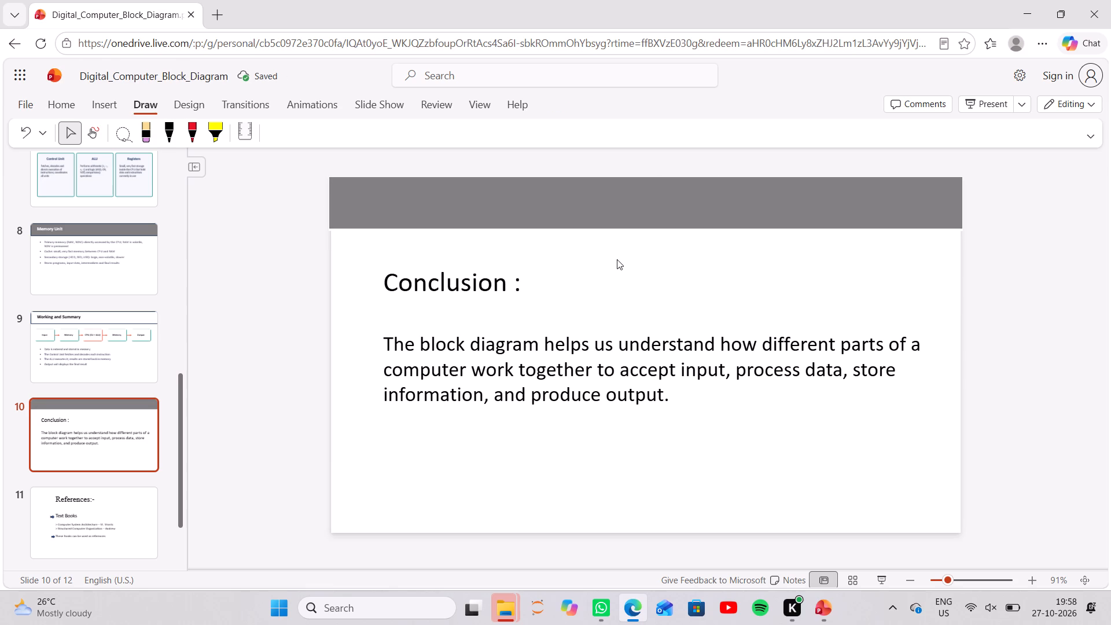
Fill the Control Unit description text box on the Central Processing Unit (CPU) slide with white.
click(36, 345)
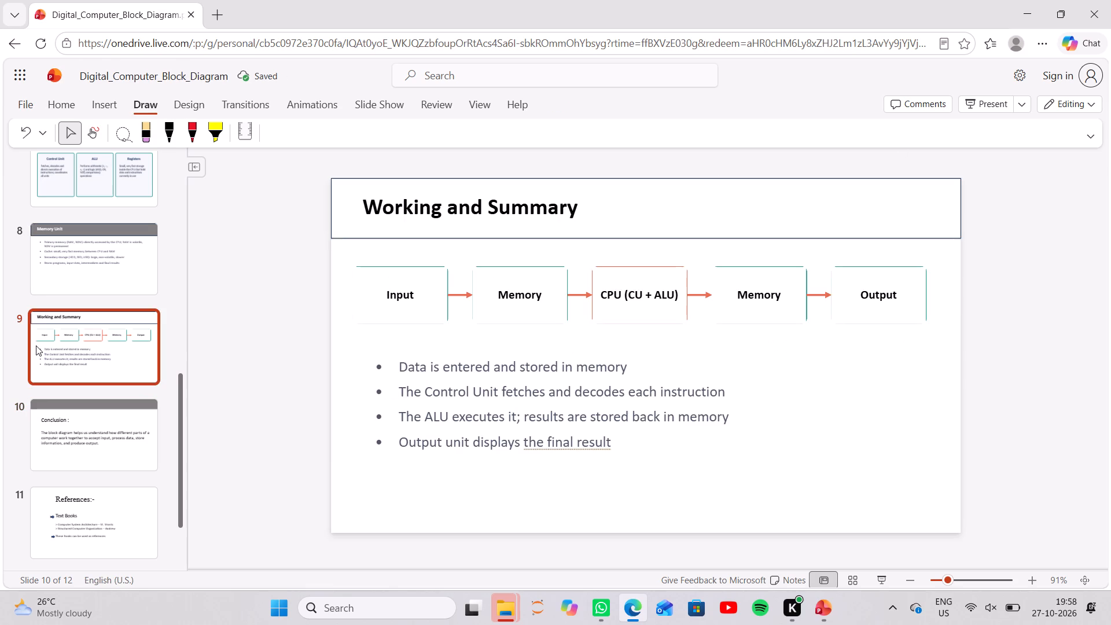
click(107, 230)
scroll(107, 230, up, 1)
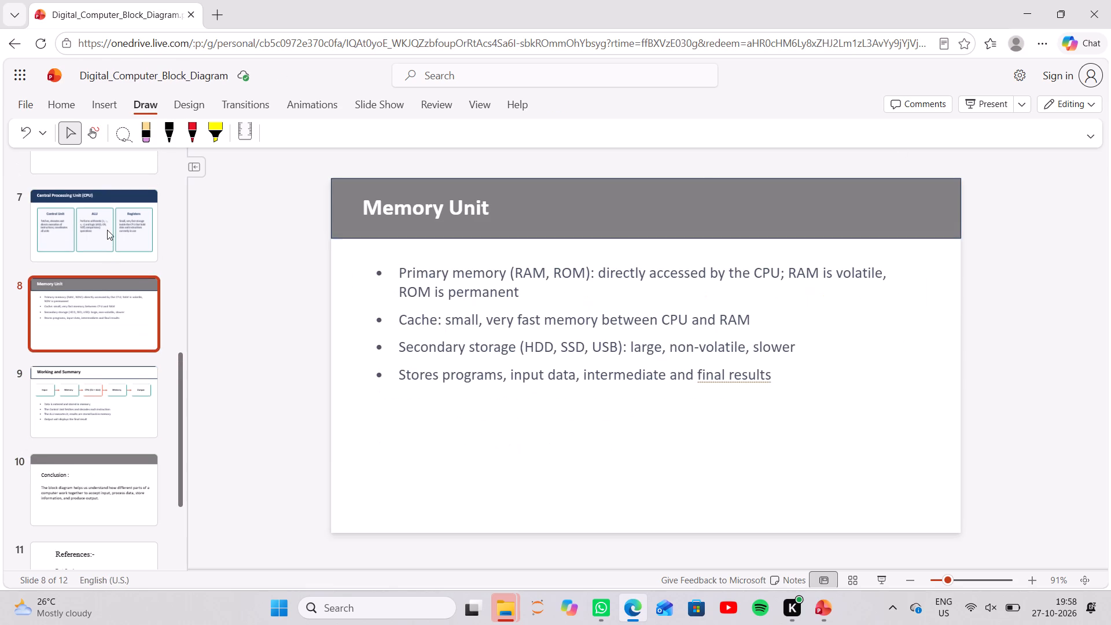
click(107, 230)
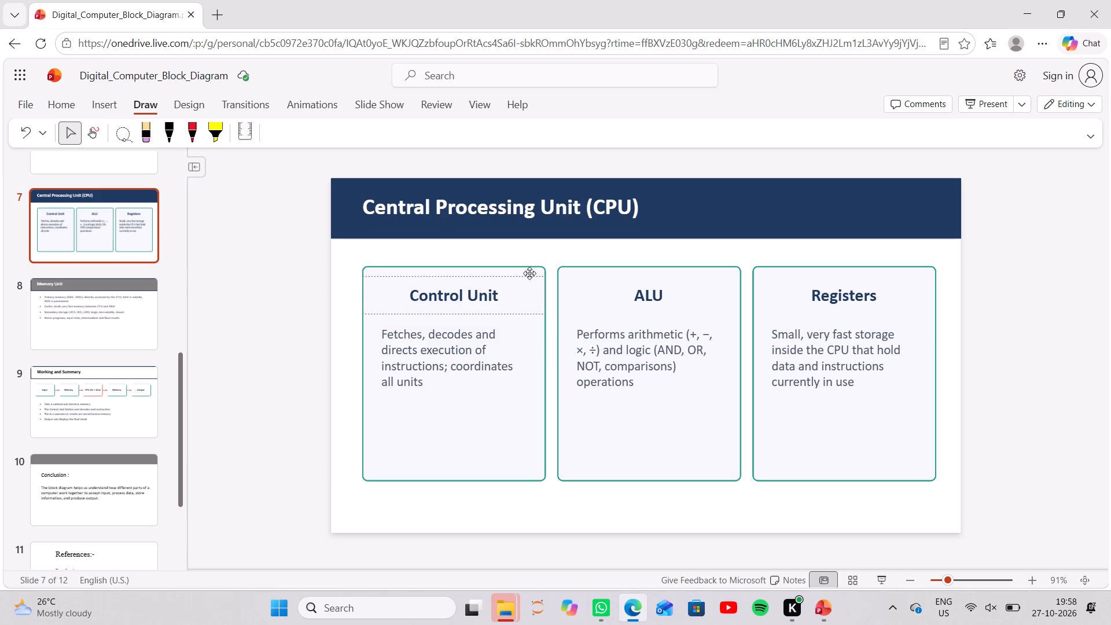
right_click(518, 372)
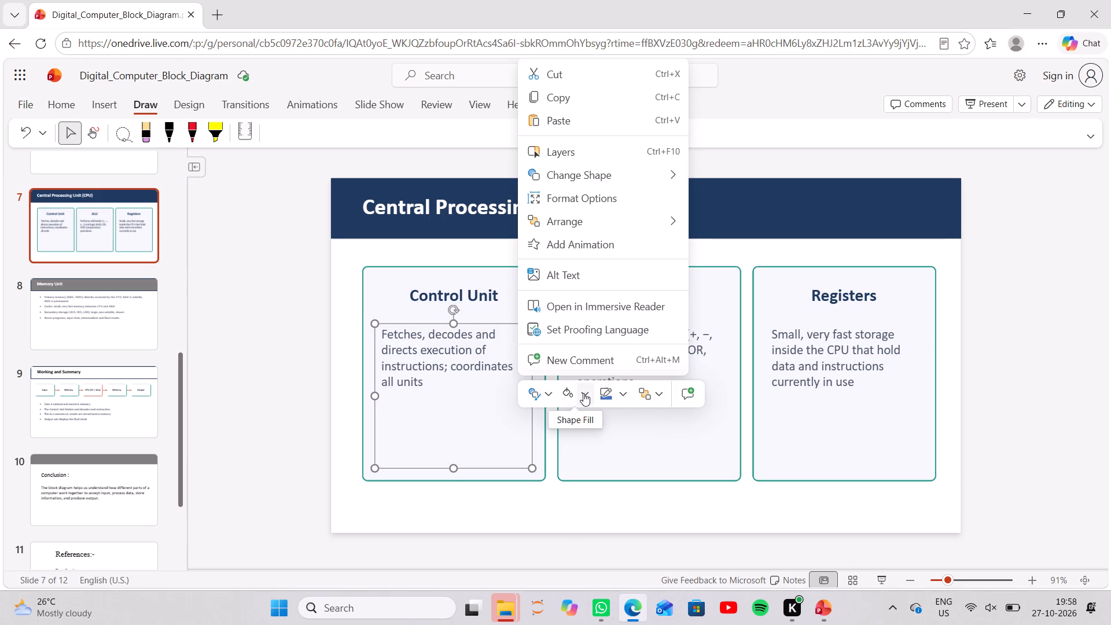
click(568, 394)
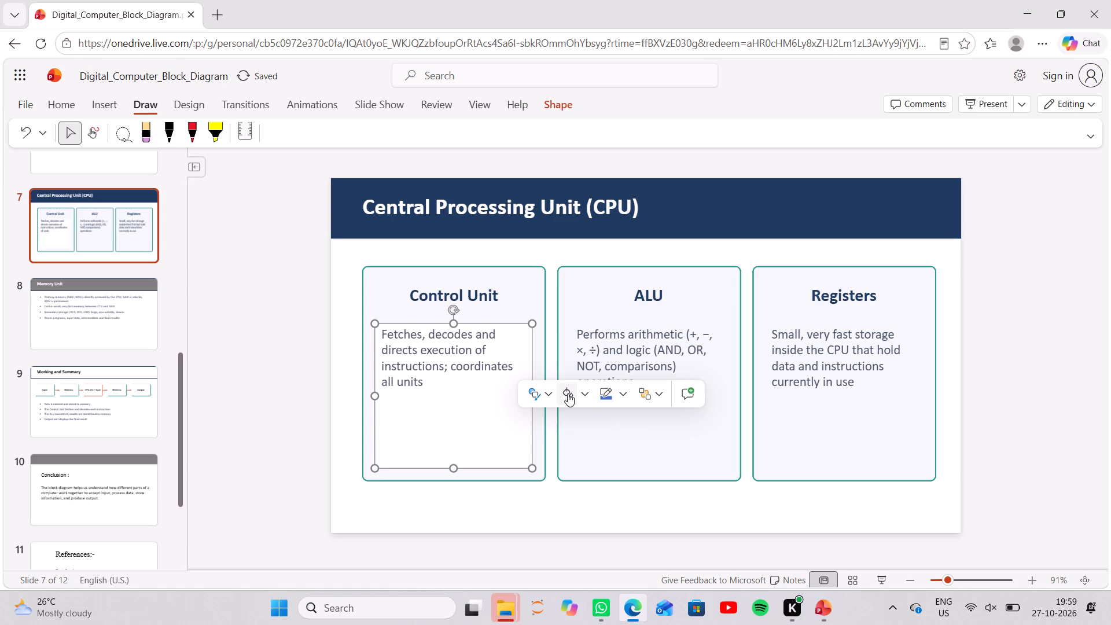
right_click(527, 295)
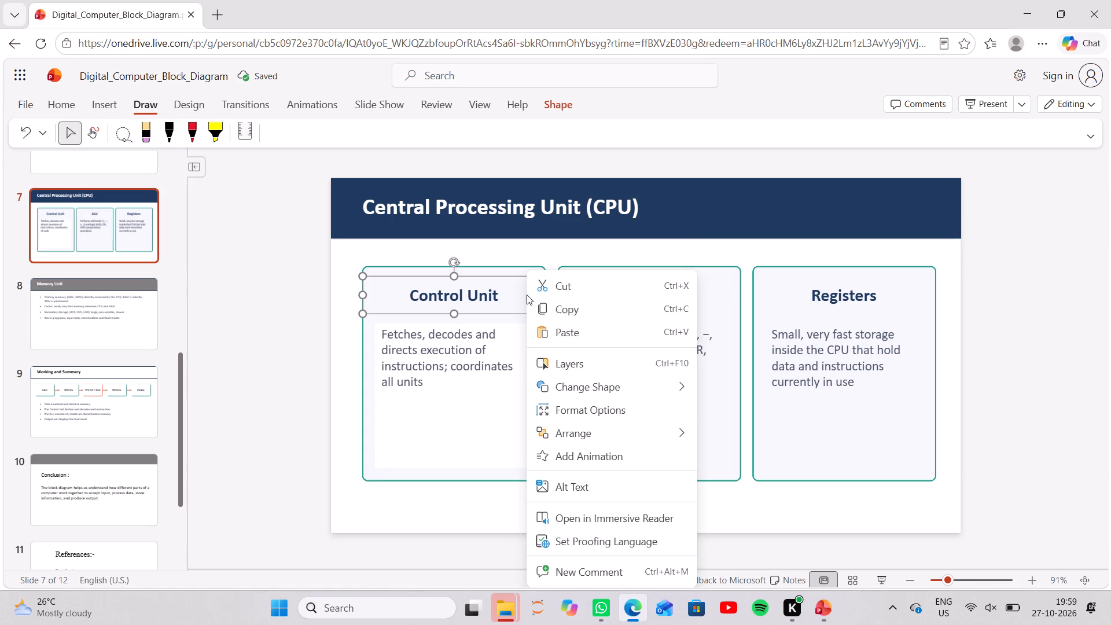
right_click(369, 372)
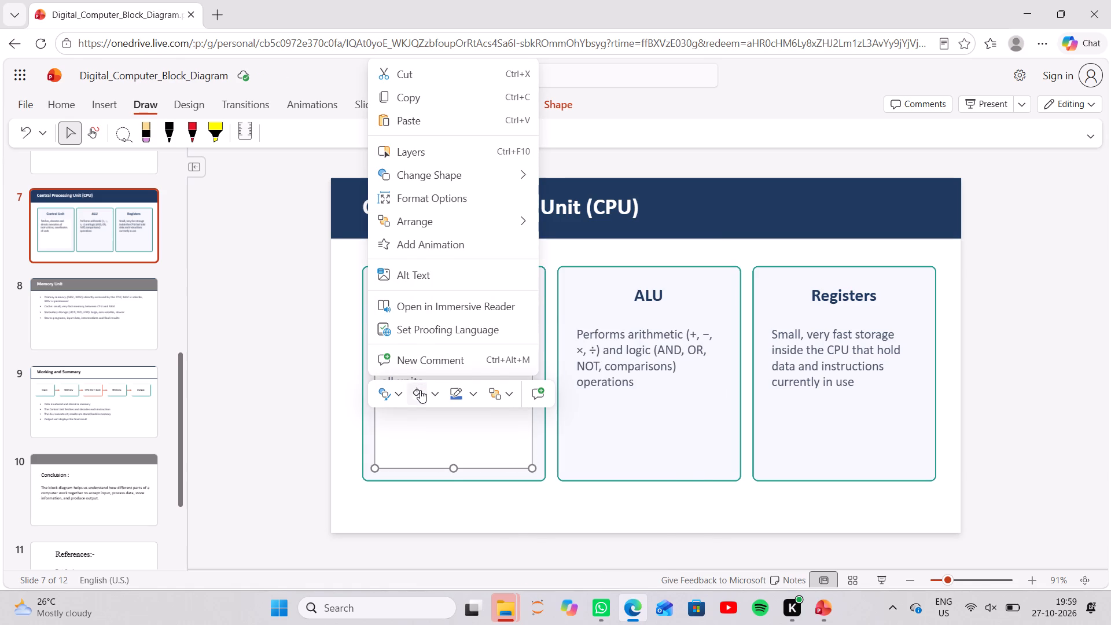
click(420, 390)
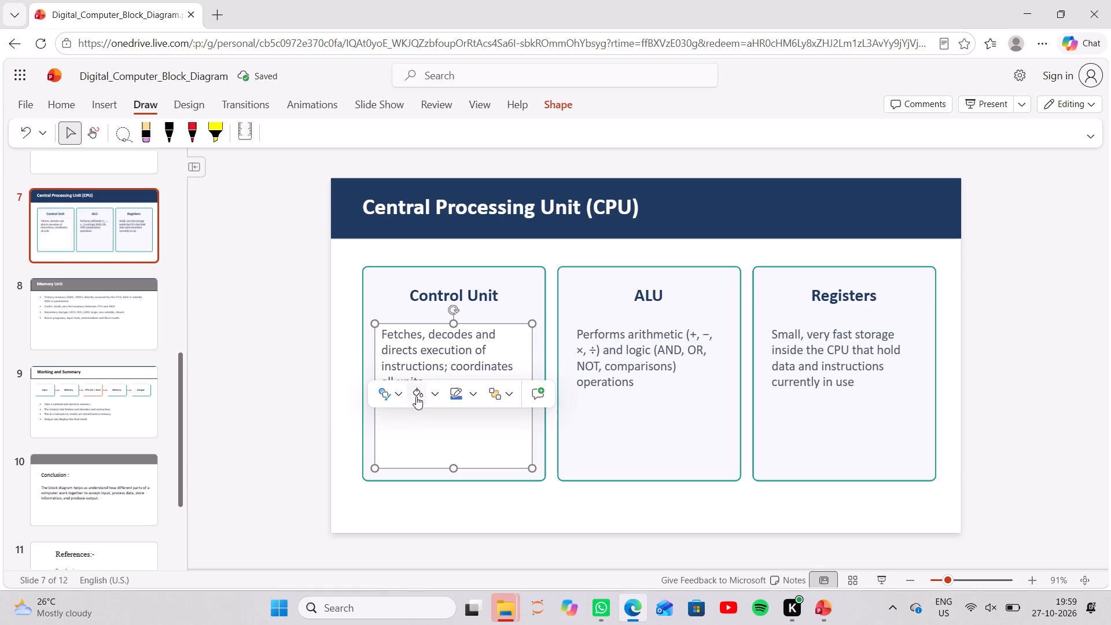
click(420, 396)
Fill the Control Unit heading text box on slide 7 with white.
right_click(386, 295)
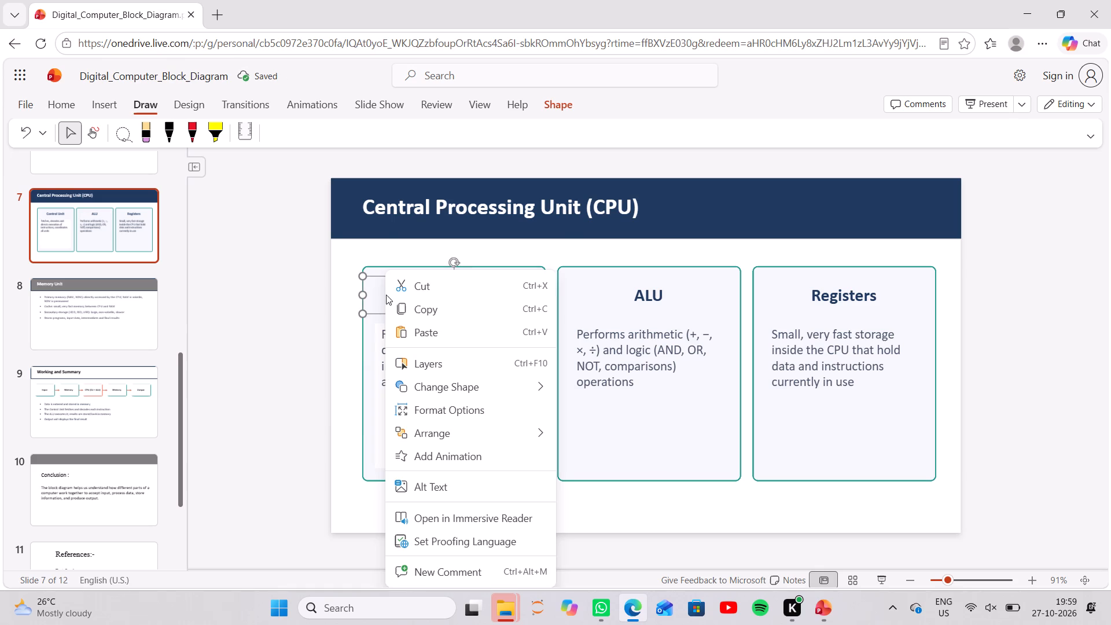
click(434, 248)
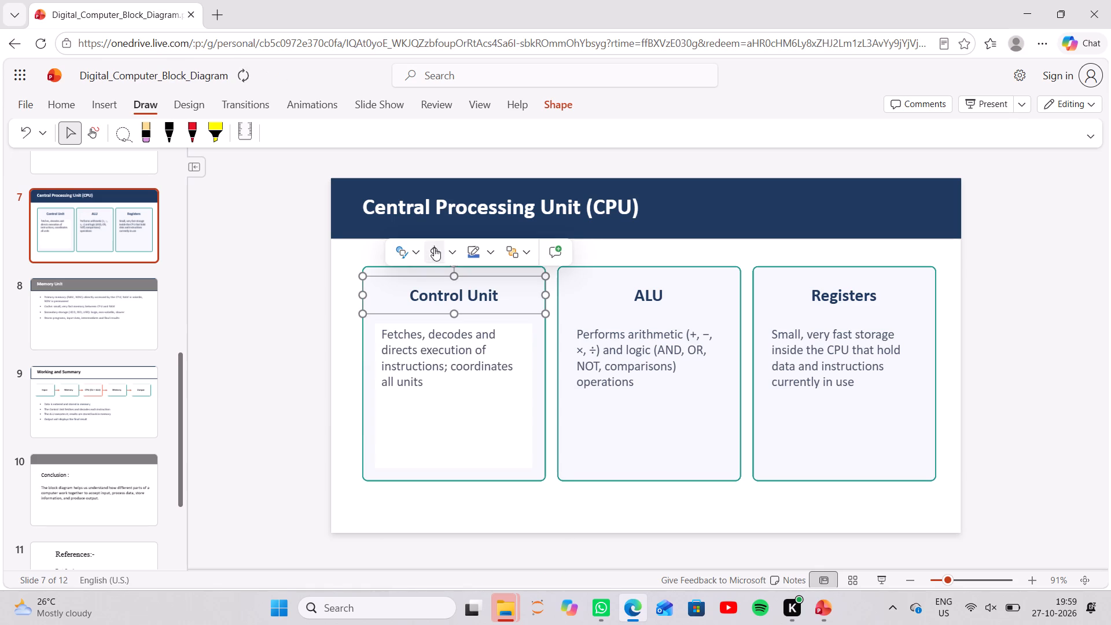
click(545, 381)
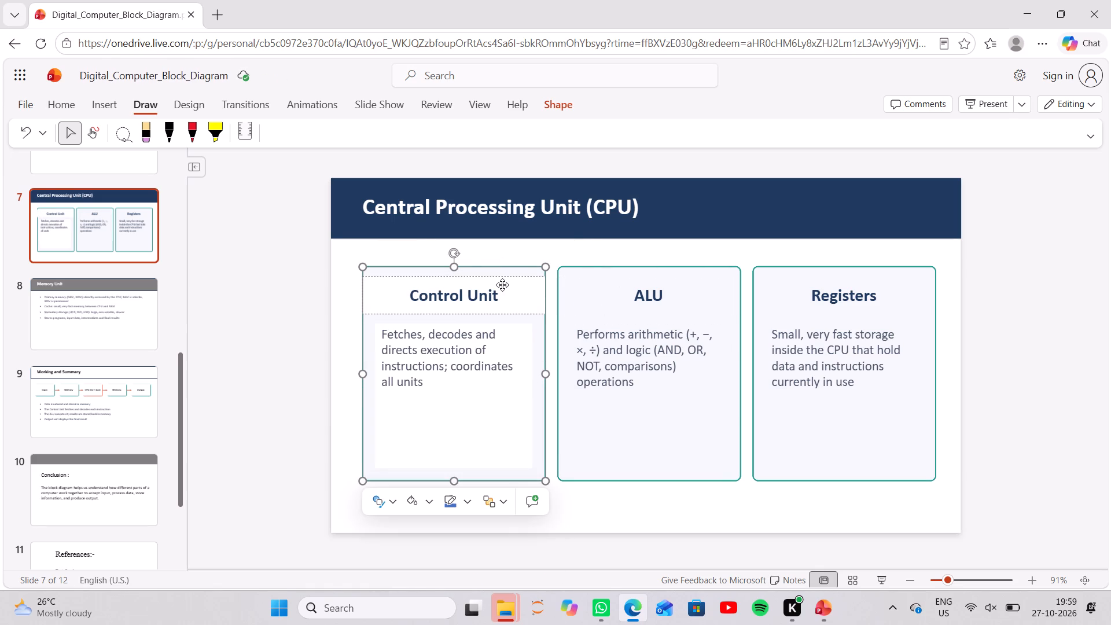
right_click(473, 270)
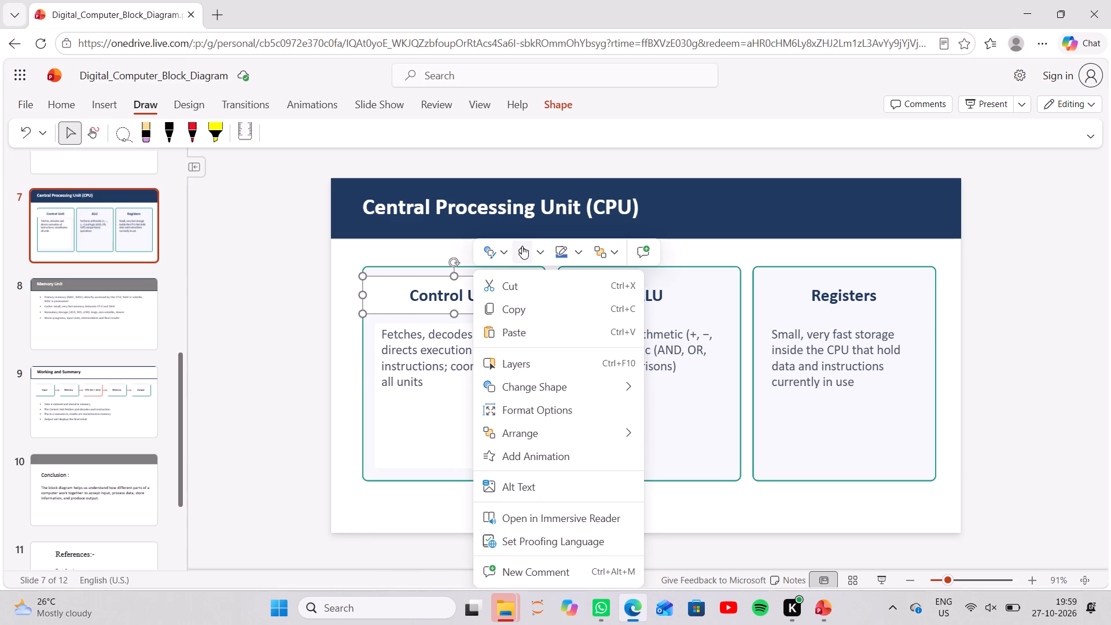
click(522, 246)
click(512, 263)
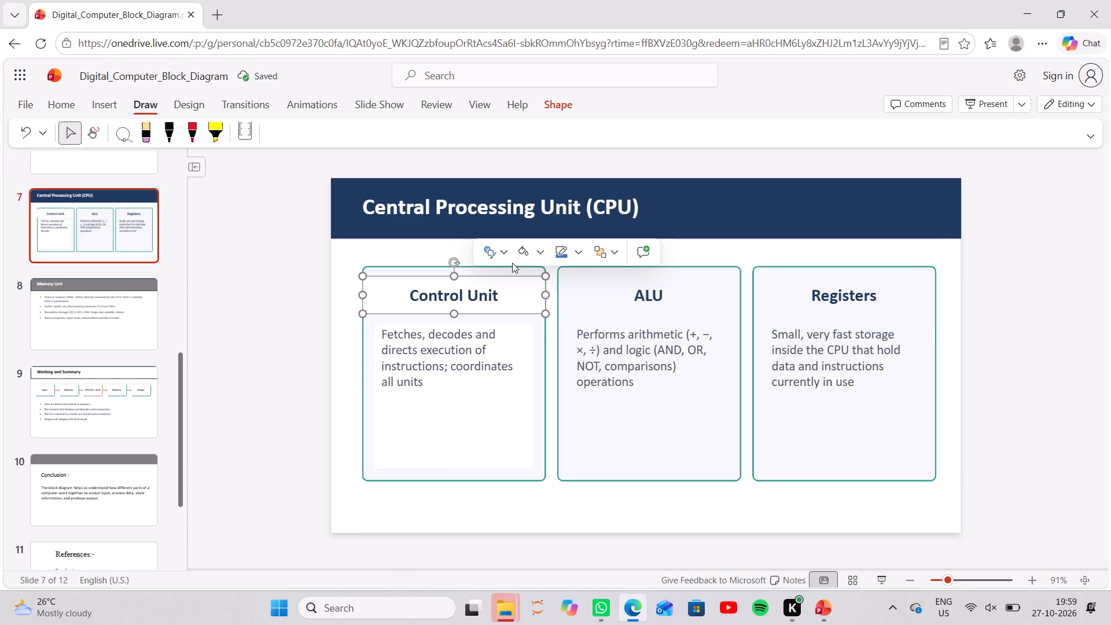
Move the Control Unit's rounded background box off the slide's edge and fill it with white.
click(547, 363)
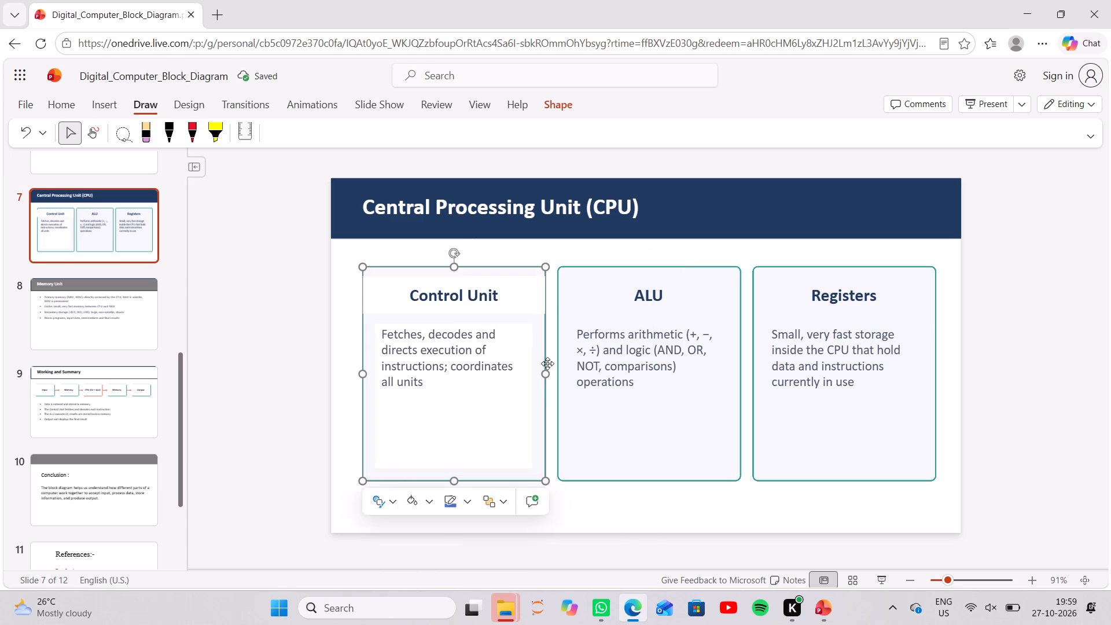
drag(547, 363, 458, 333)
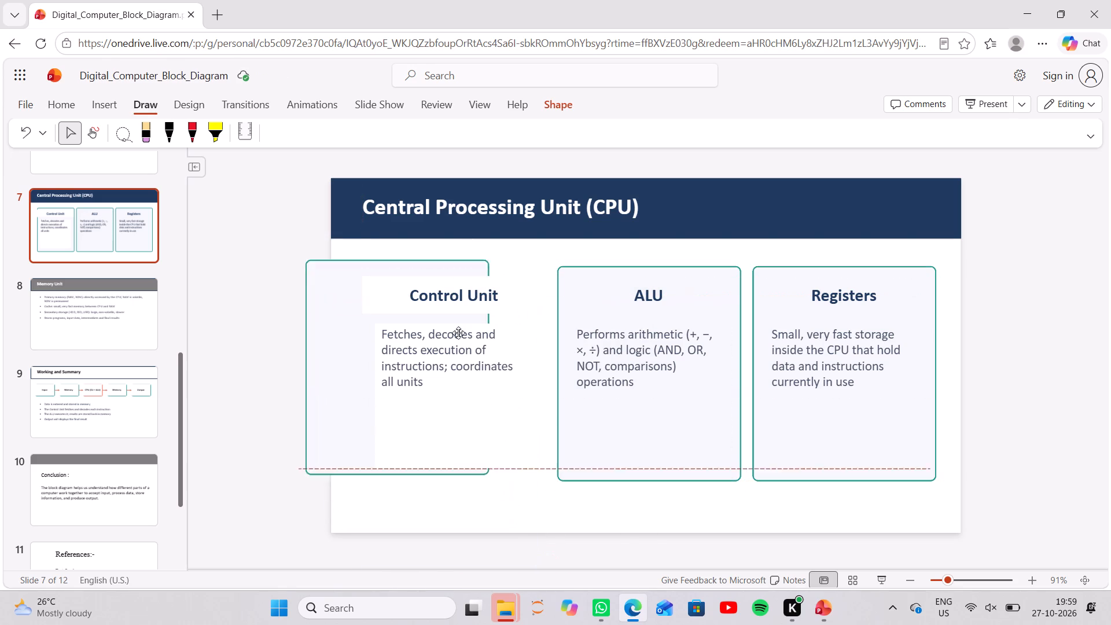
drag(458, 333, 369, 293)
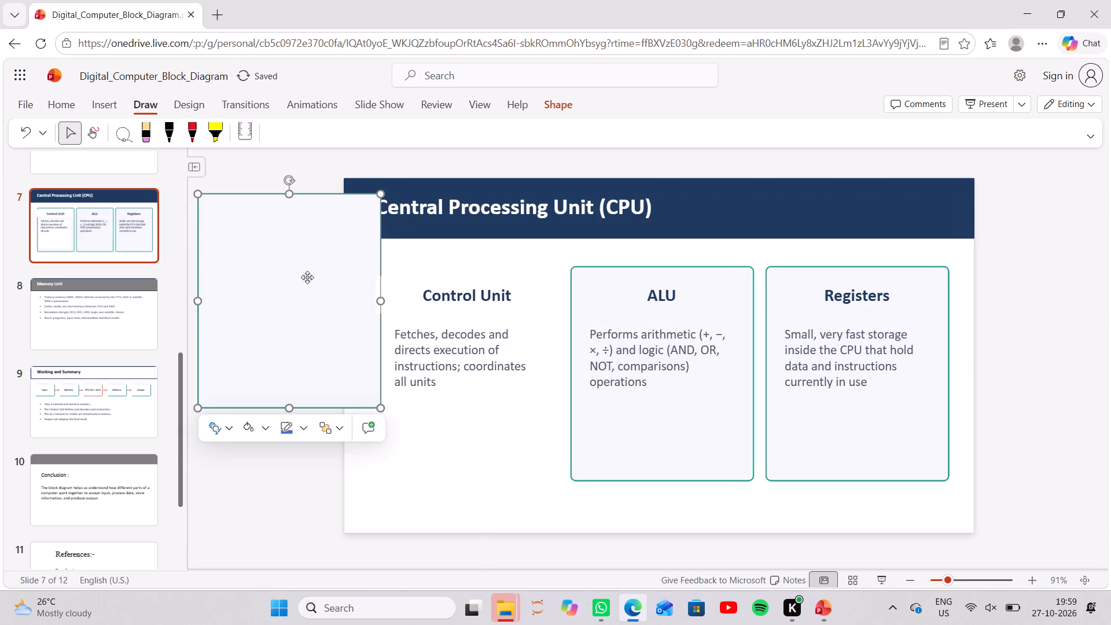
right_click(307, 277)
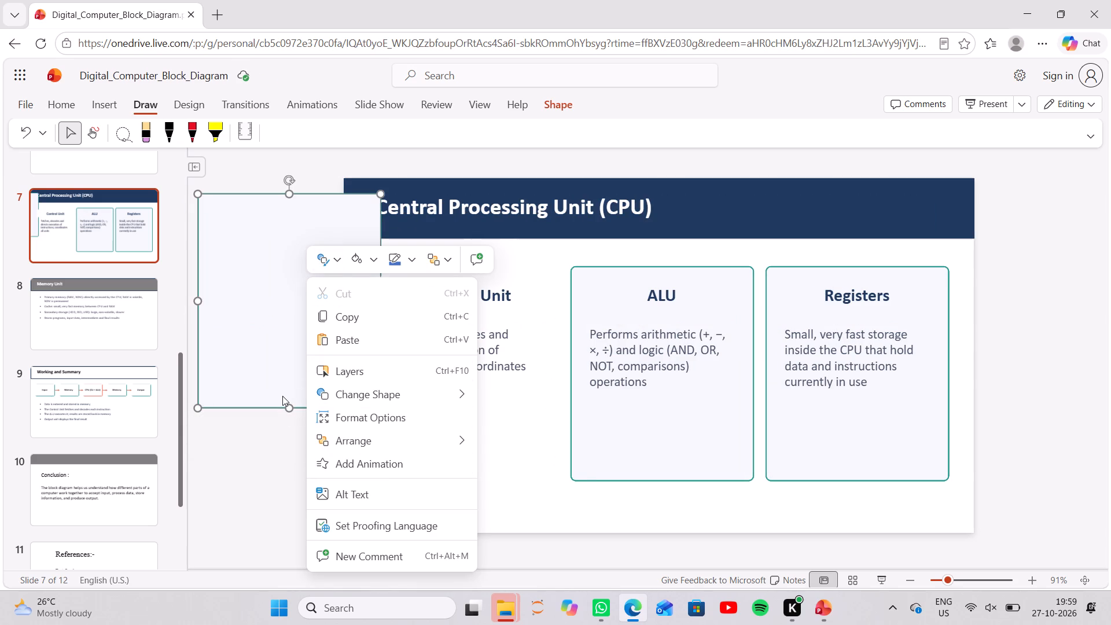
right_click(257, 255)
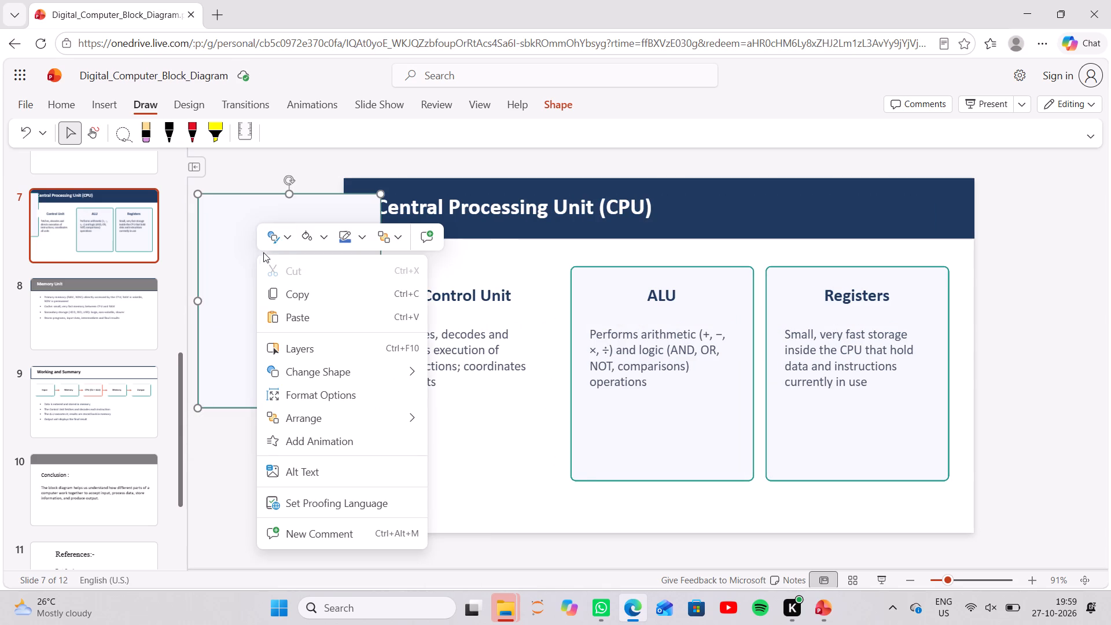
click(241, 280)
key(ctrl+x)
ctrl+click(241, 280)
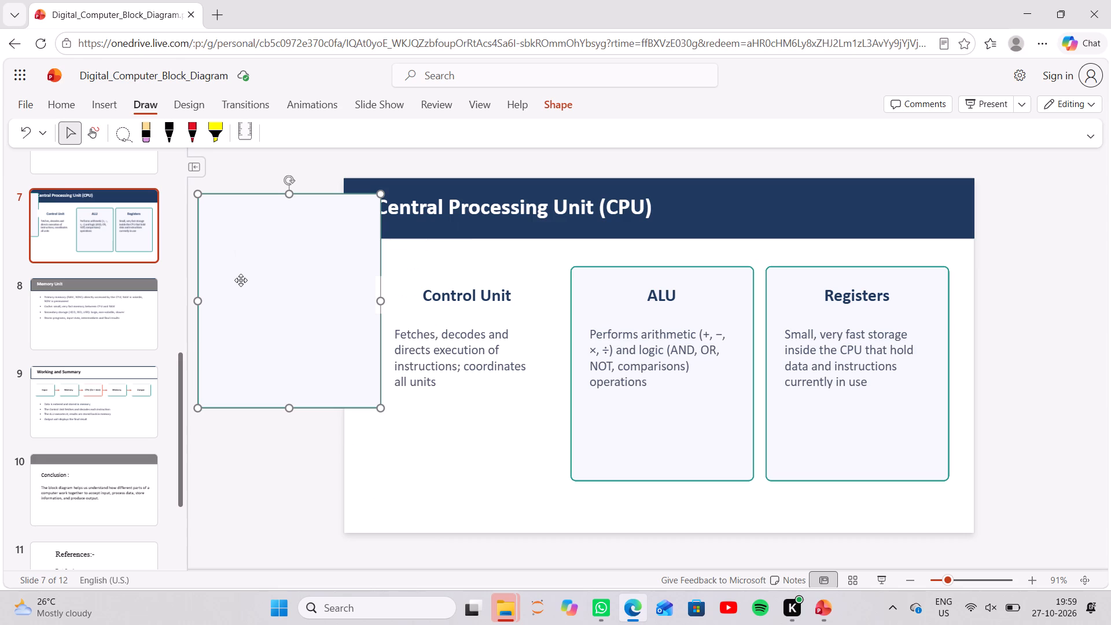
click(249, 432)
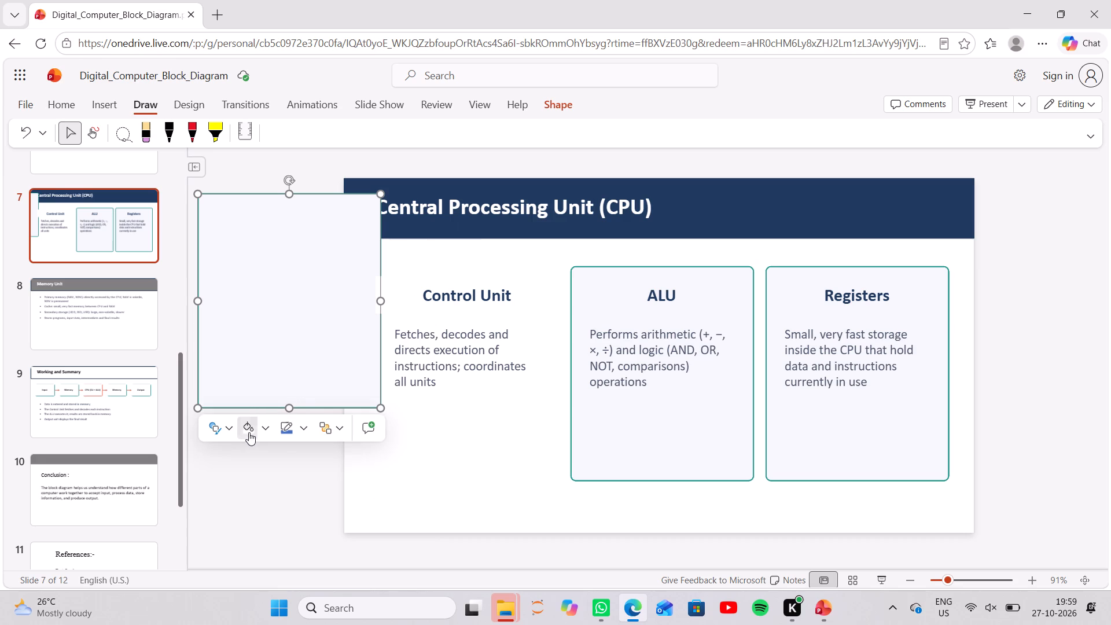
Move the white background box back behind the Control Unit text, level with the ALU and Registers boxes.
drag(274, 325, 315, 373)
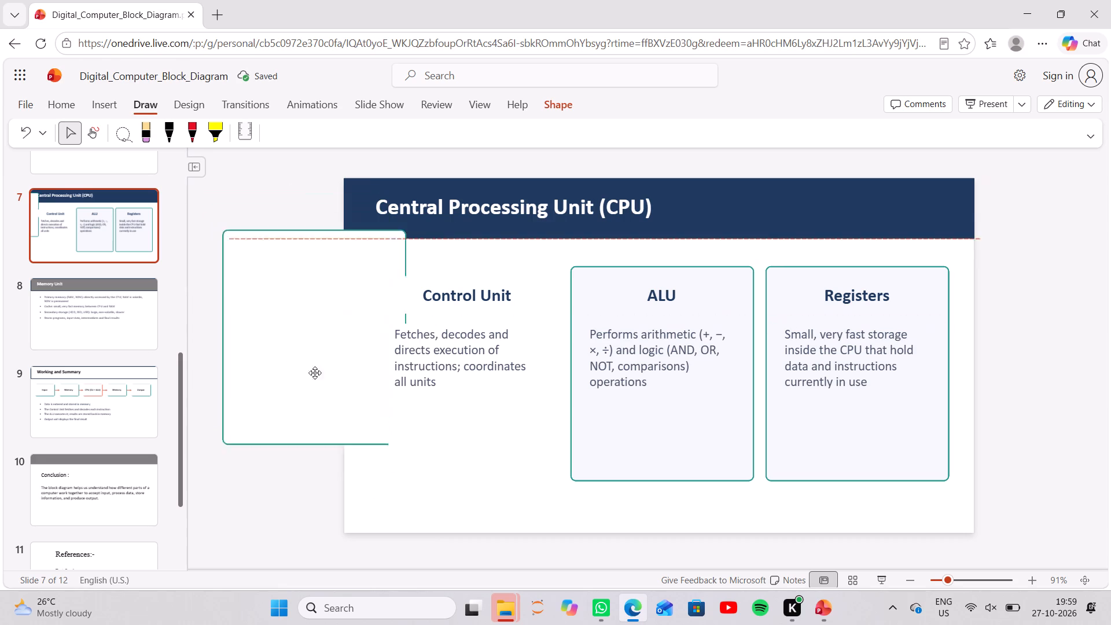
drag(315, 373, 456, 394)
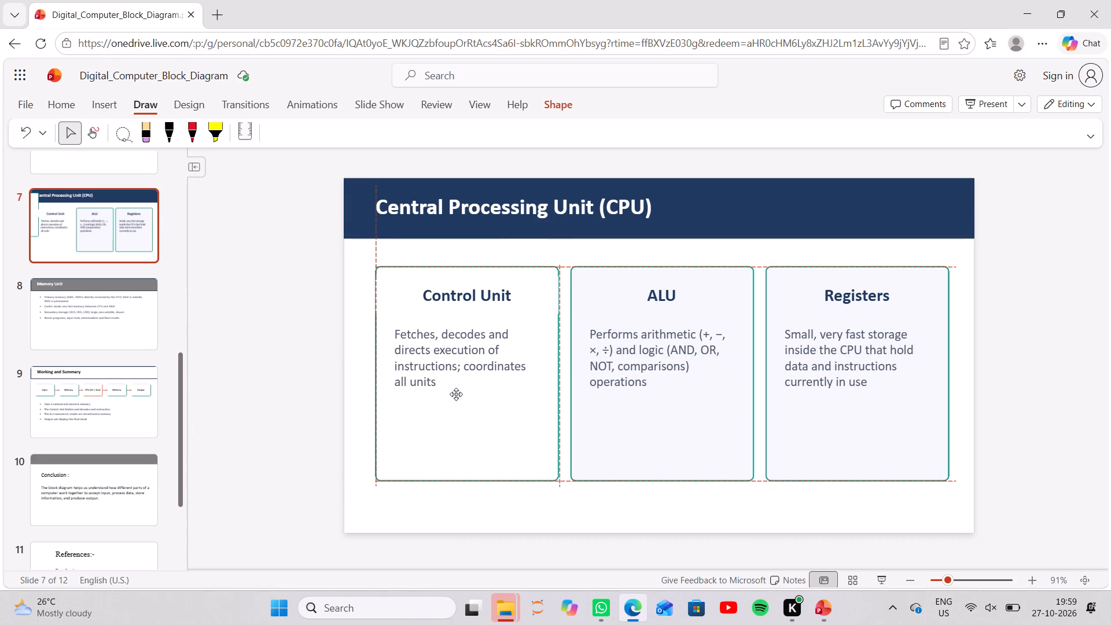
drag(456, 394, 457, 394)
Fill the ALU heading and ALU description text boxes on slide 7 with white.
click(649, 444)
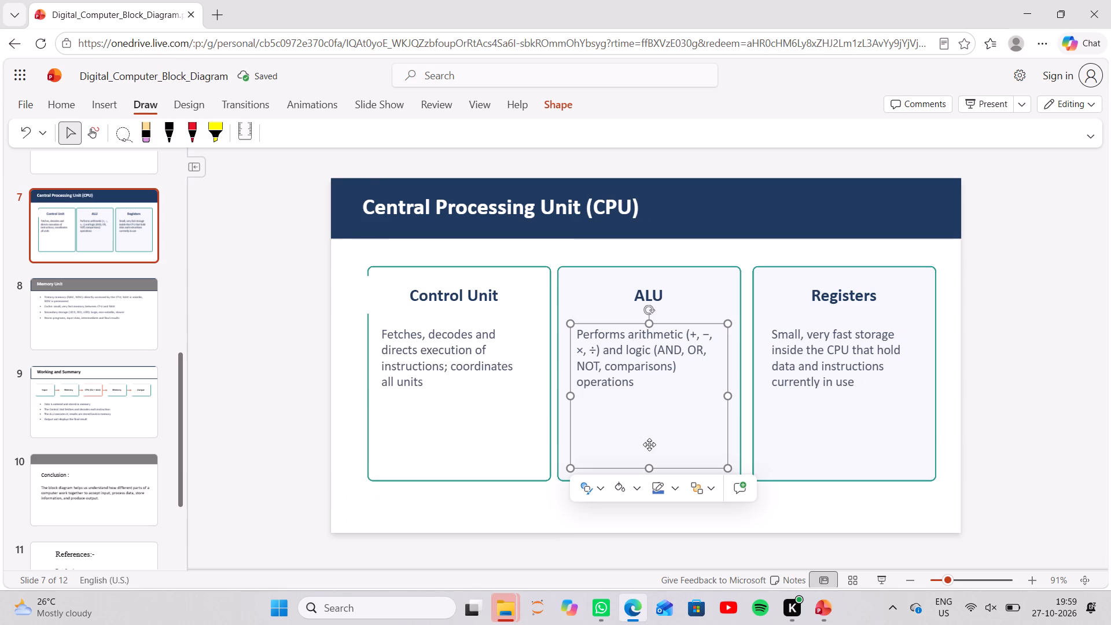
right_click(697, 285)
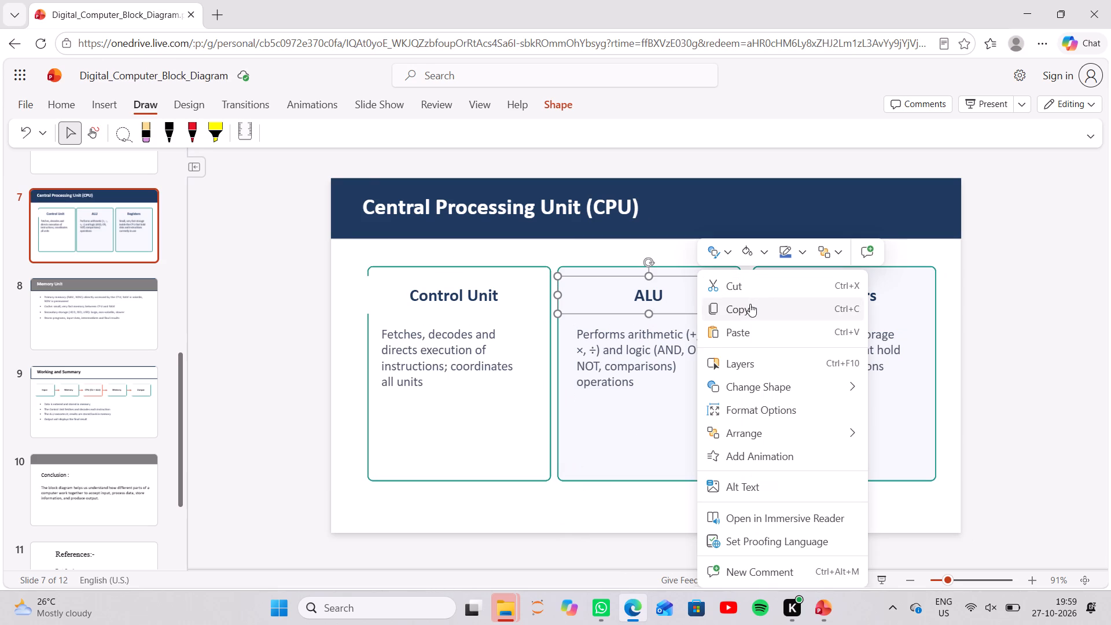
click(744, 251)
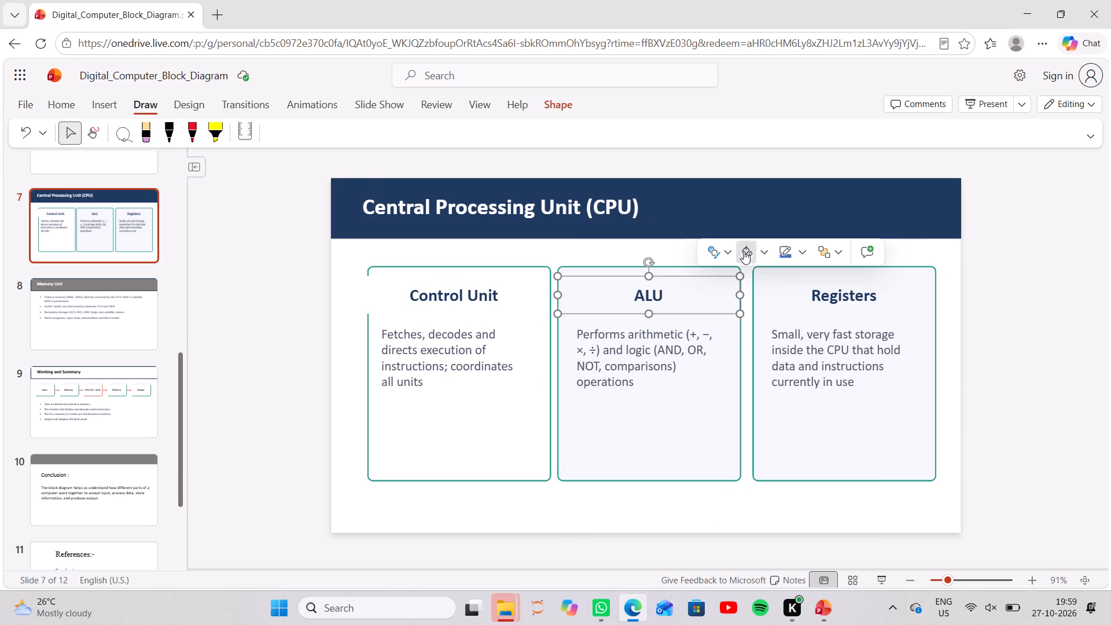
right_click(675, 386)
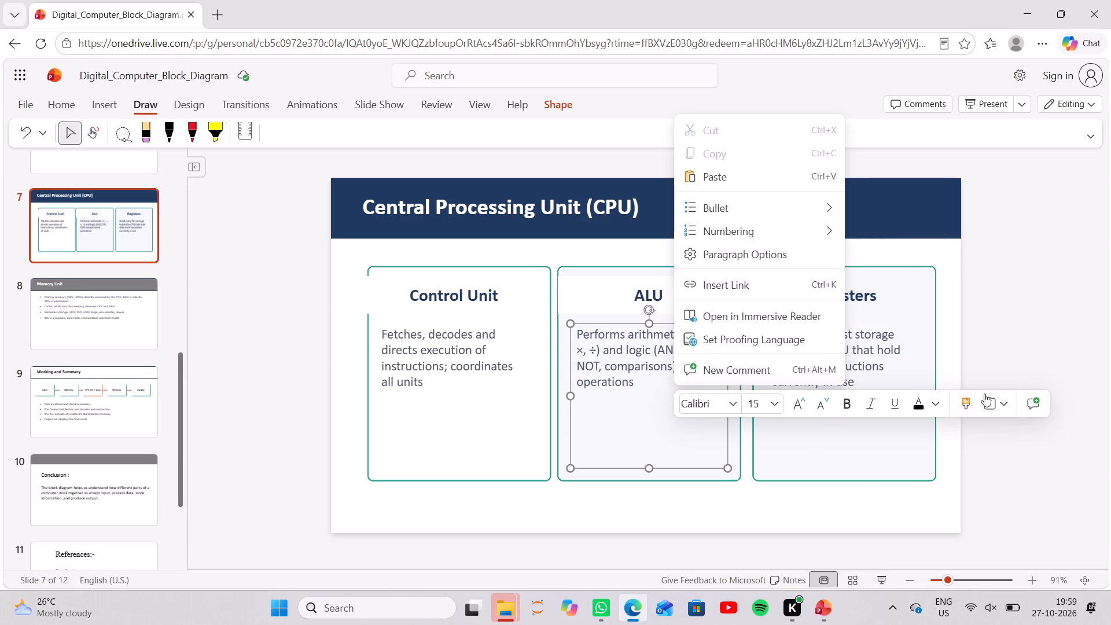
right_click(610, 414)
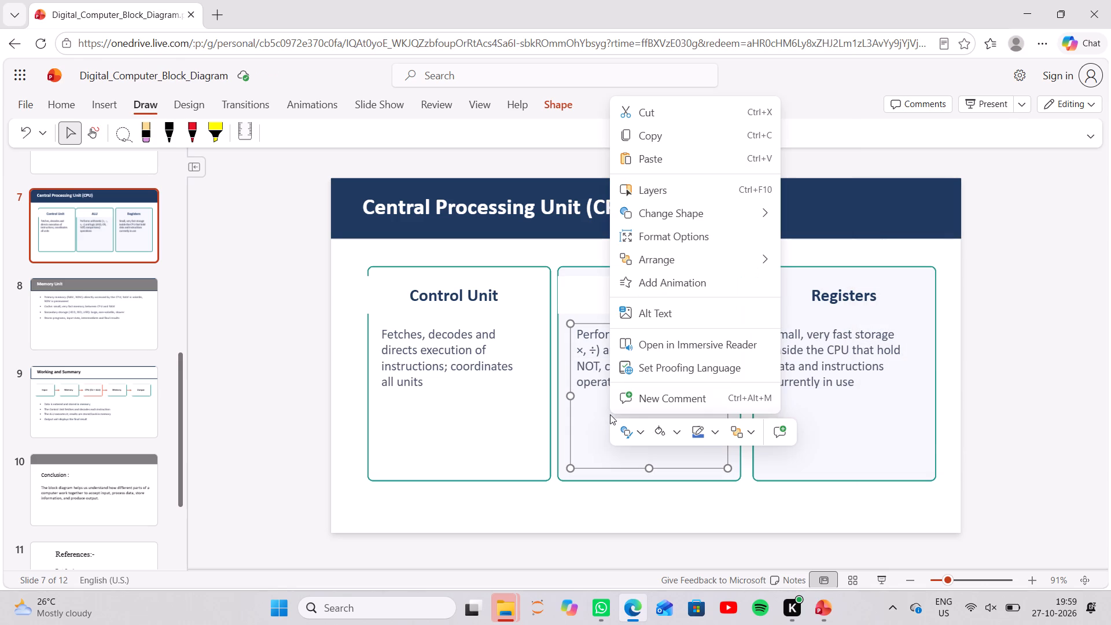
click(660, 428)
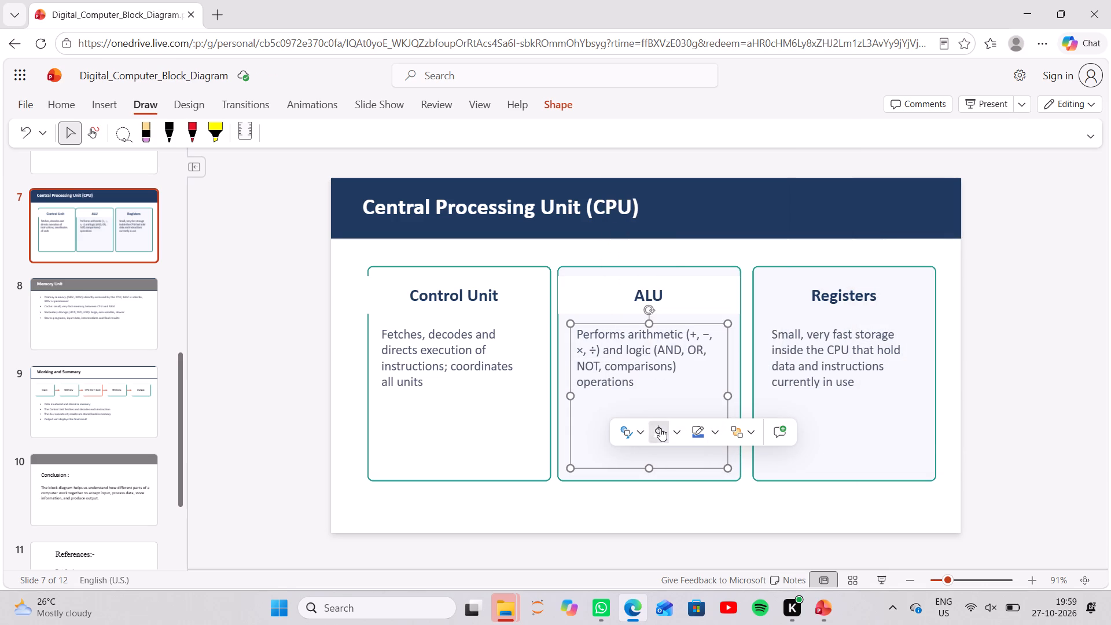
click(712, 270)
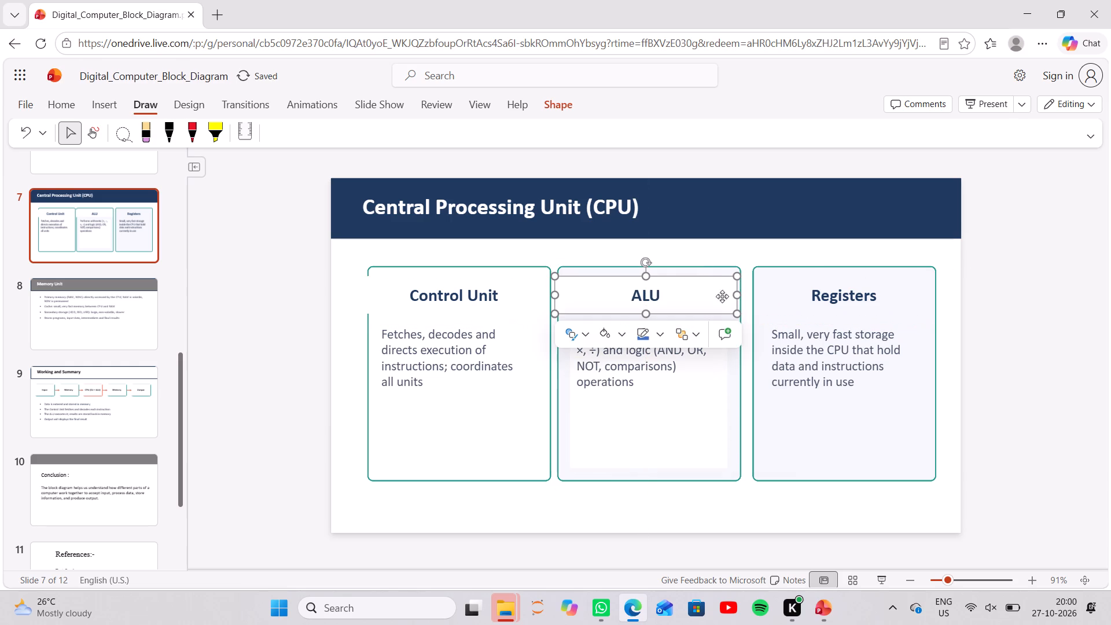
drag(739, 401, 745, 481)
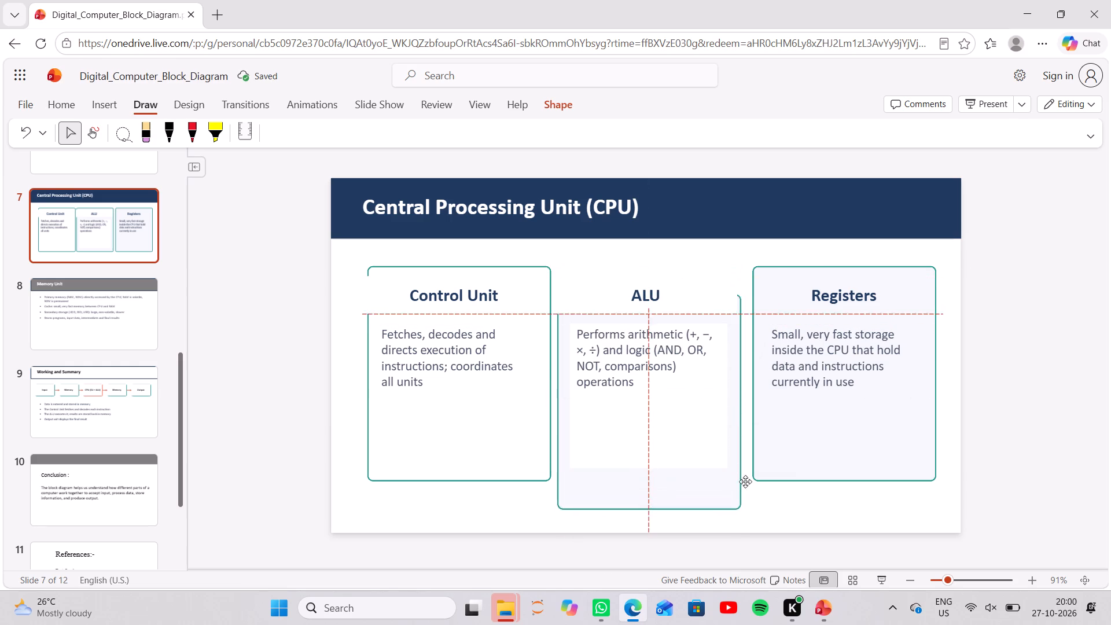
drag(745, 481, 343, 305)
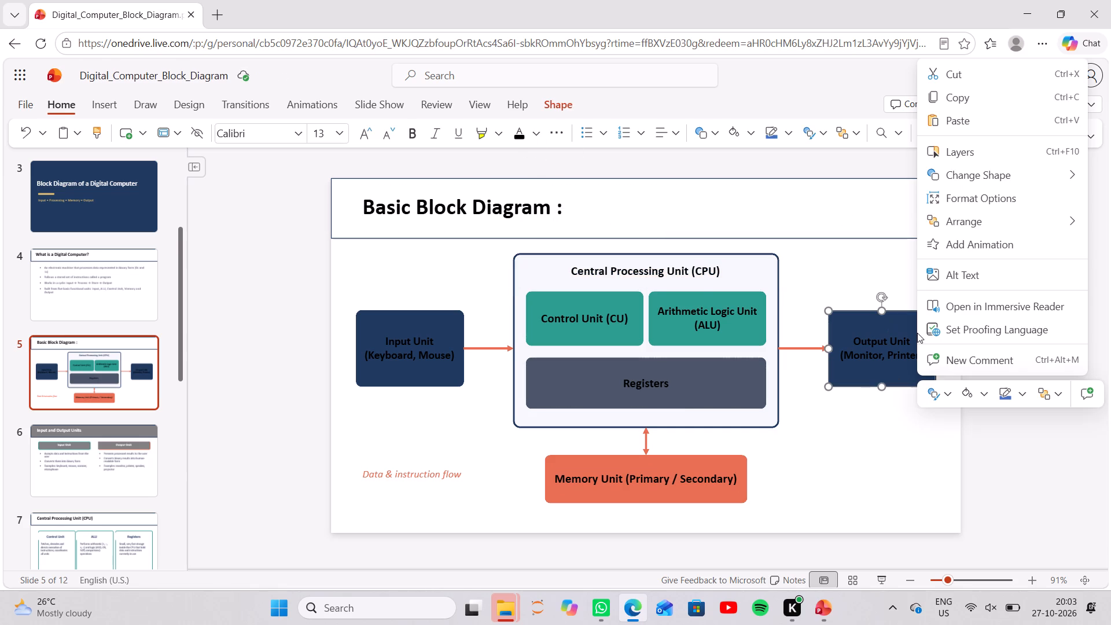
click(963, 392)
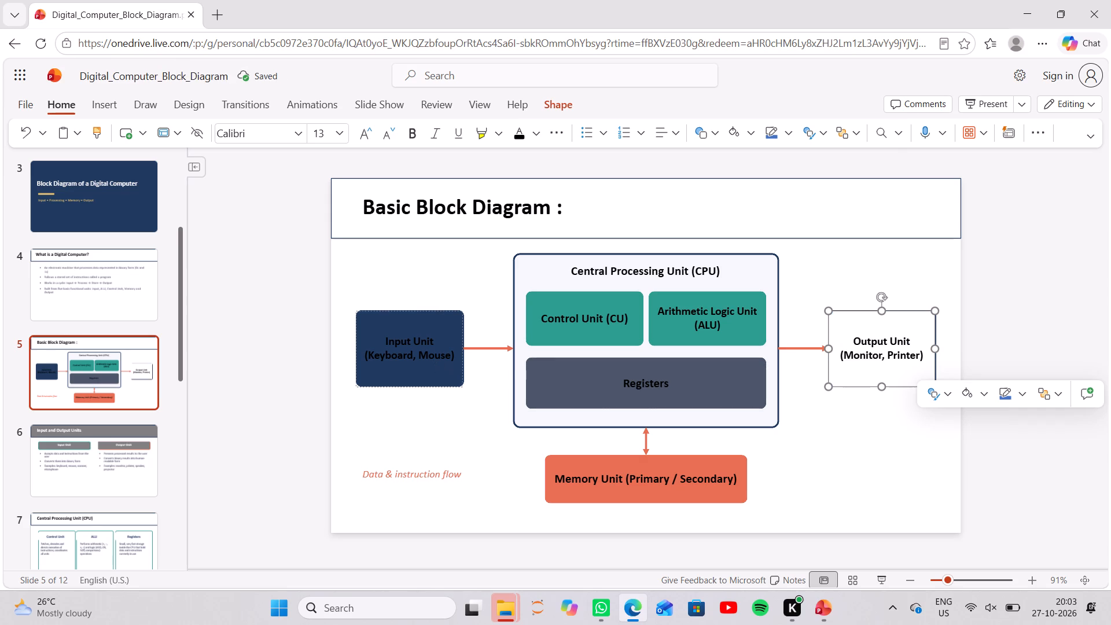
right_click(409, 321)
click(456, 252)
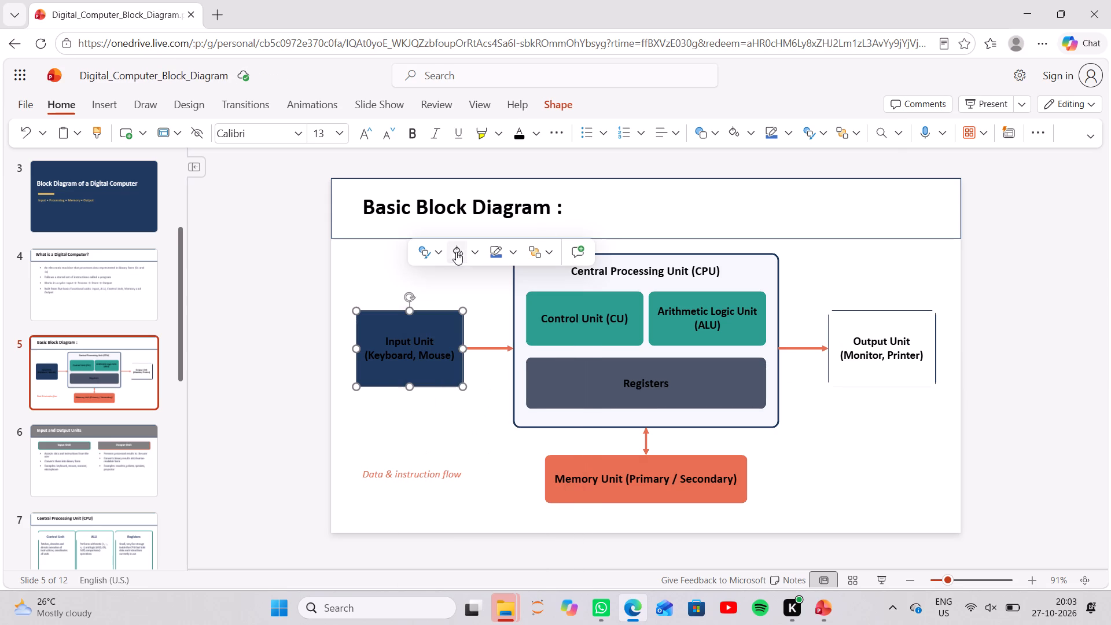
Fill the Control Unit, Arithmetic Logic Unit and Registers boxes inside the CPU block with white.
right_click(617, 303)
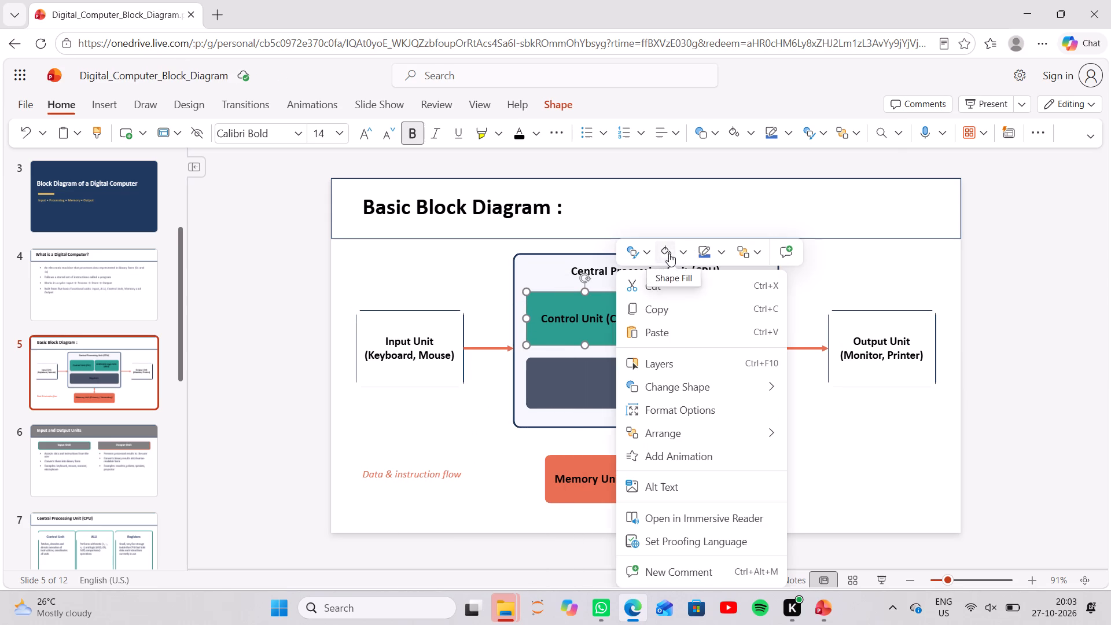
click(669, 253)
right_click(676, 305)
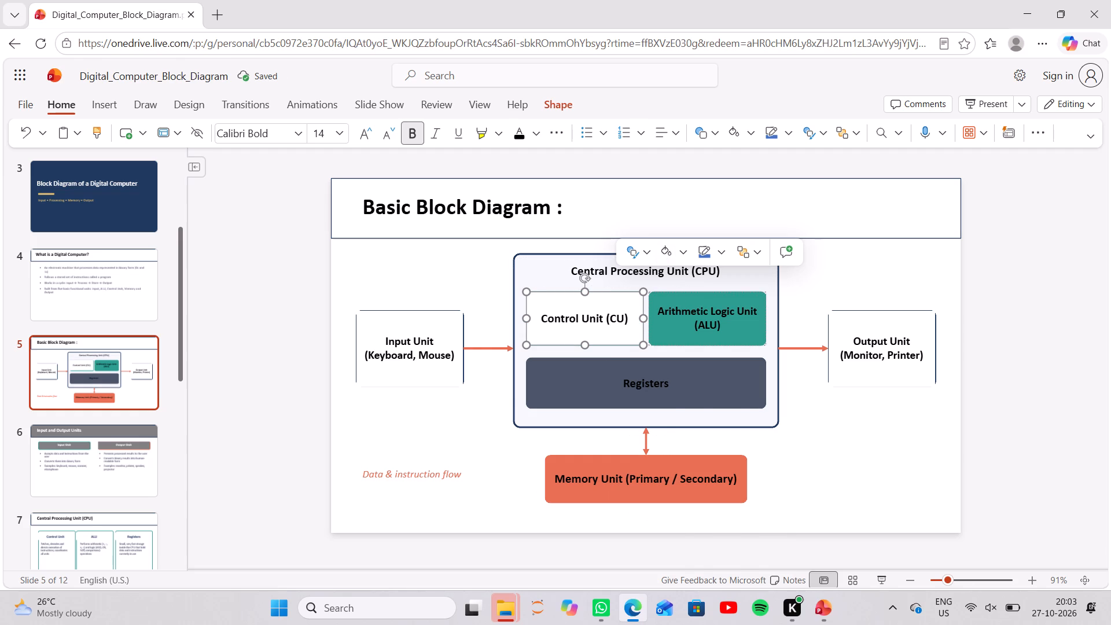
right_click(659, 297)
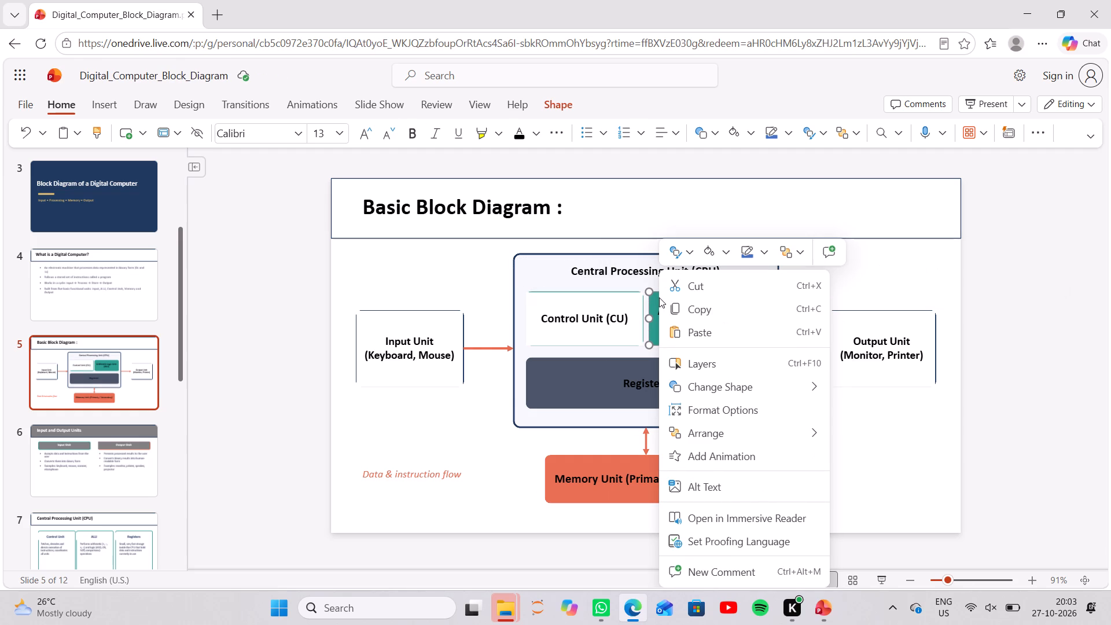
click(707, 247)
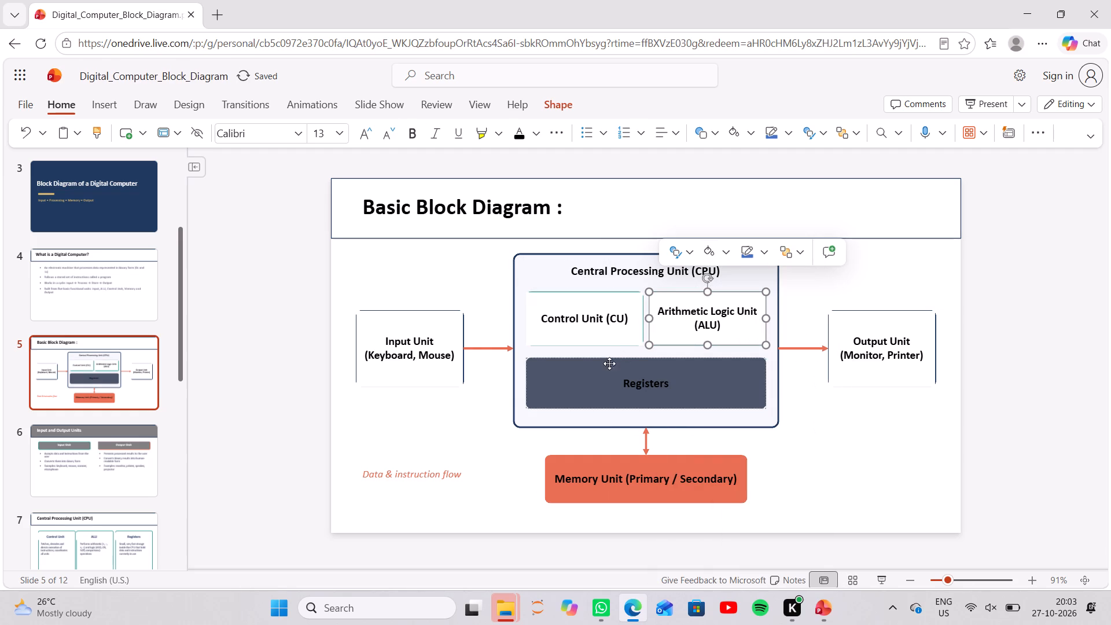
right_click(606, 365)
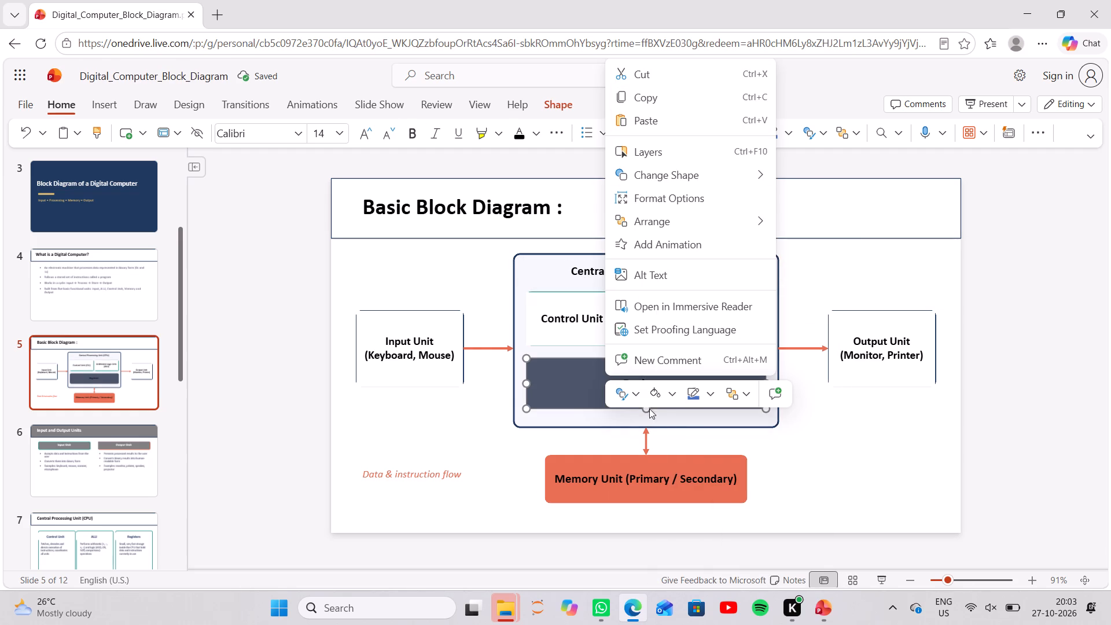
click(656, 395)
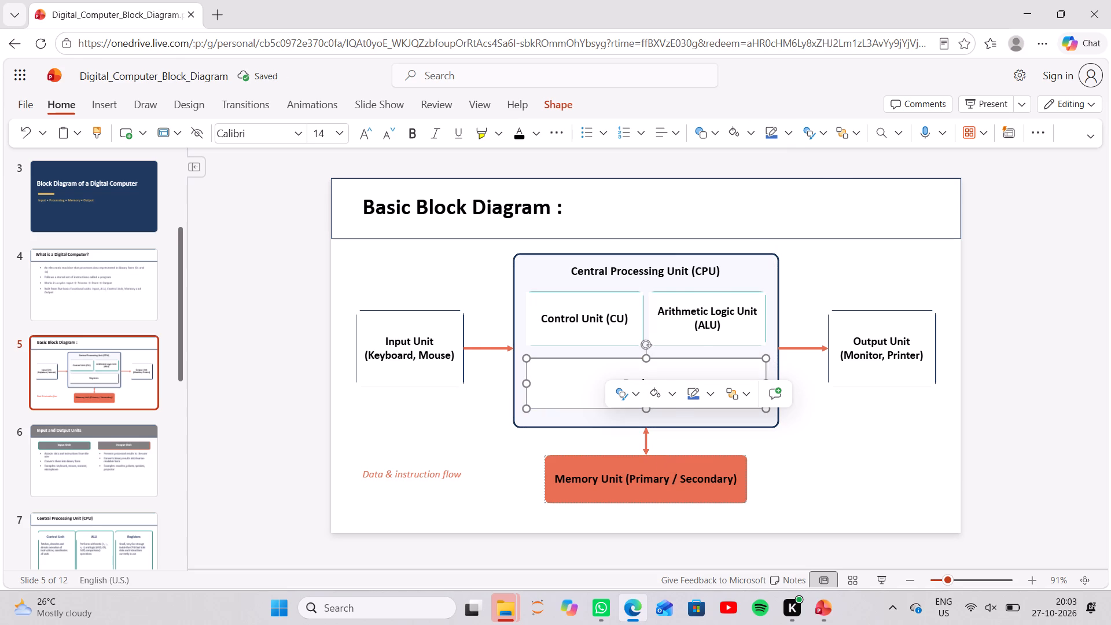
Fill the "Memory Unit (Primary / Secondary)" box with white.
right_click(666, 472)
click(601, 465)
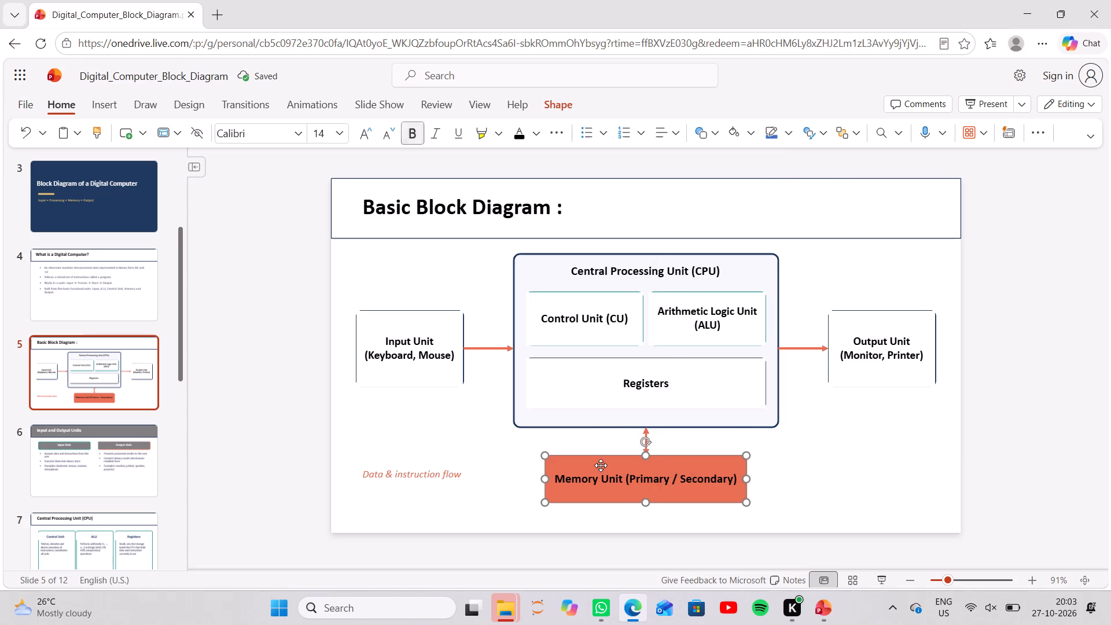
right_click(601, 465)
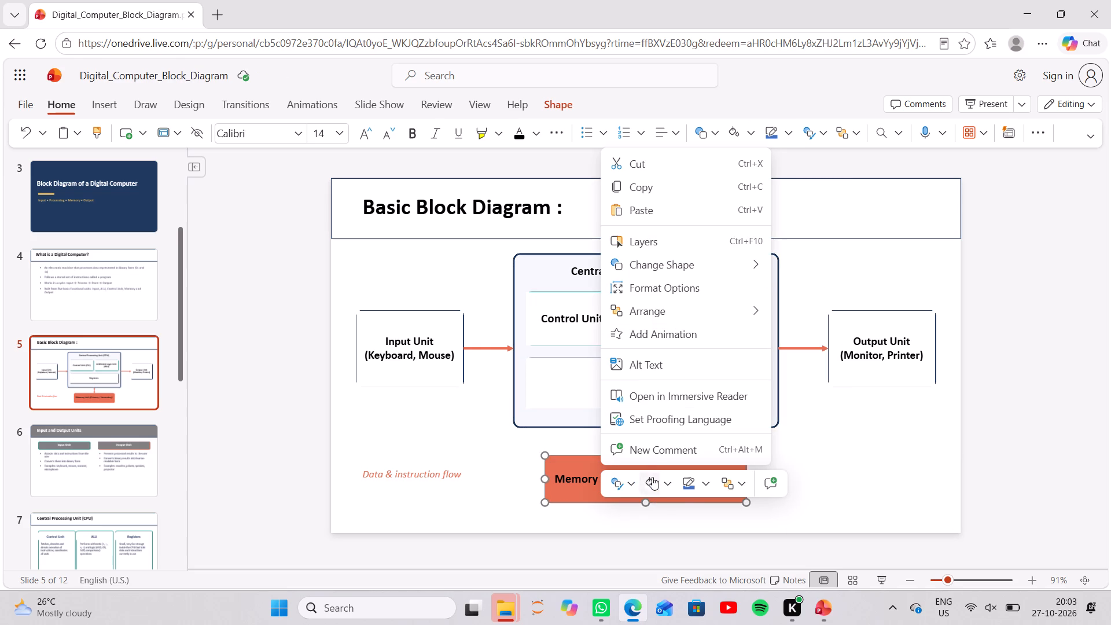
click(653, 479)
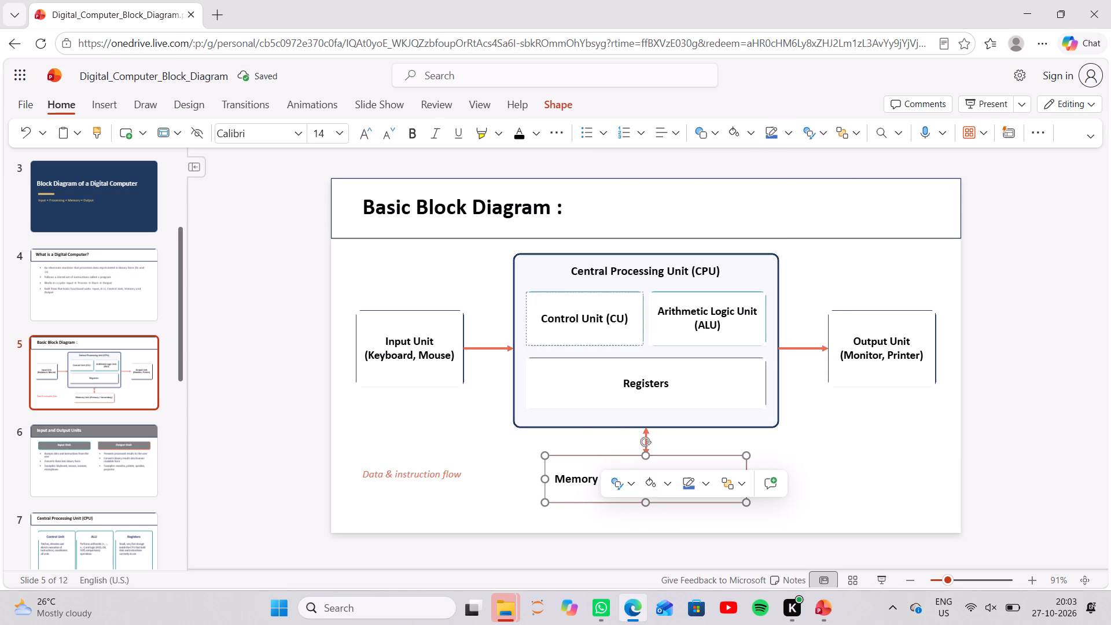
click(420, 266)
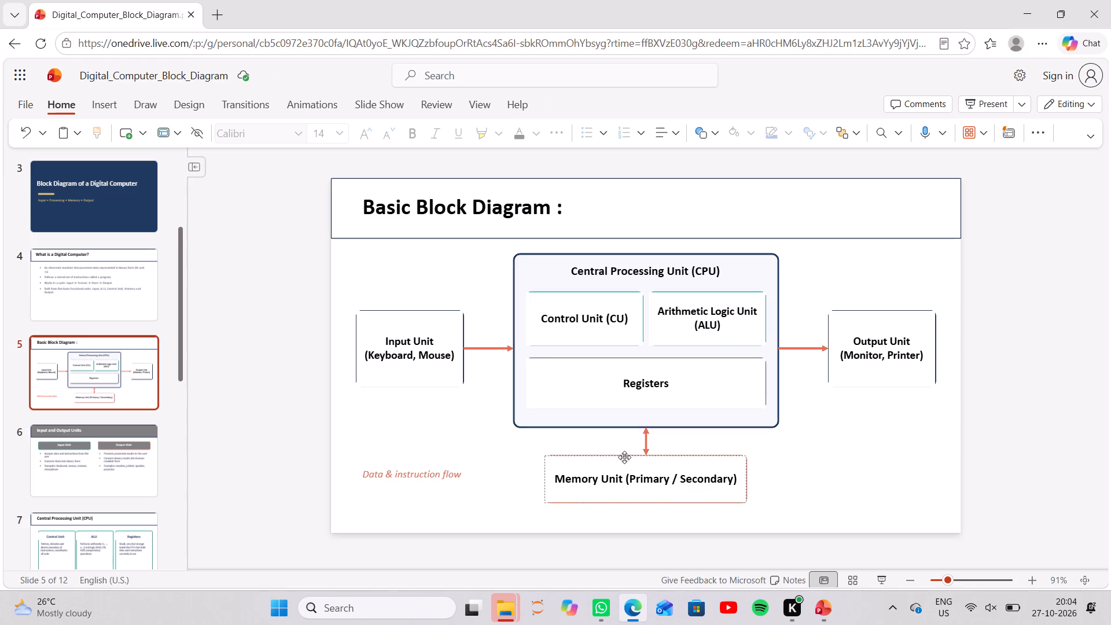
Give the Memory Unit, Output Unit and Input Unit boxes a near-black outline from the theme colours.
click(579, 451)
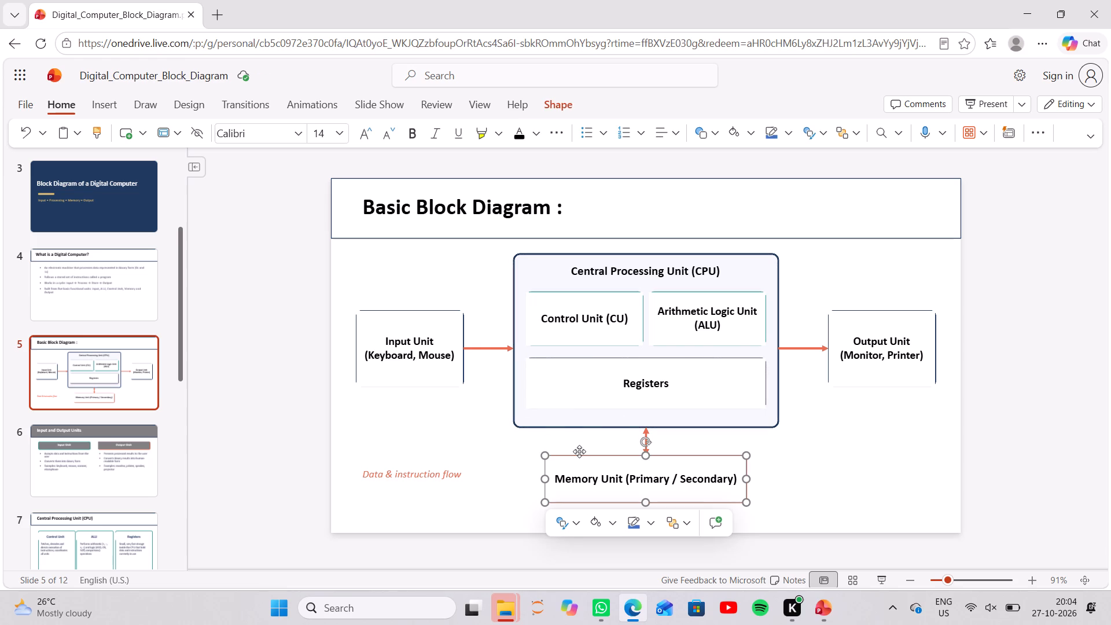
click(648, 525)
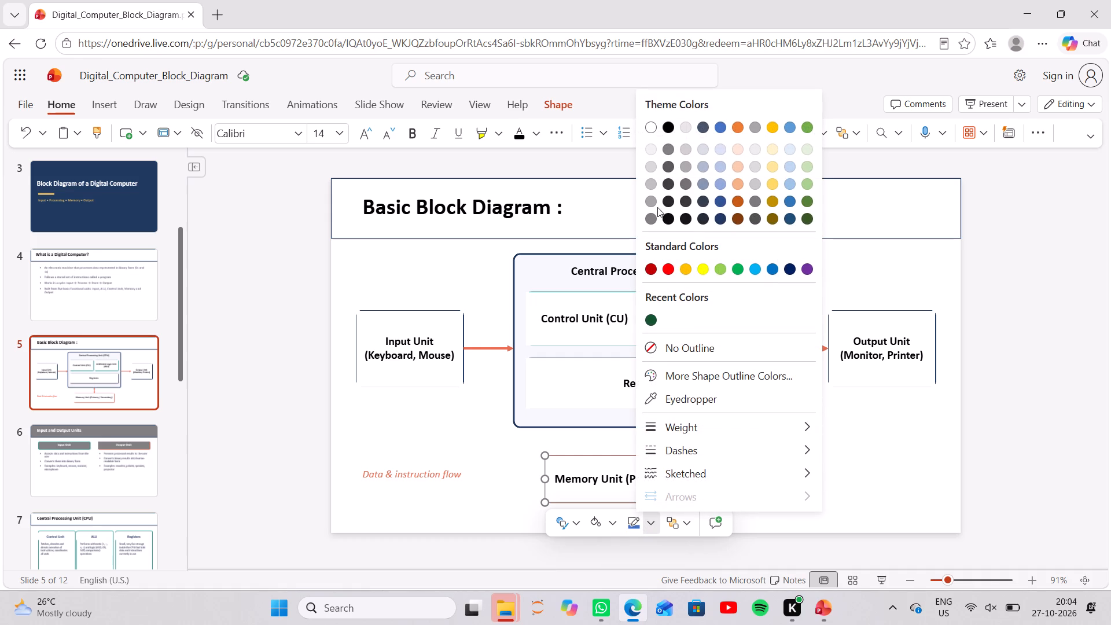
click(671, 203)
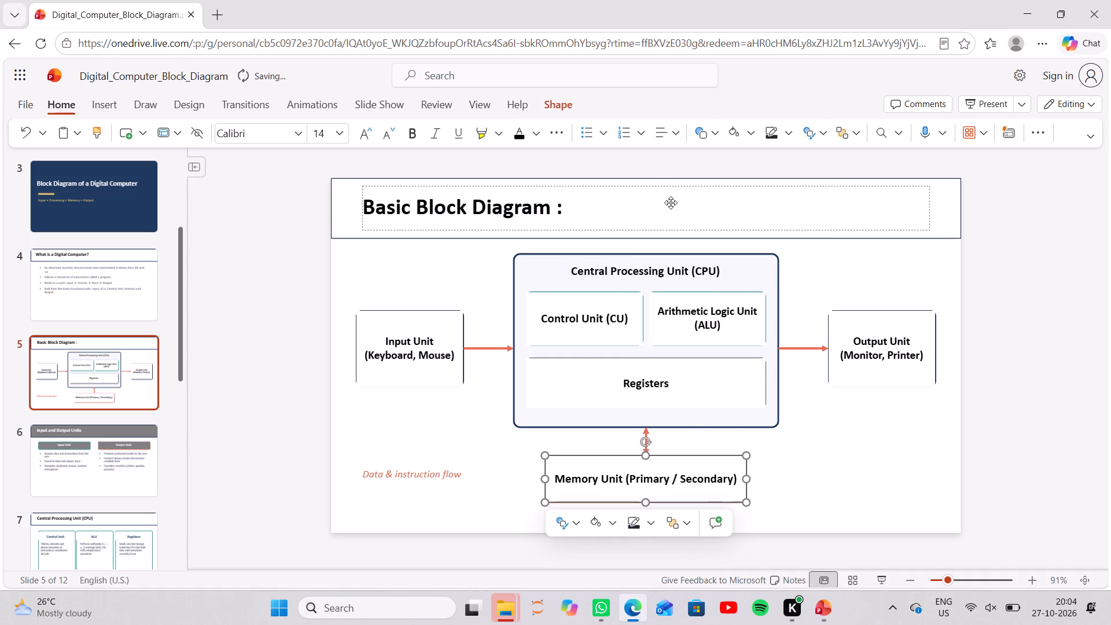
right_click(849, 326)
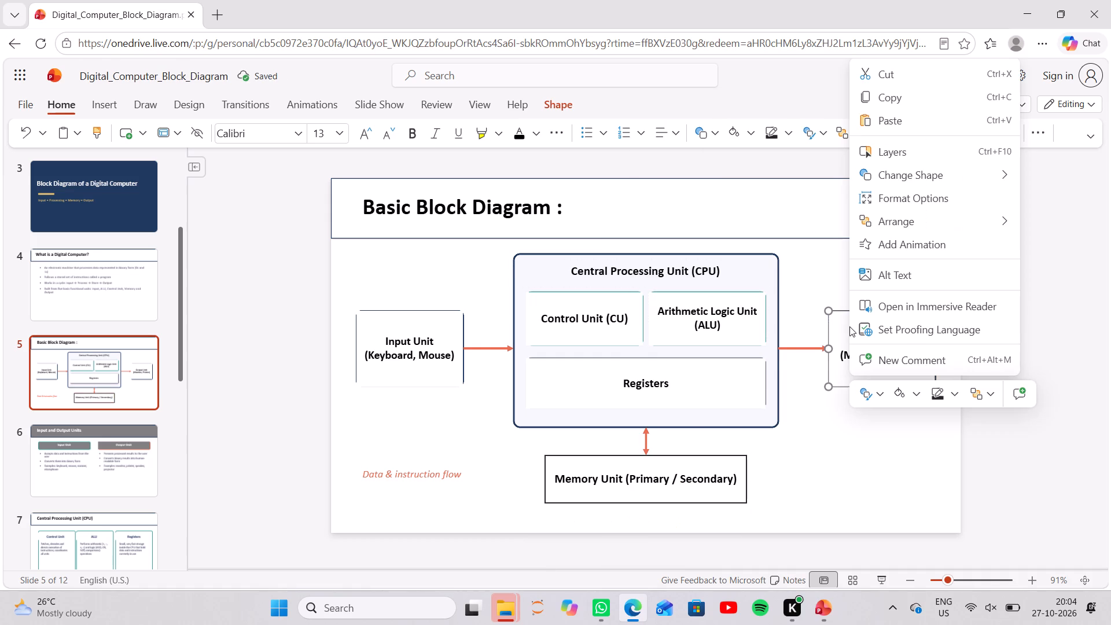
click(936, 385)
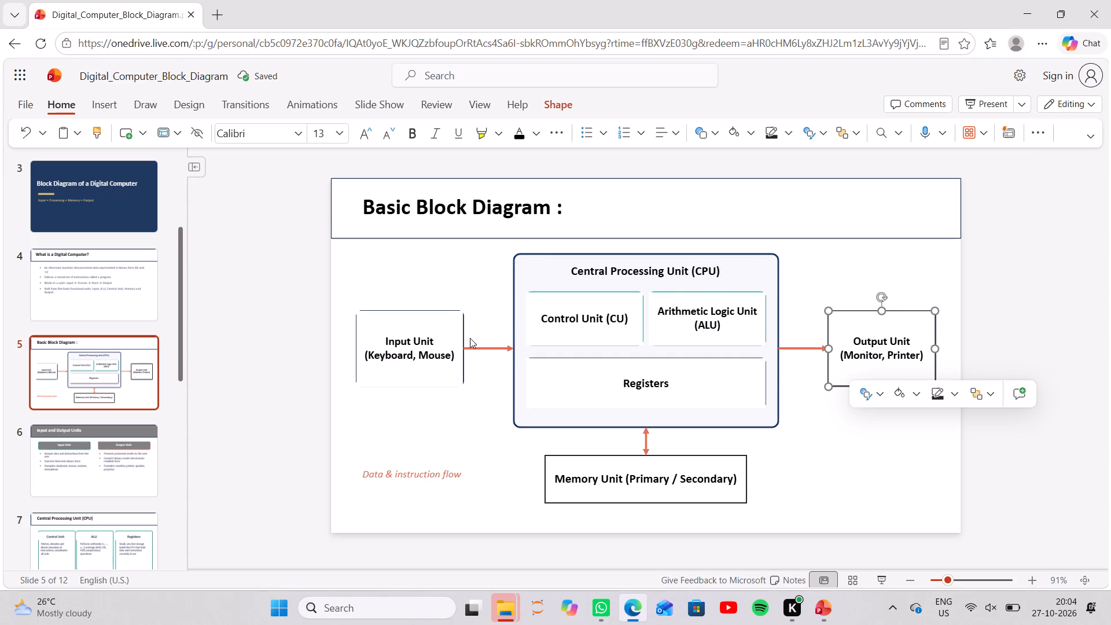
right_click(436, 323)
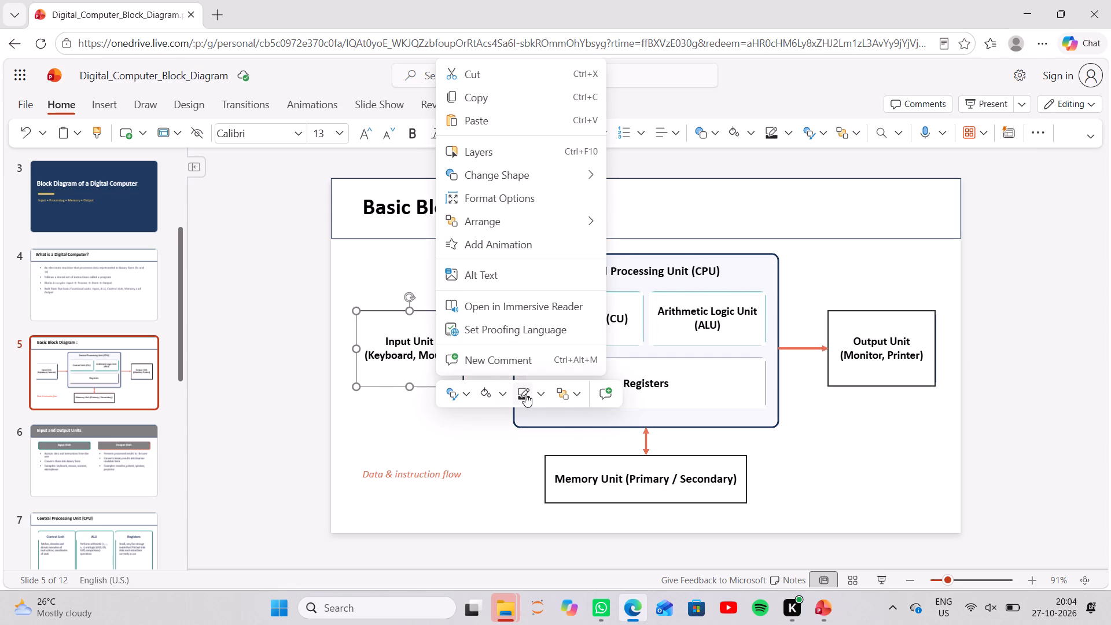
click(527, 392)
click(824, 435)
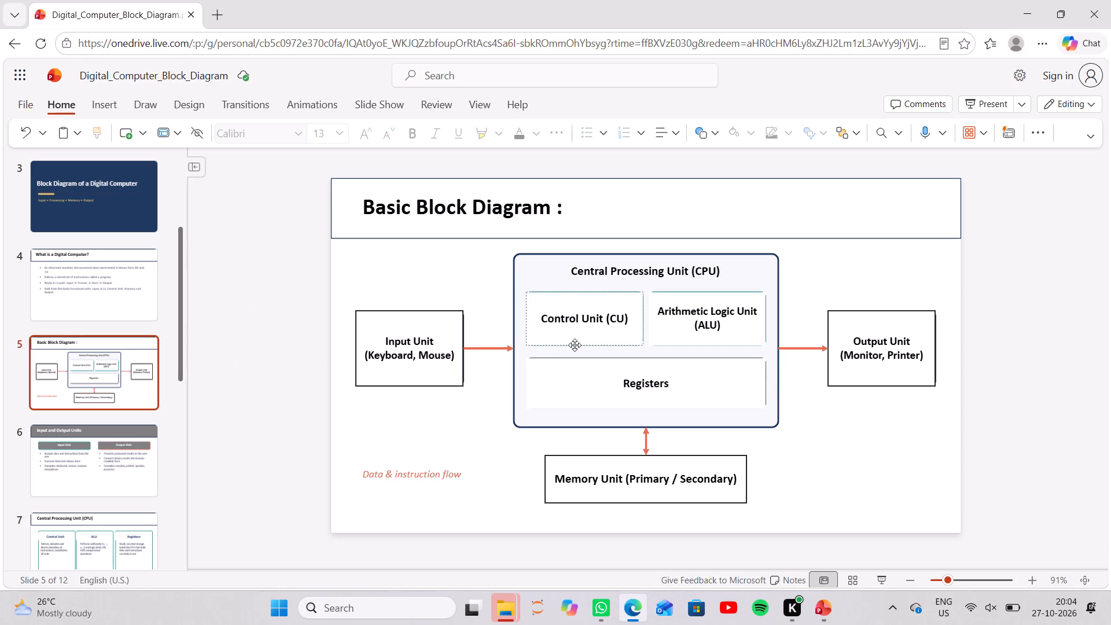
right_click(529, 294)
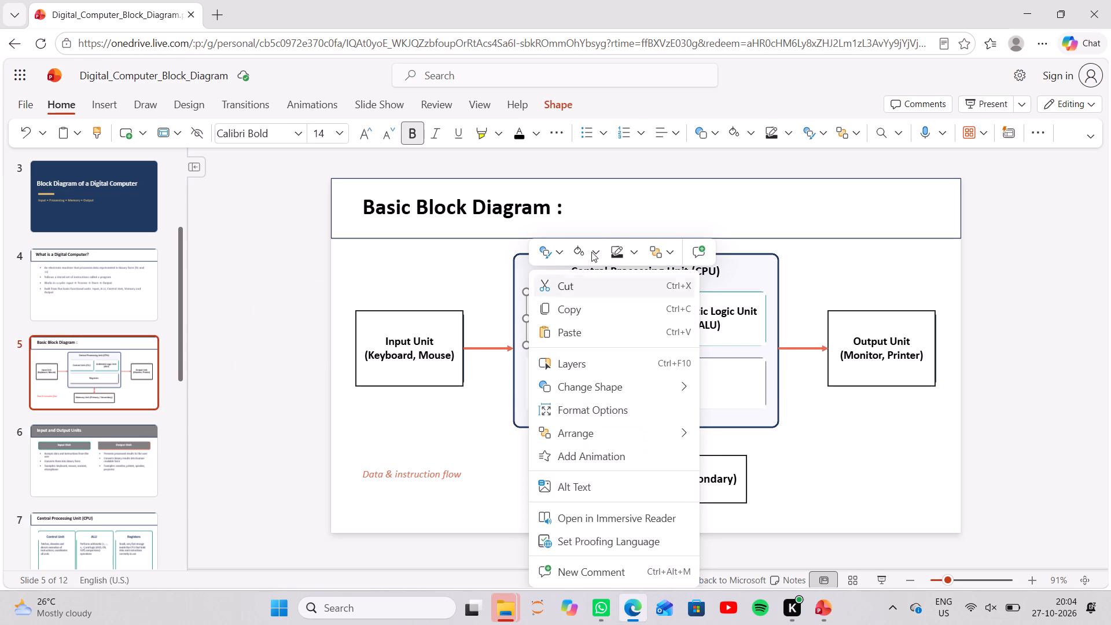
click(617, 245)
right_click(678, 302)
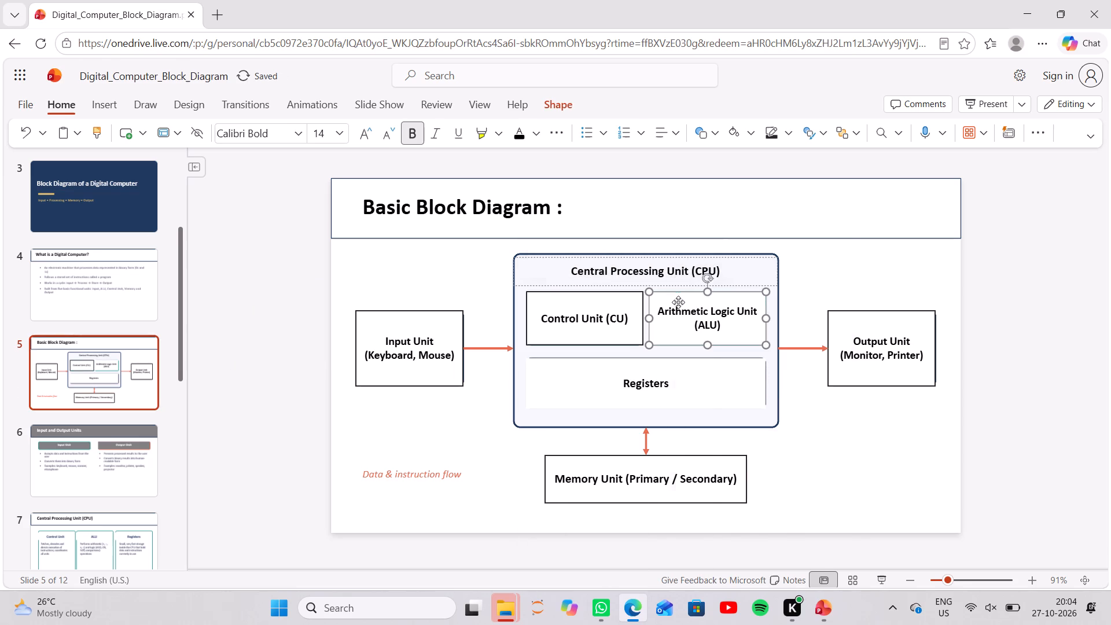
click(763, 249)
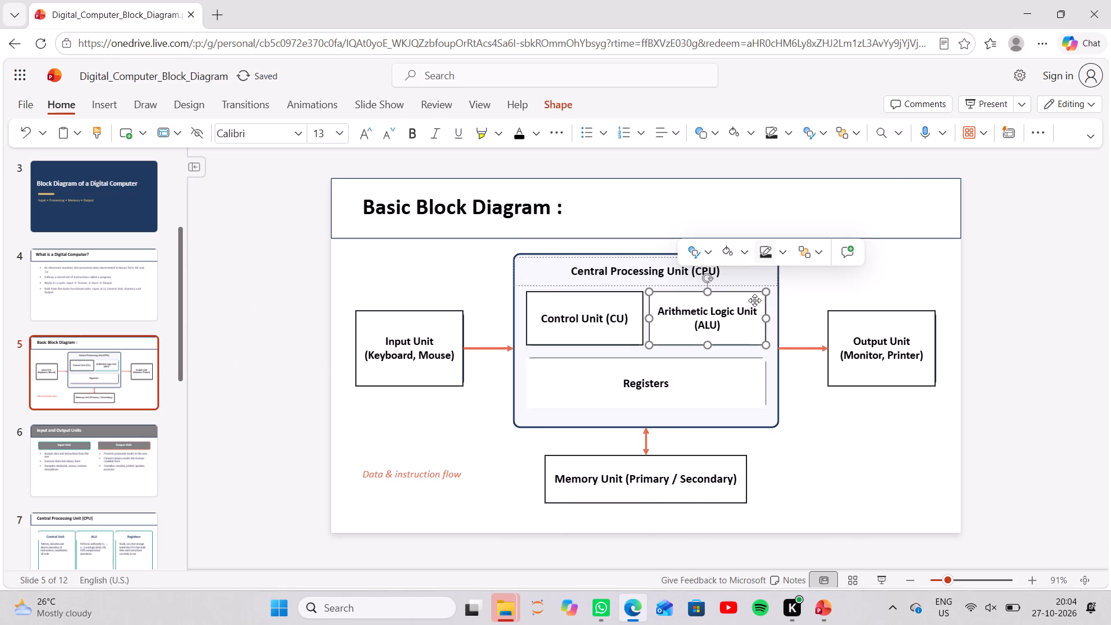
right_click(730, 387)
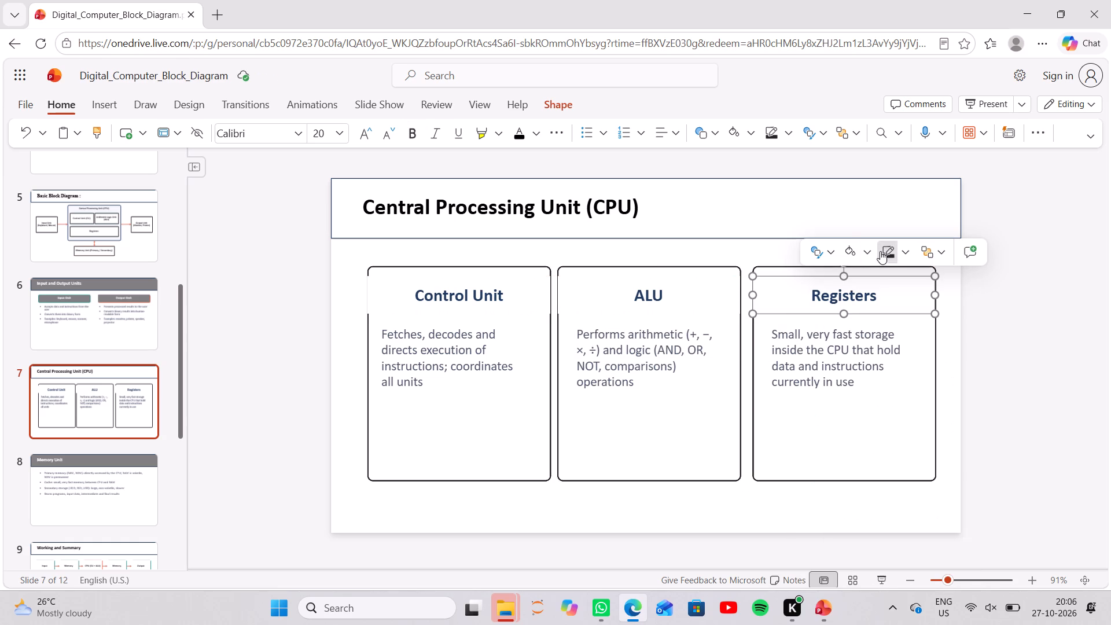
right_click(690, 281)
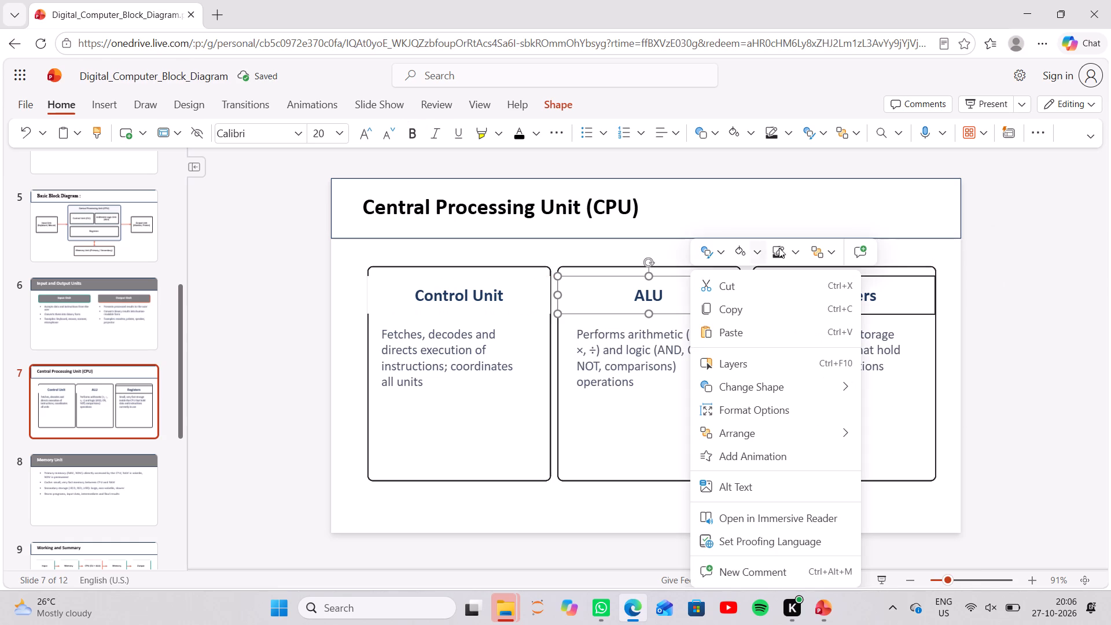
click(787, 248)
right_click(510, 290)
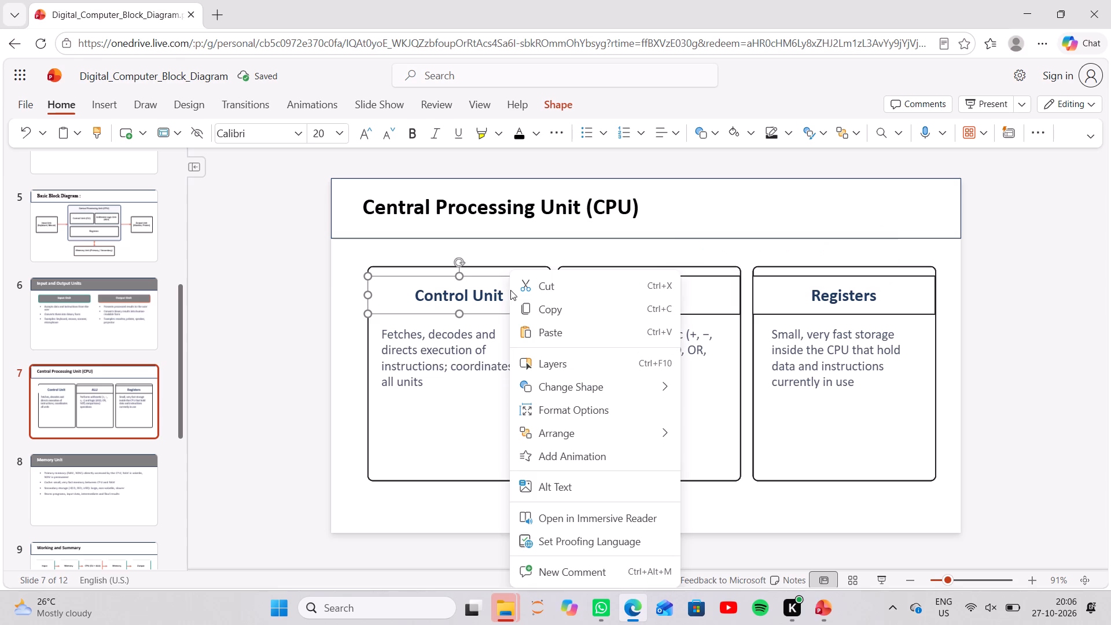
click(594, 252)
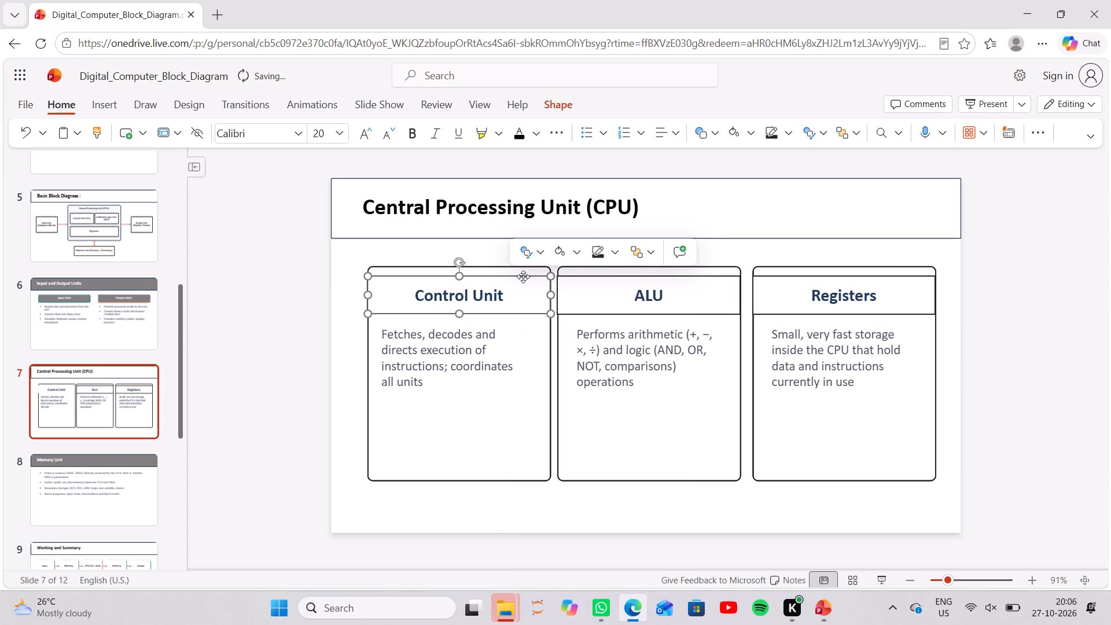
right_click(524, 292)
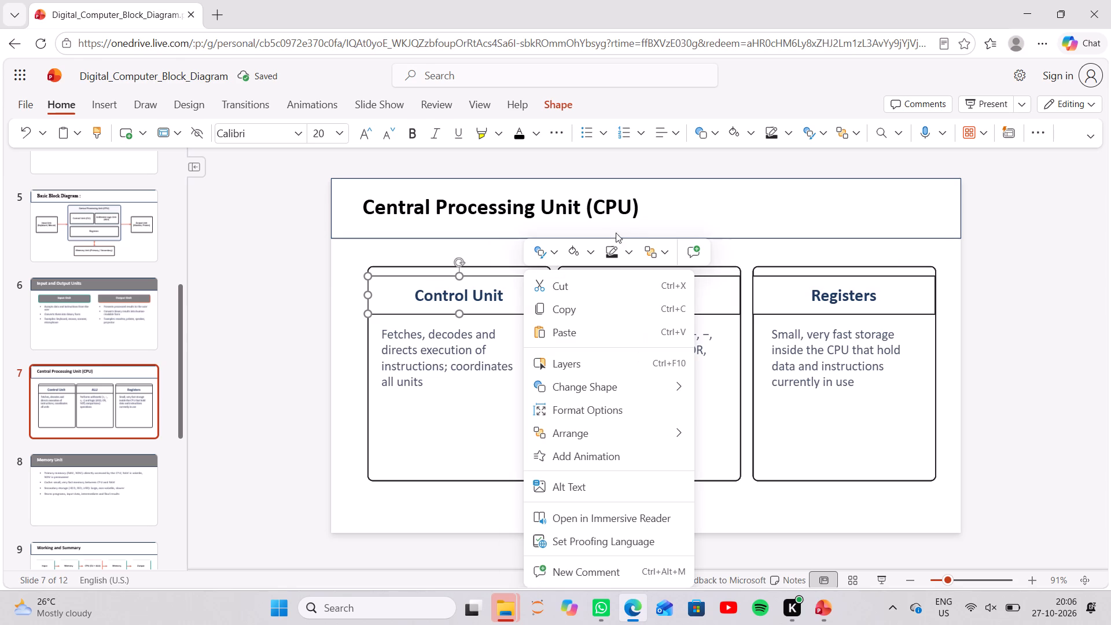
click(610, 252)
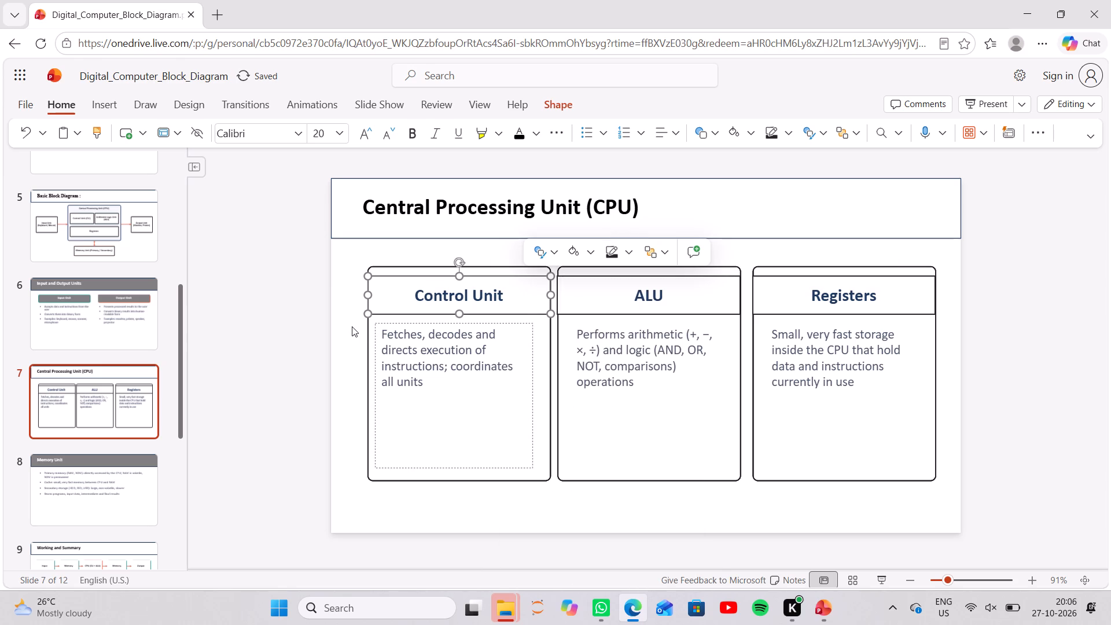
click(664, 517)
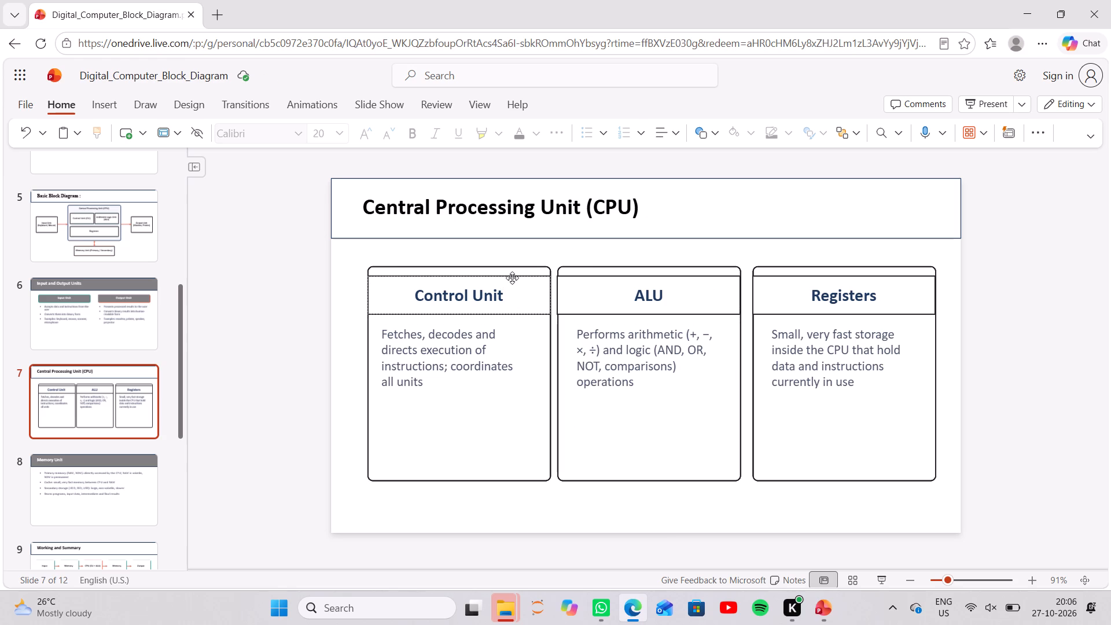
Extend the Control Unit heading box upward so its top edge meets the top of its card.
click(507, 295)
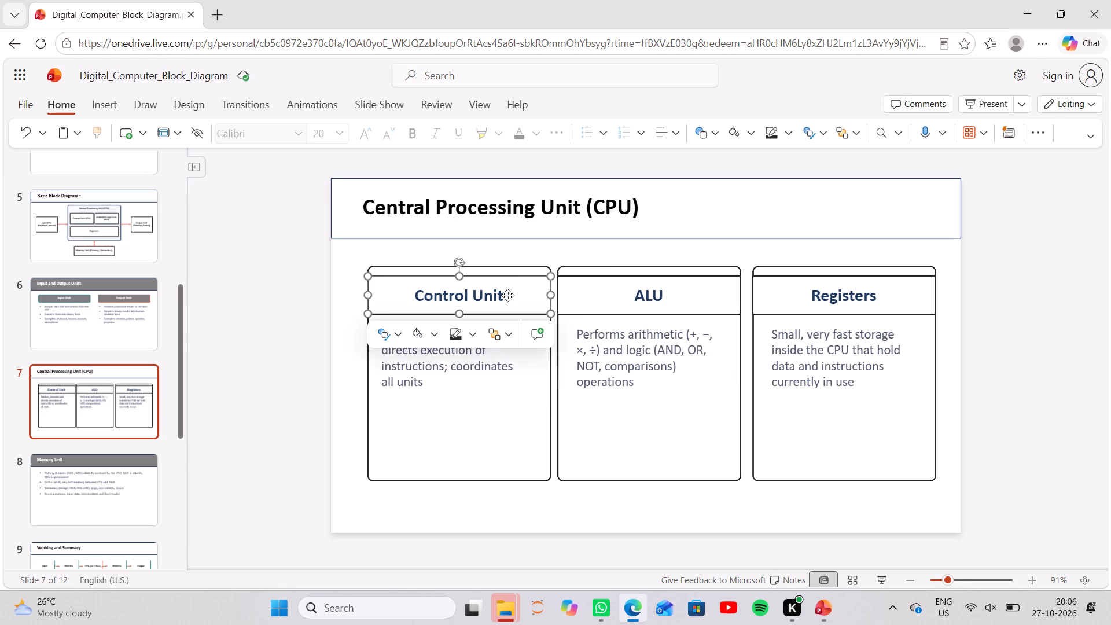
drag(461, 276, 461, 274)
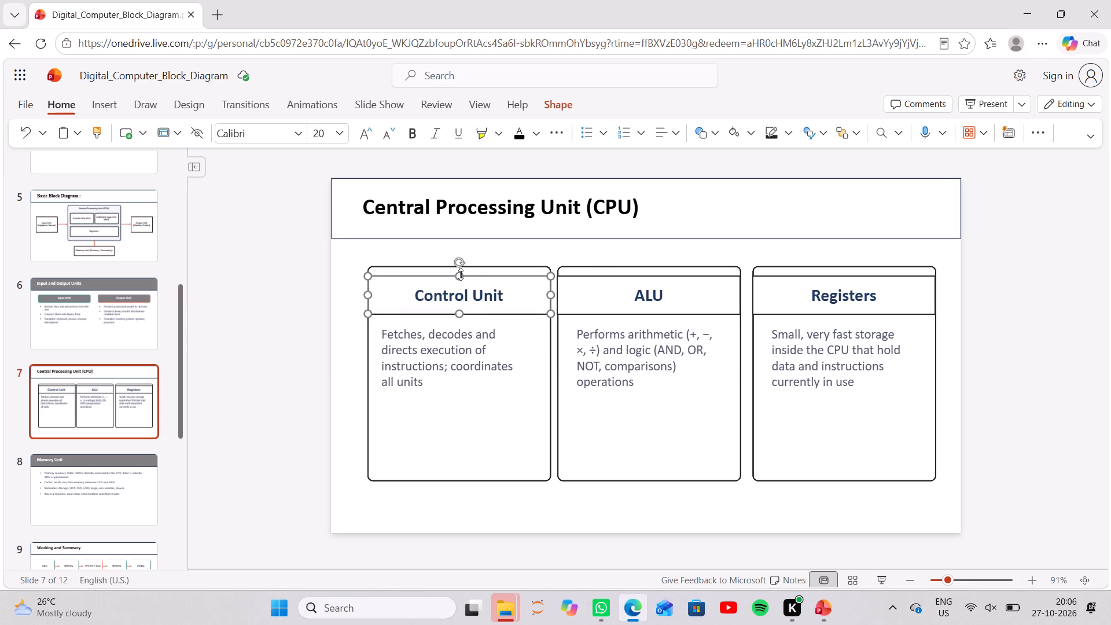
drag(461, 274, 464, 269)
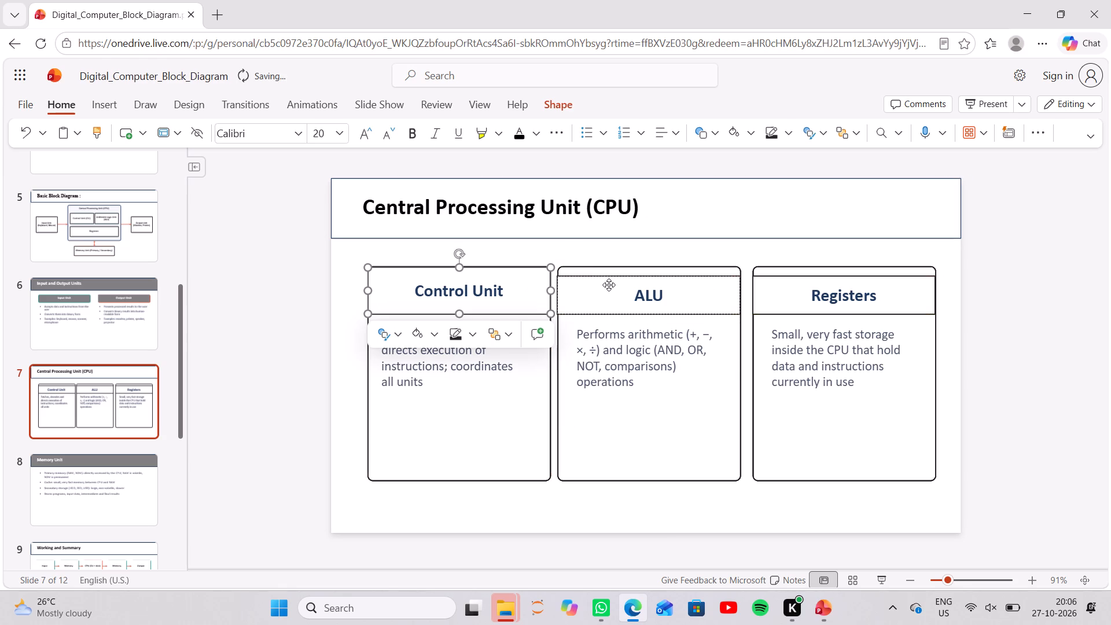
Extend the ALU and Registers heading boxes upward so their top edges meet the tops of their cards, matching Control Unit.
click(611, 283)
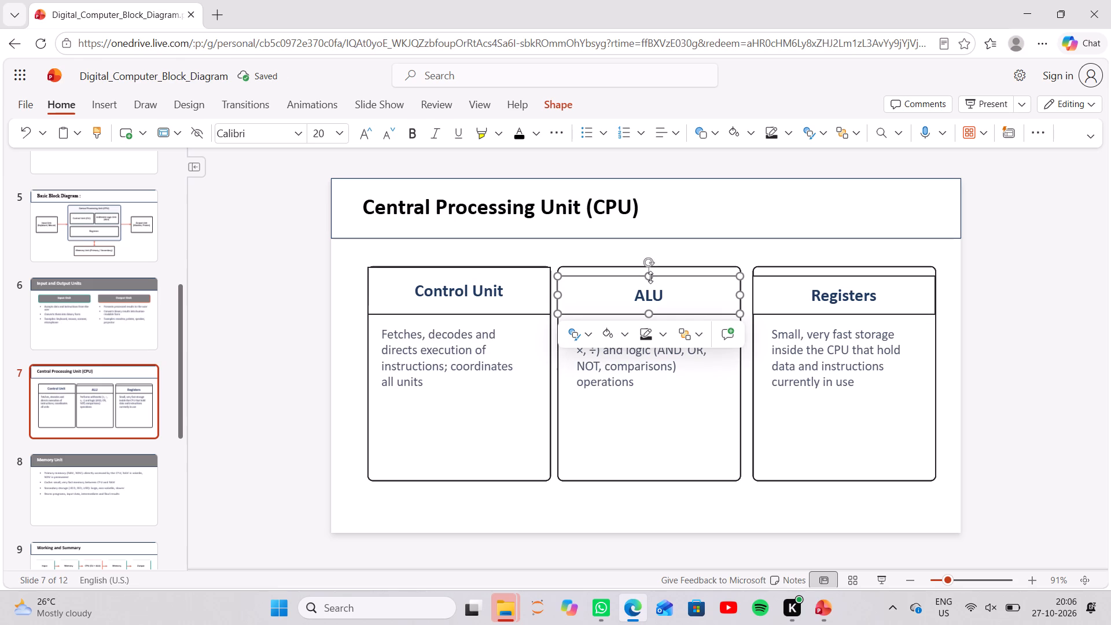
click(650, 277)
drag(648, 277, 647, 268)
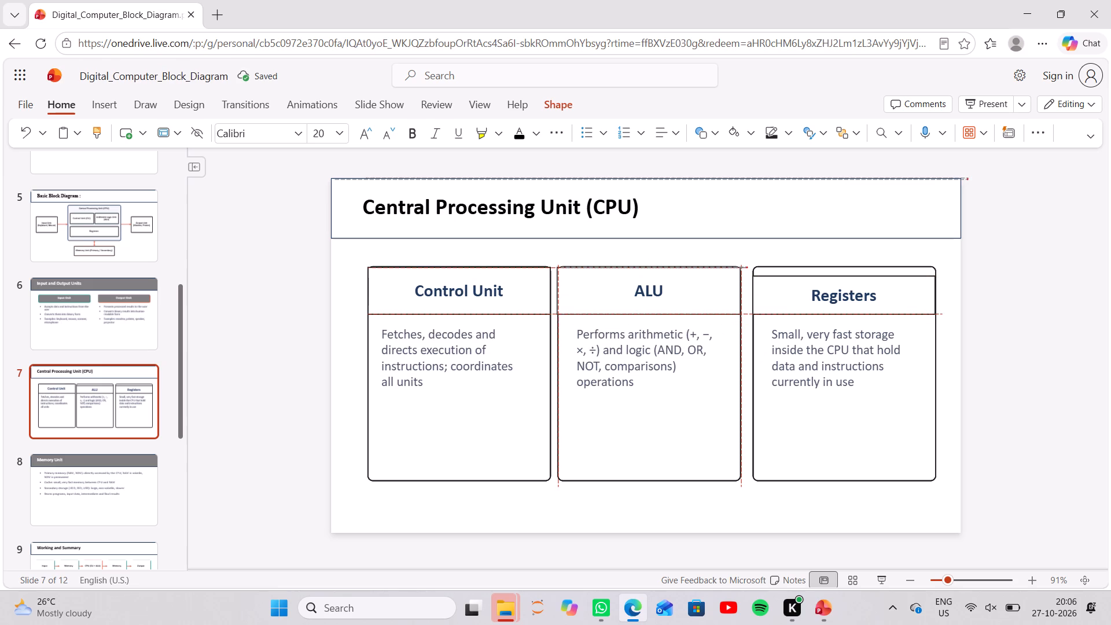
drag(647, 268, 648, 271)
click(788, 294)
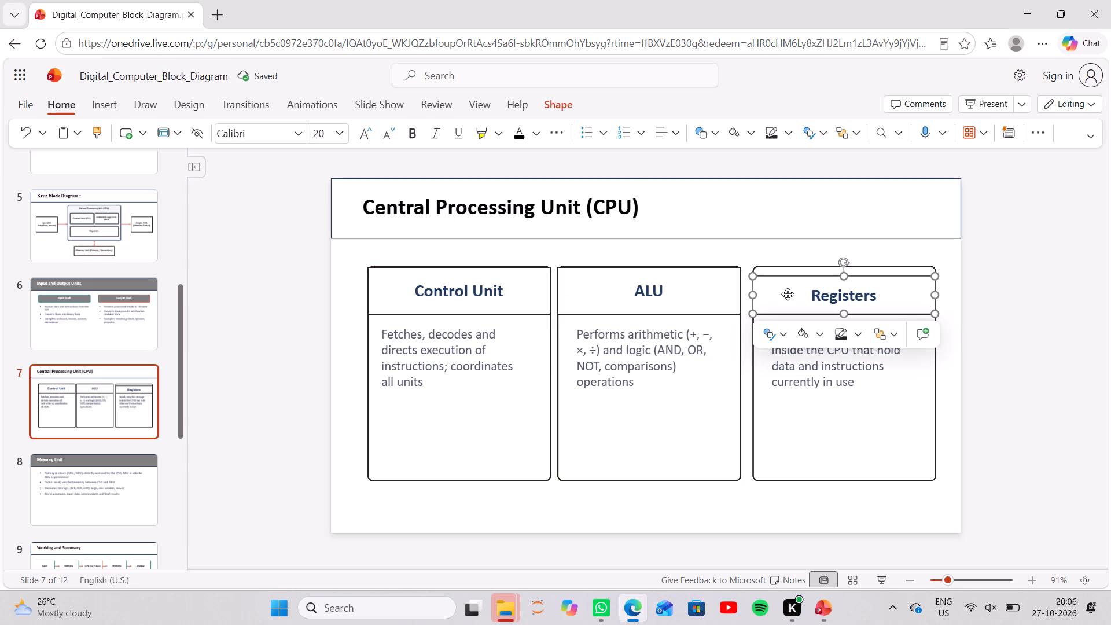
drag(843, 278, 843, 278)
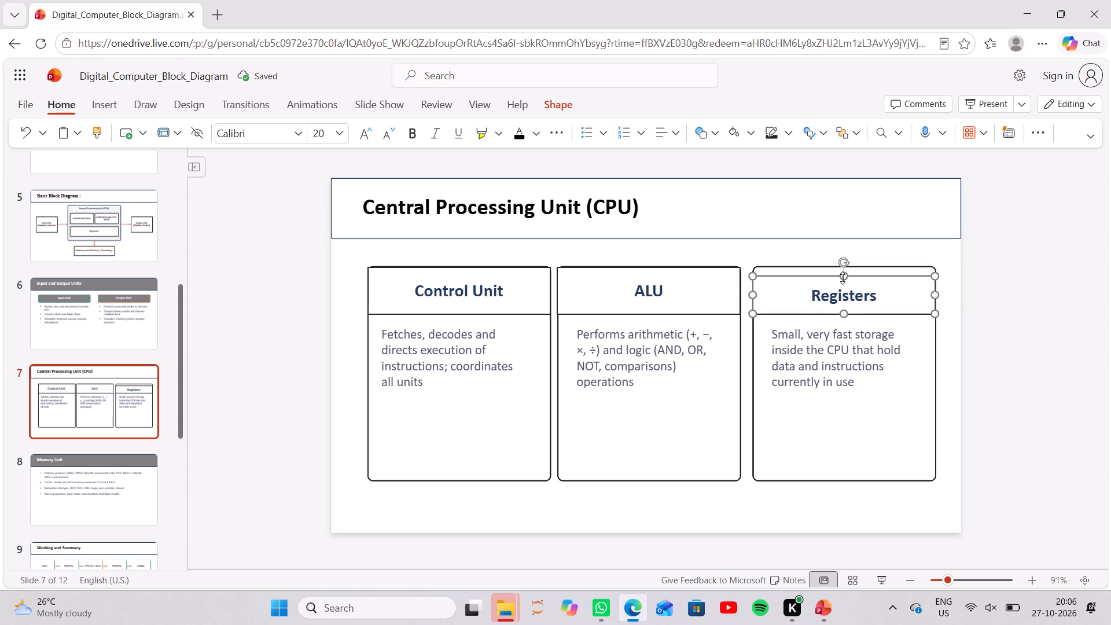
drag(843, 278, 839, 265)
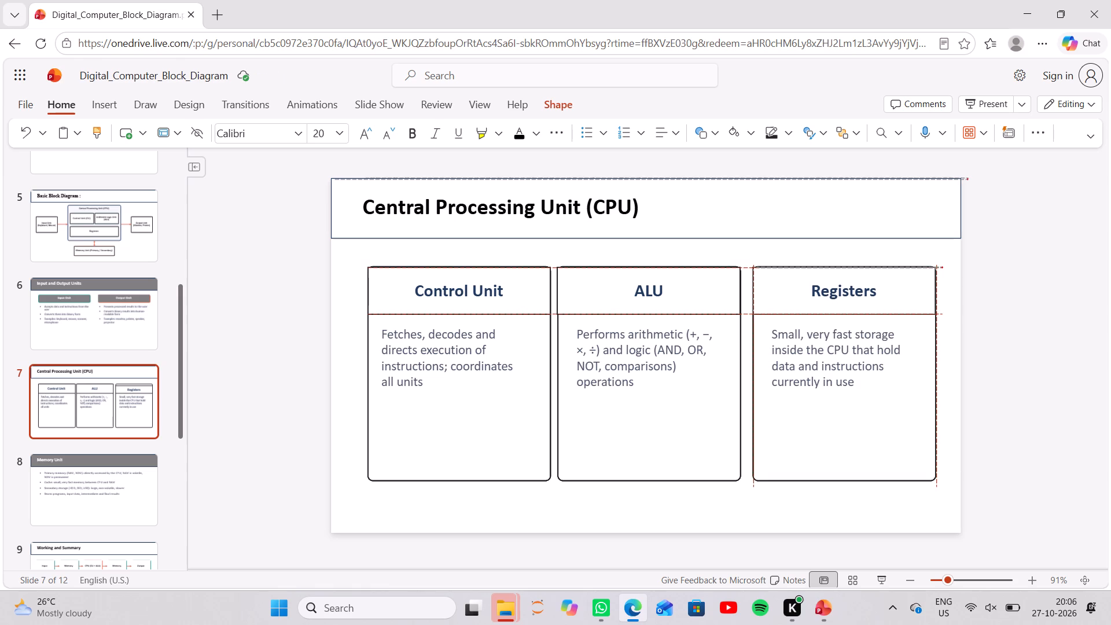
drag(839, 265, 839, 266)
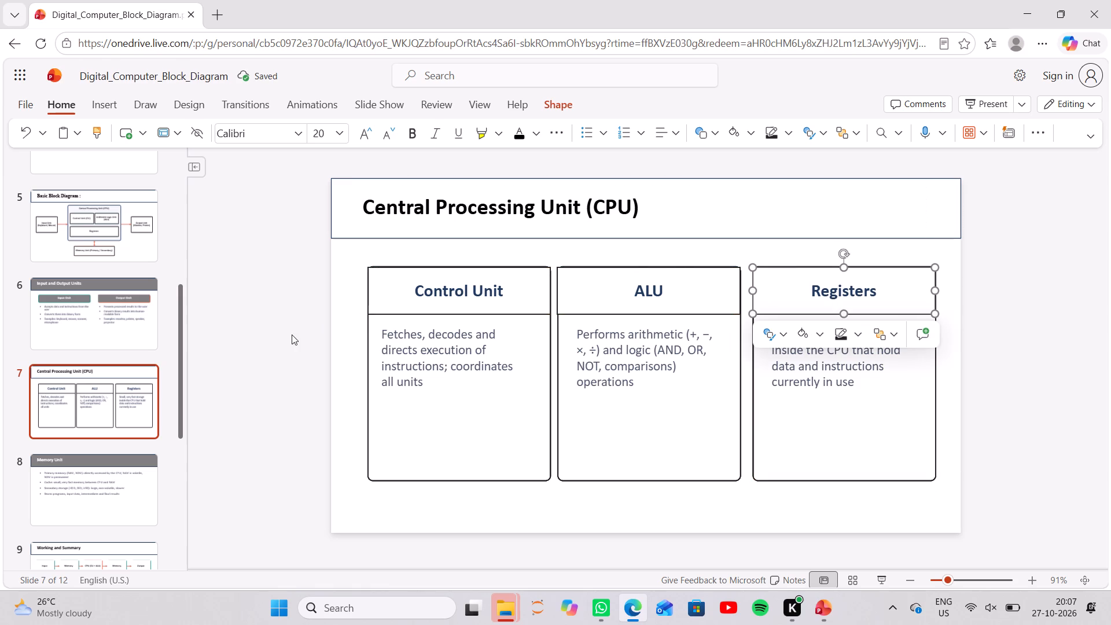
click(239, 363)
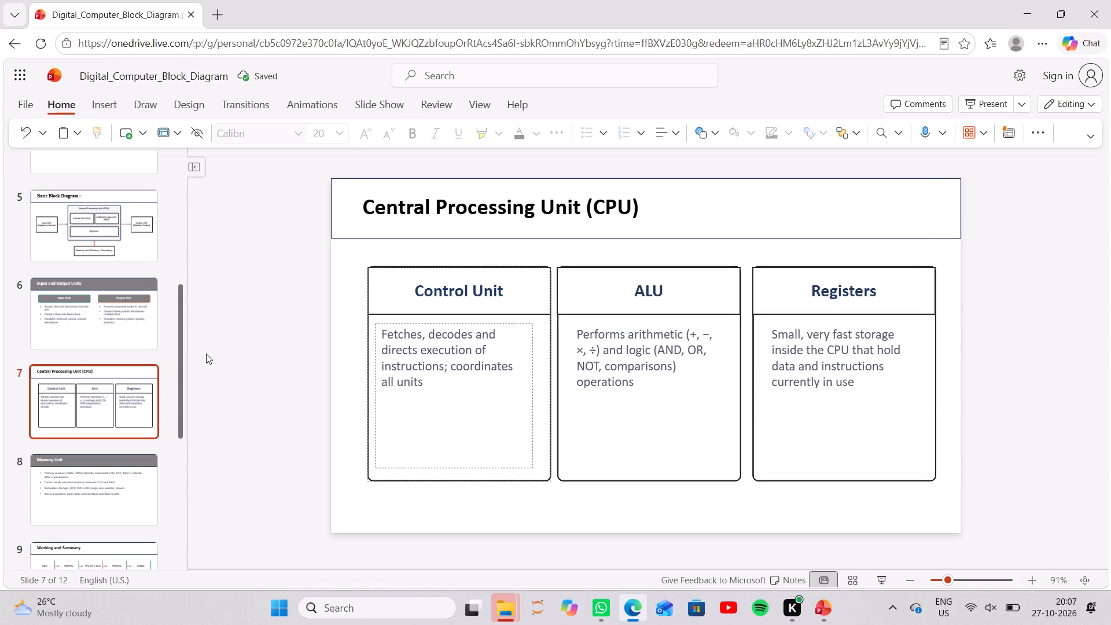
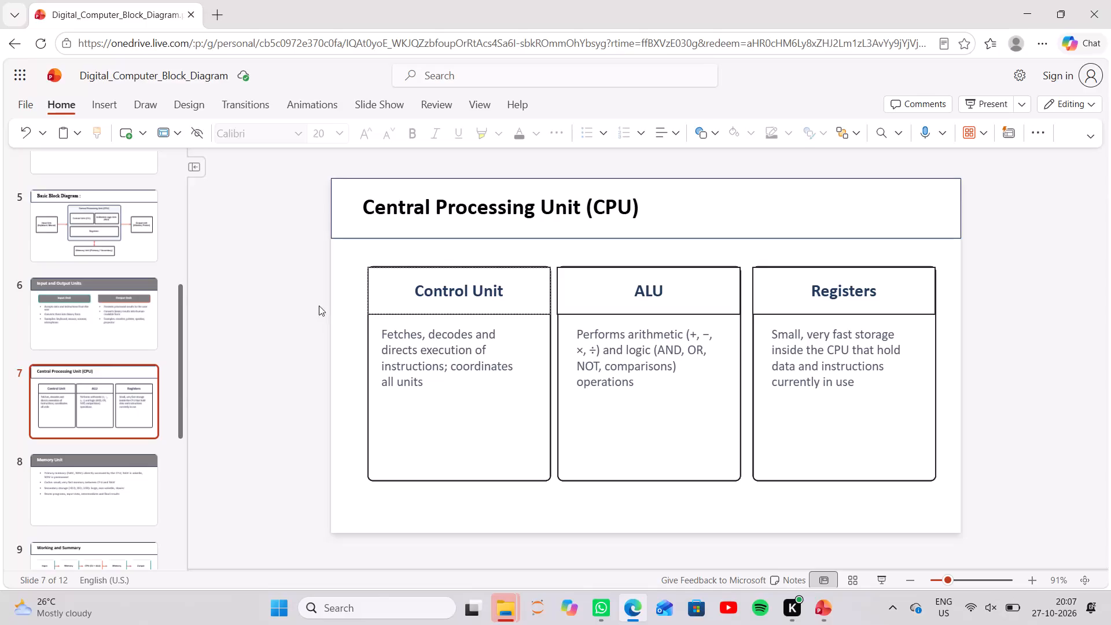
On slide 3, recolour the title text "Block Diagram of a Digital Computer" black from its second letter onward.
click(79, 473)
scroll(79, 473, down, 3)
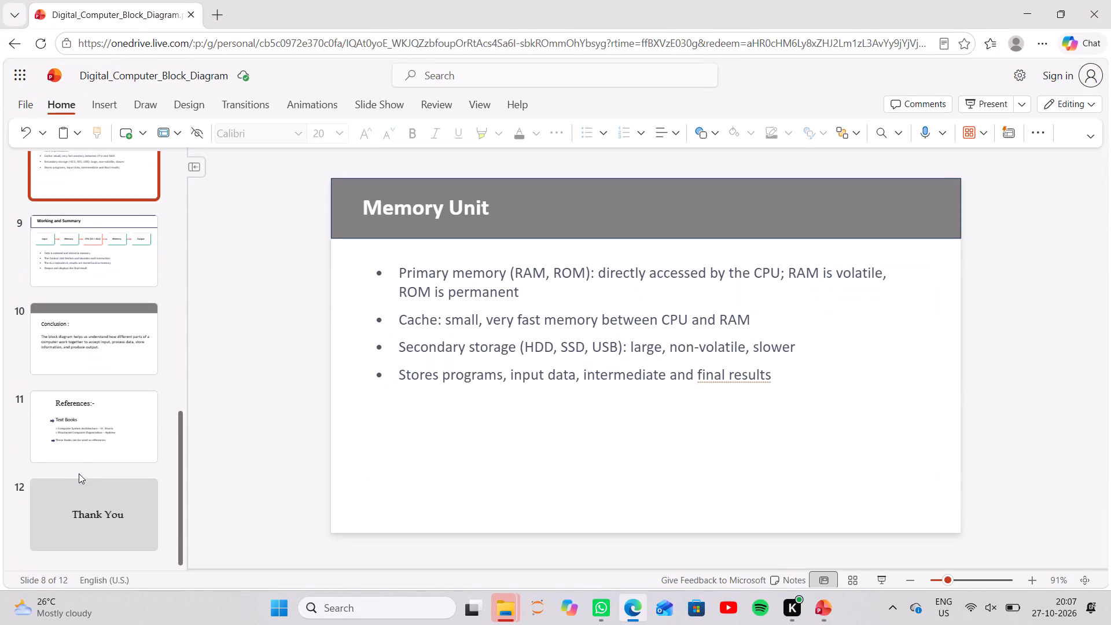
scroll(79, 473, up, 4)
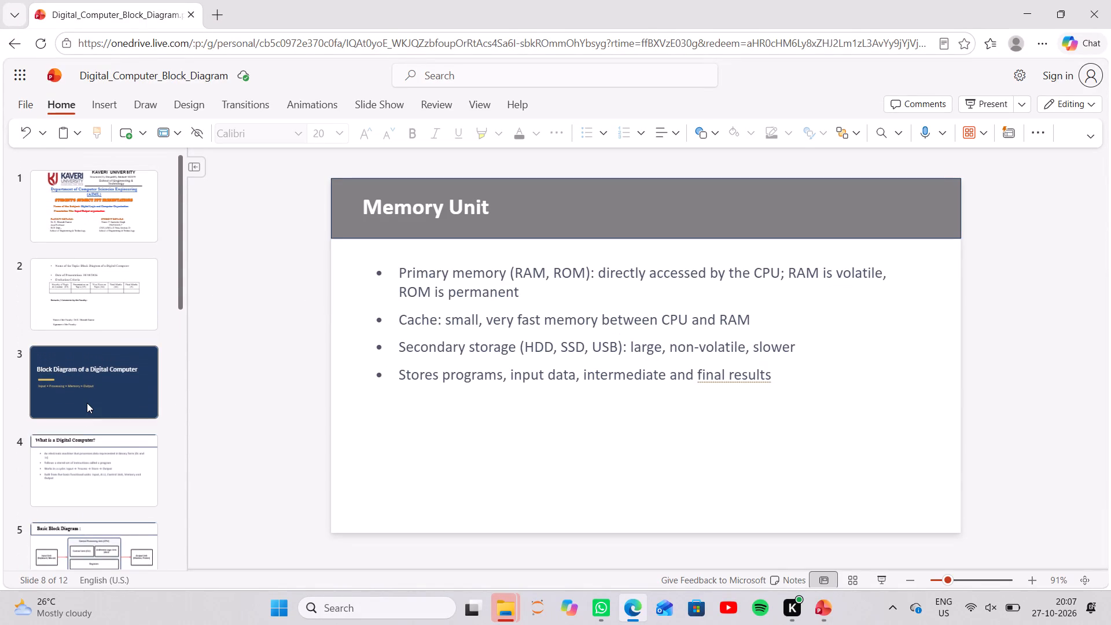
click(87, 403)
right_click(690, 440)
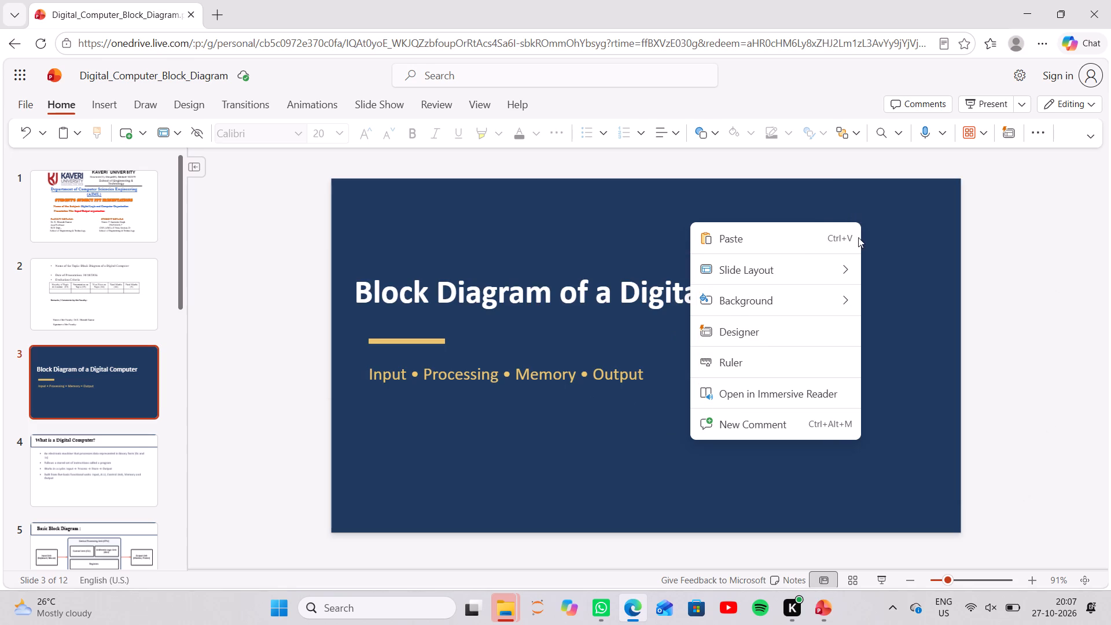
click(359, 286)
drag(359, 286, 797, 281)
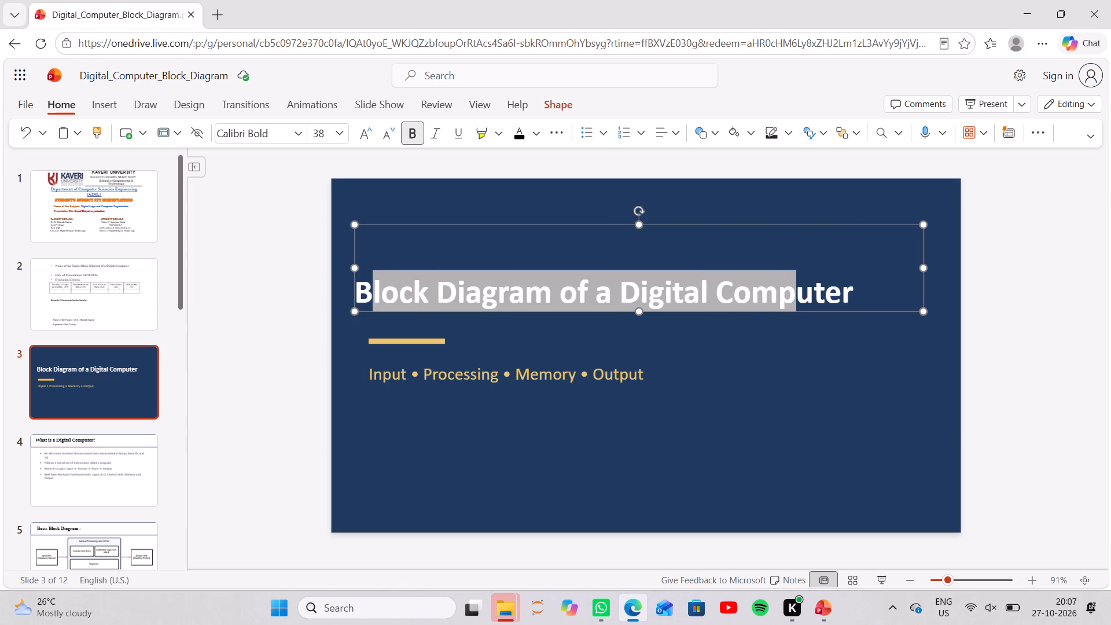
drag(797, 281, 845, 285)
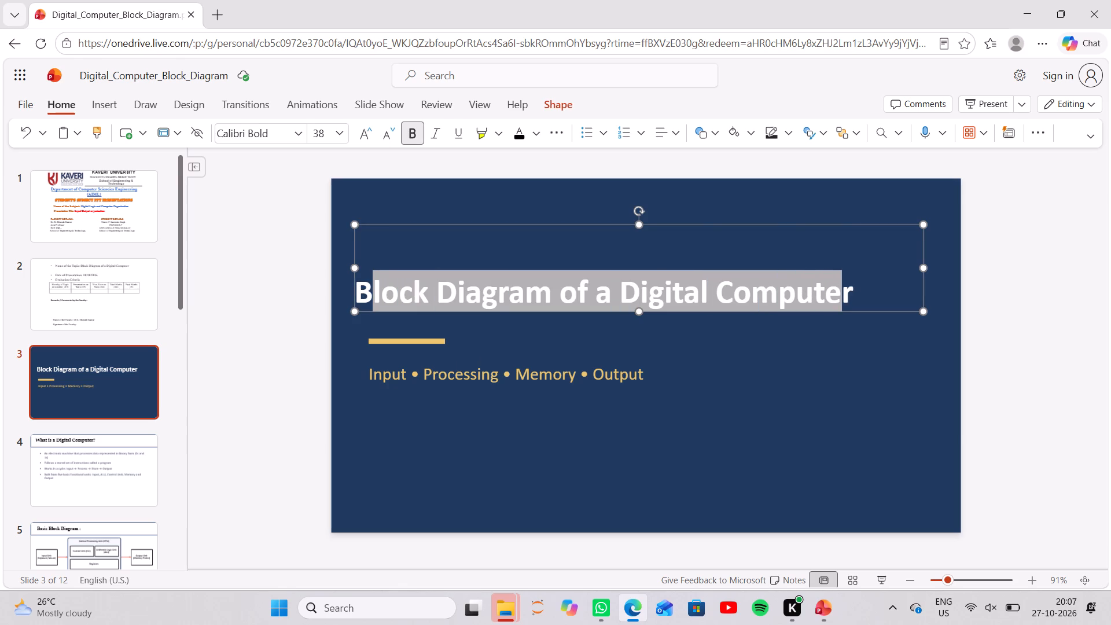
drag(845, 285, 854, 286)
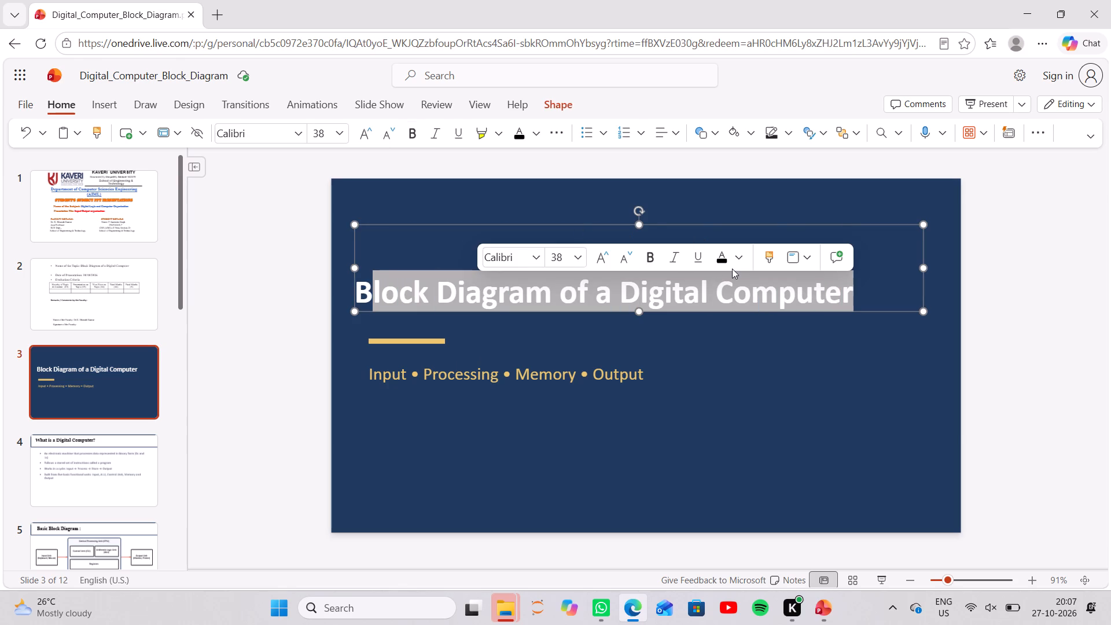
click(725, 258)
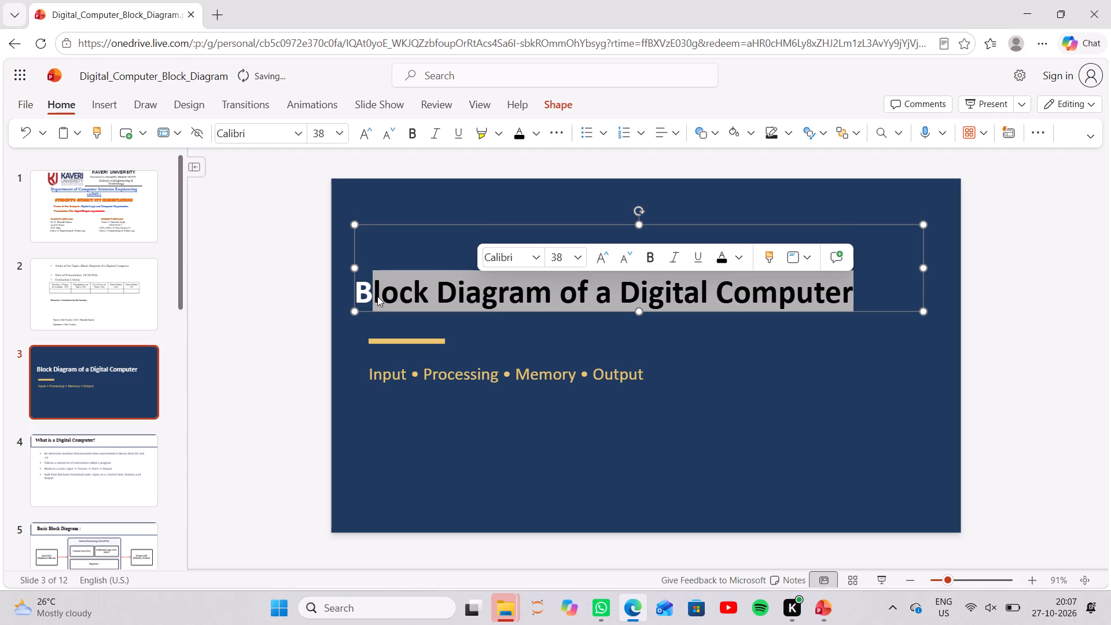
Recolour the remaining initial letter B of the slide 3 title black.
double_click(354, 292)
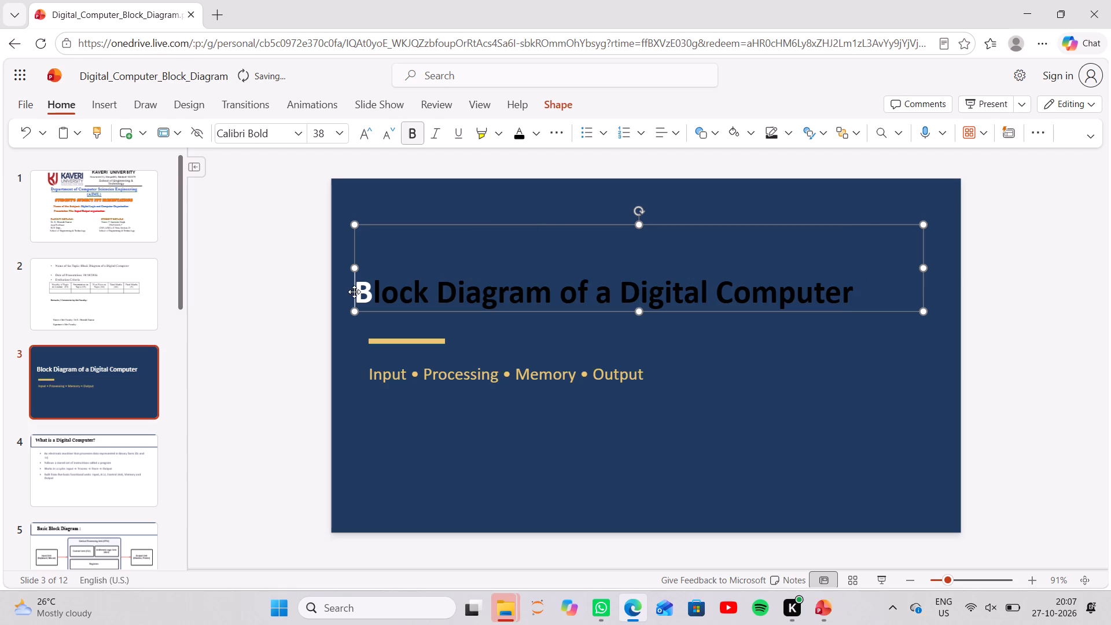
click(358, 292)
click(362, 290)
drag(376, 286, 359, 286)
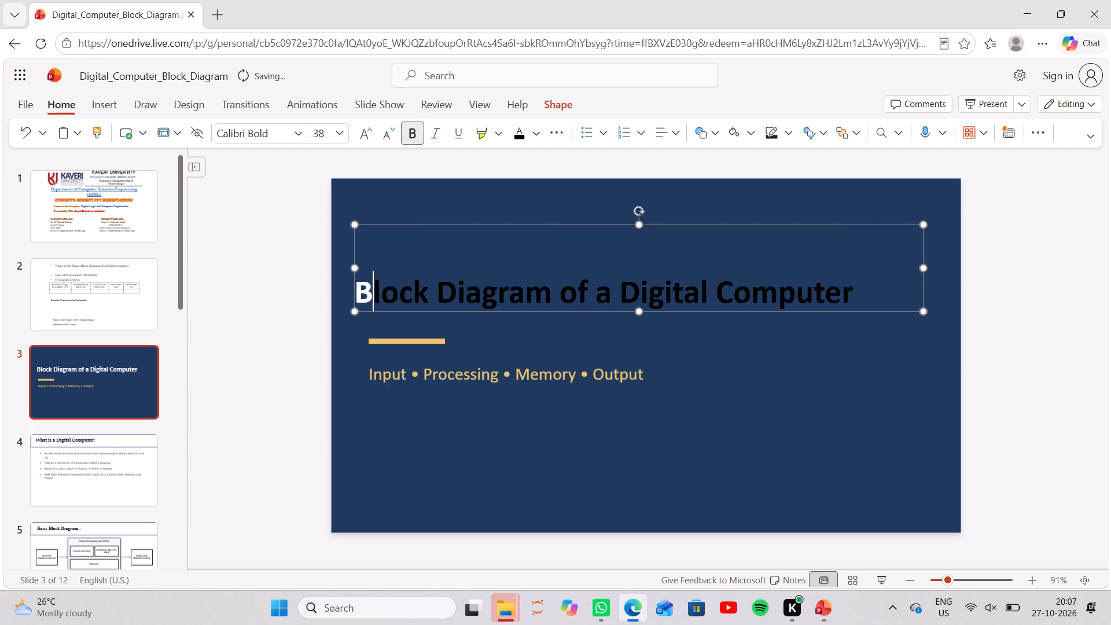
drag(359, 286, 356, 287)
click(363, 288)
drag(363, 288, 381, 288)
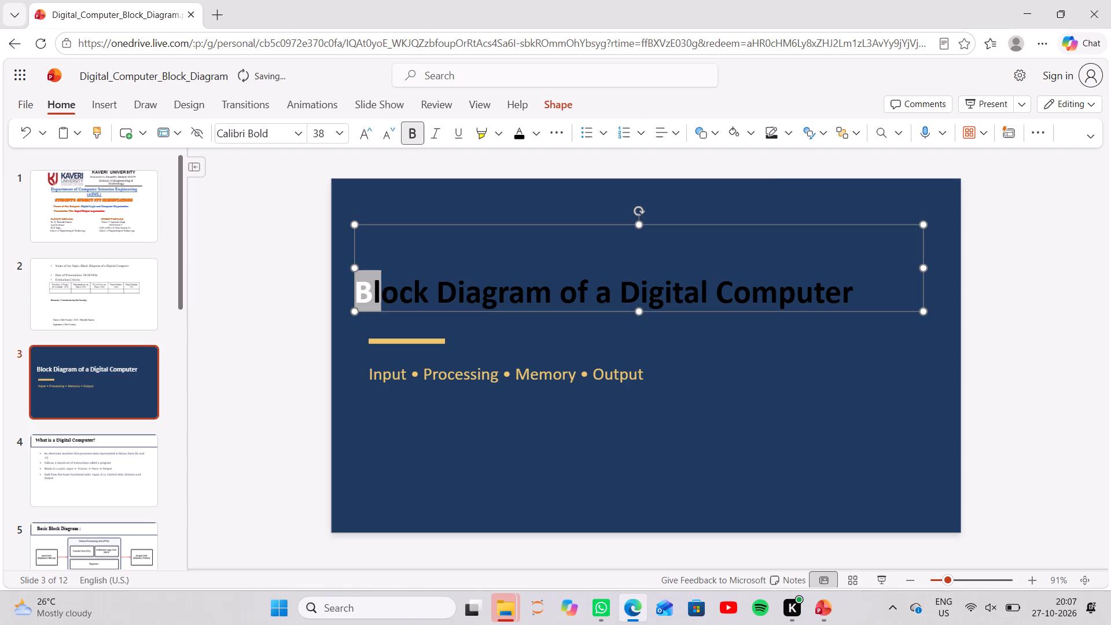
drag(381, 288, 381, 289)
click(627, 266)
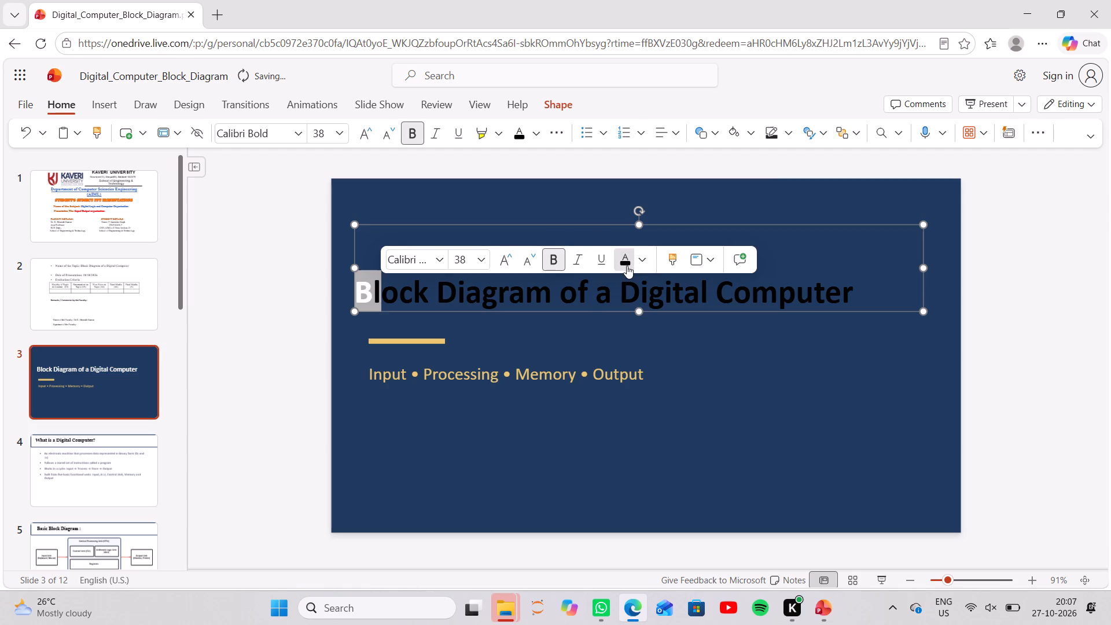
click(659, 330)
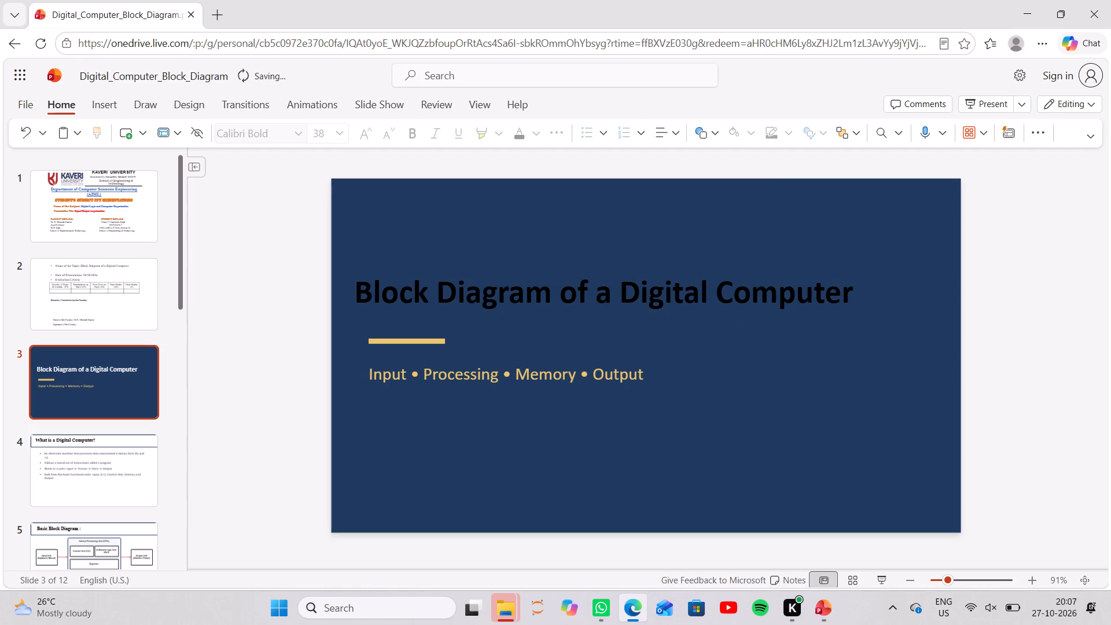
Change the font of the whole title "Block Diagram of a Digital Computer" to Times New Roman.
drag(856, 289, 324, 282)
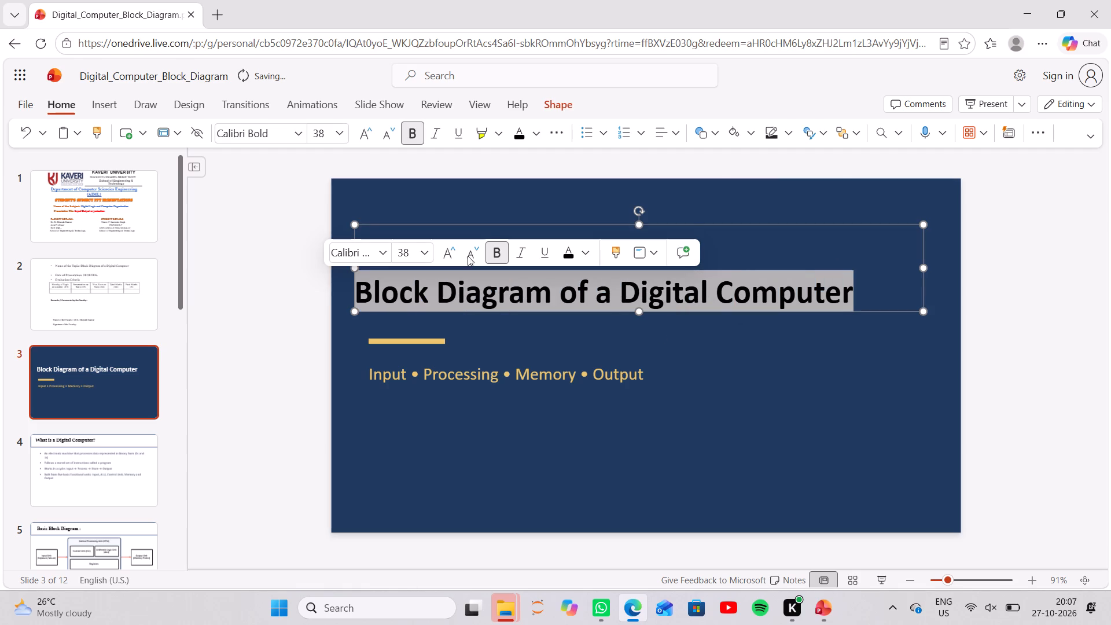
click(383, 259)
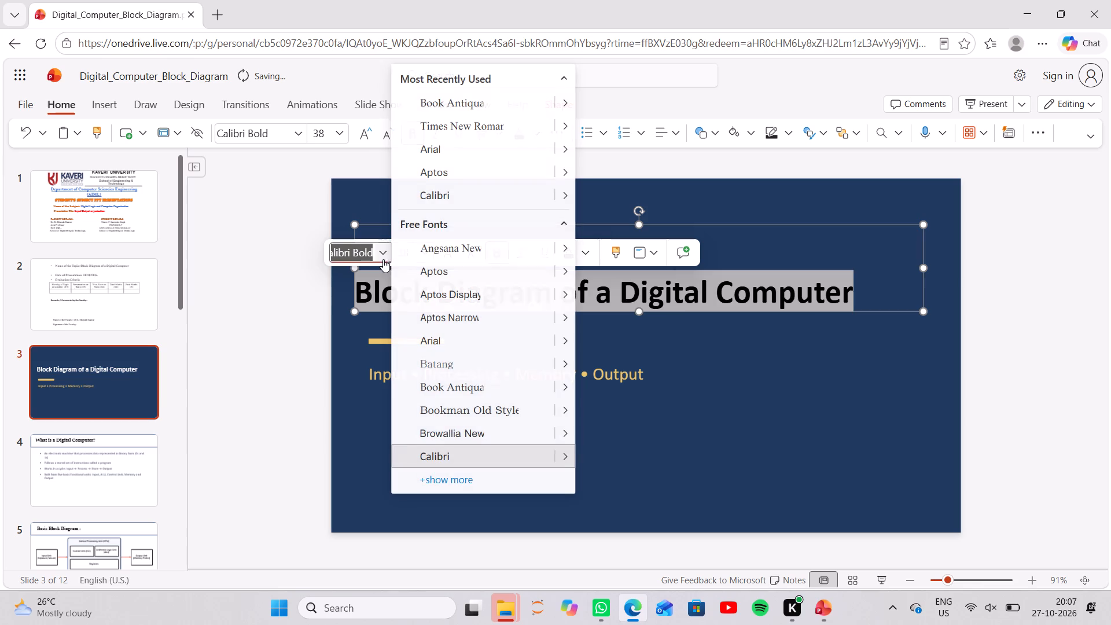
click(450, 122)
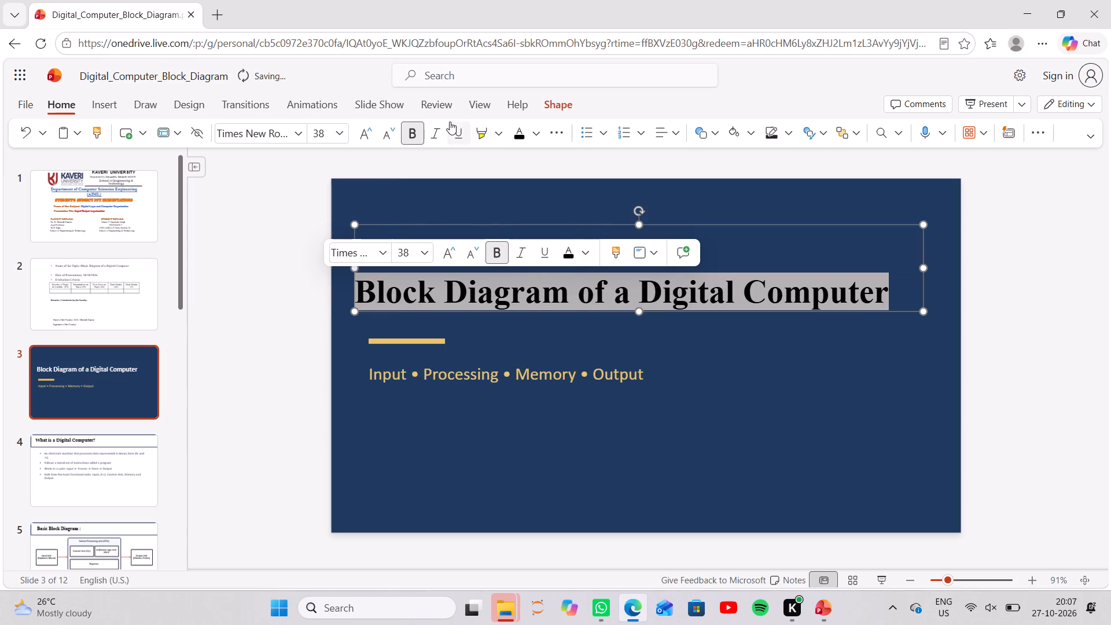
Recolour the subtitle "Input • Processing • Memory • Output" black, from its second letter to the end.
drag(641, 372, 442, 364)
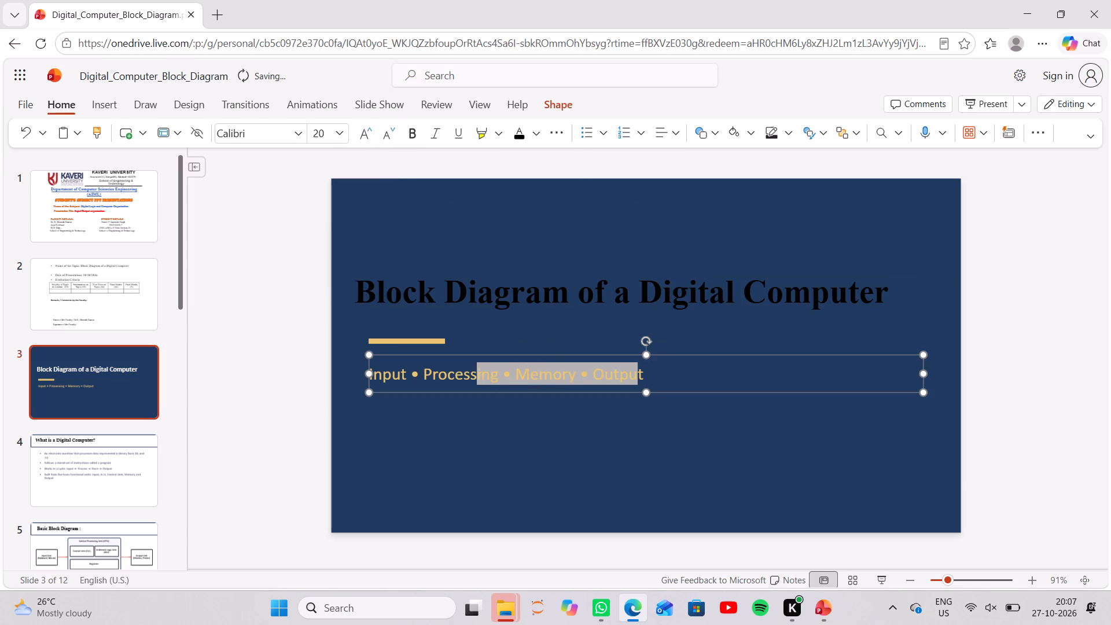
drag(442, 364, 373, 366)
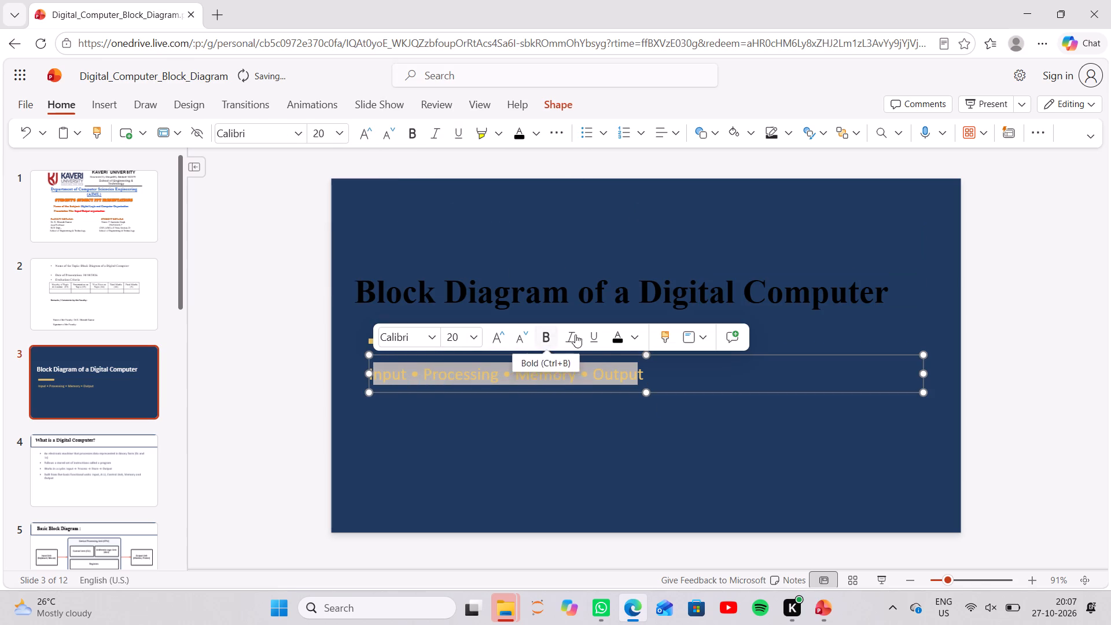
click(623, 336)
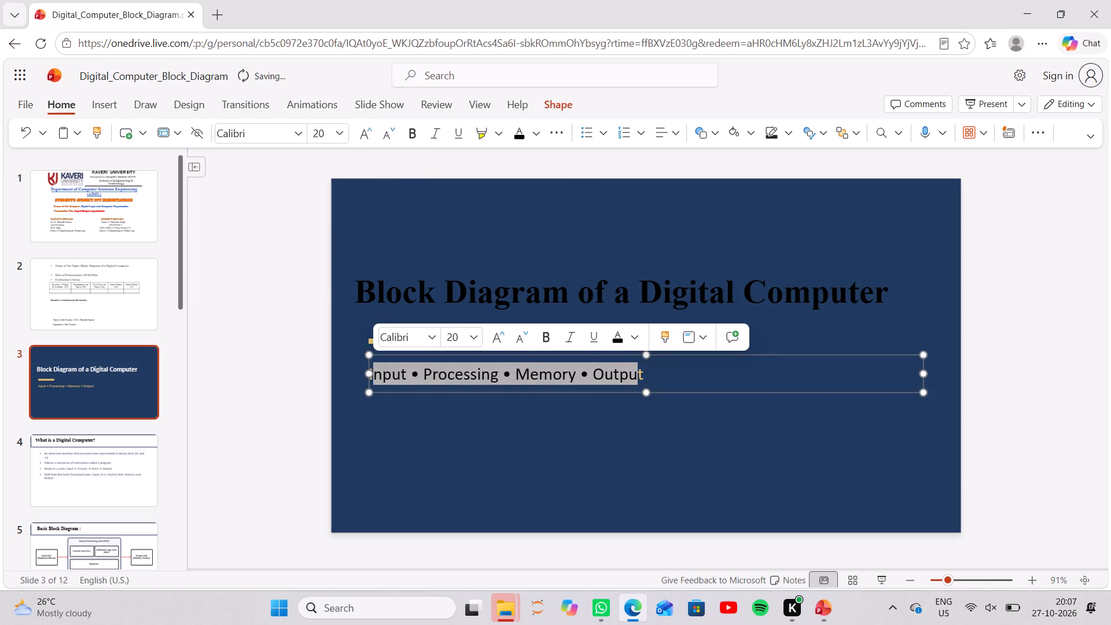
drag(649, 367, 630, 371)
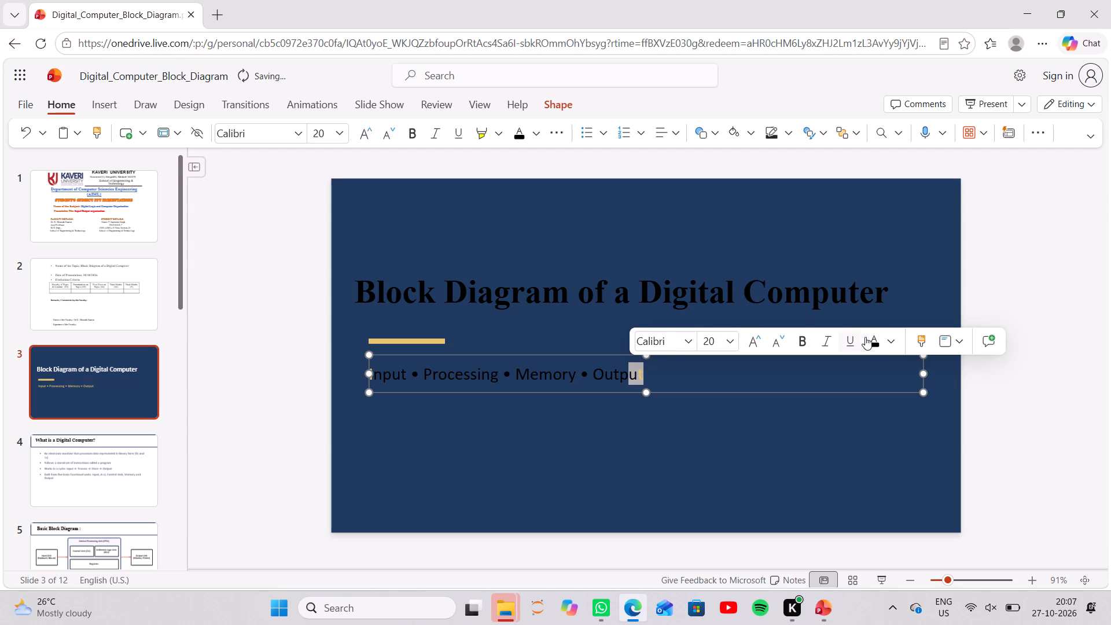
click(869, 341)
click(462, 344)
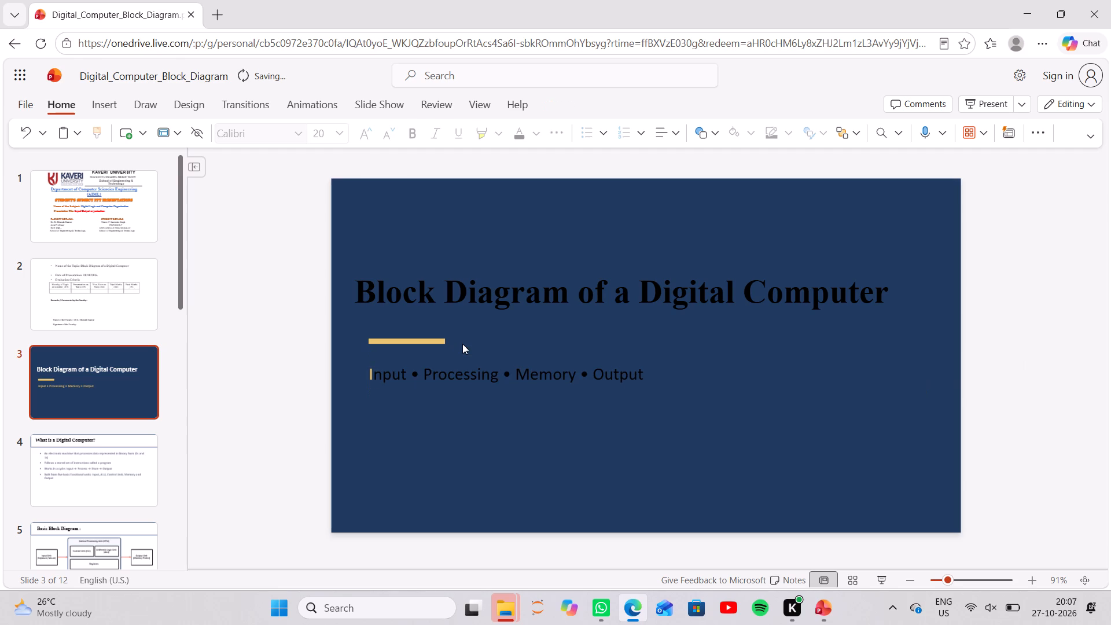
Set the background of slide 3 to a solid white fill.
right_click(904, 436)
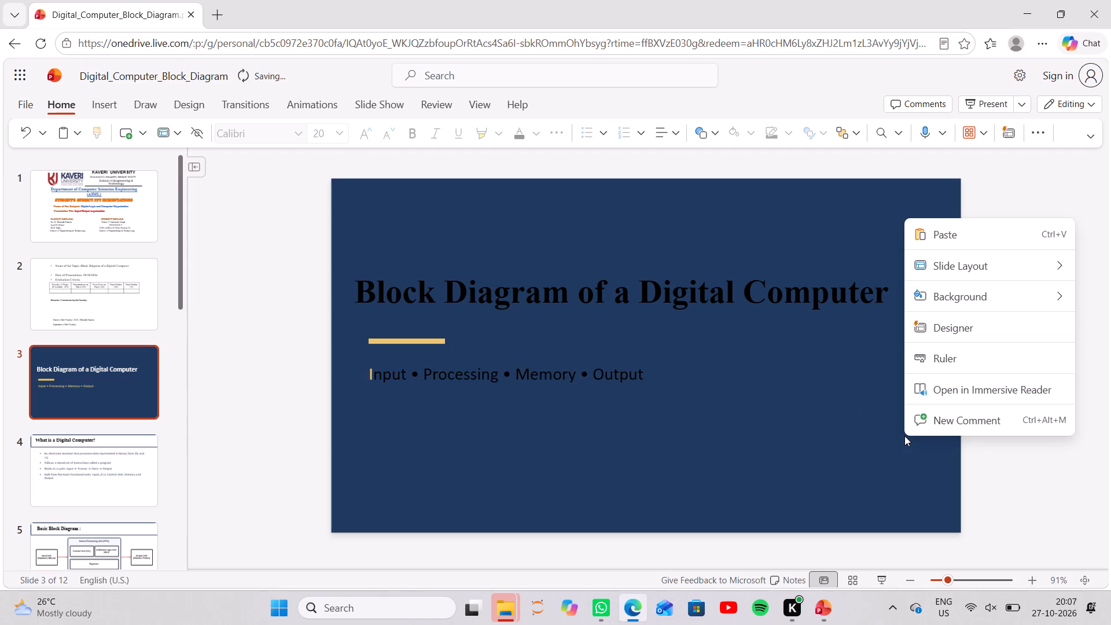
click(1064, 292)
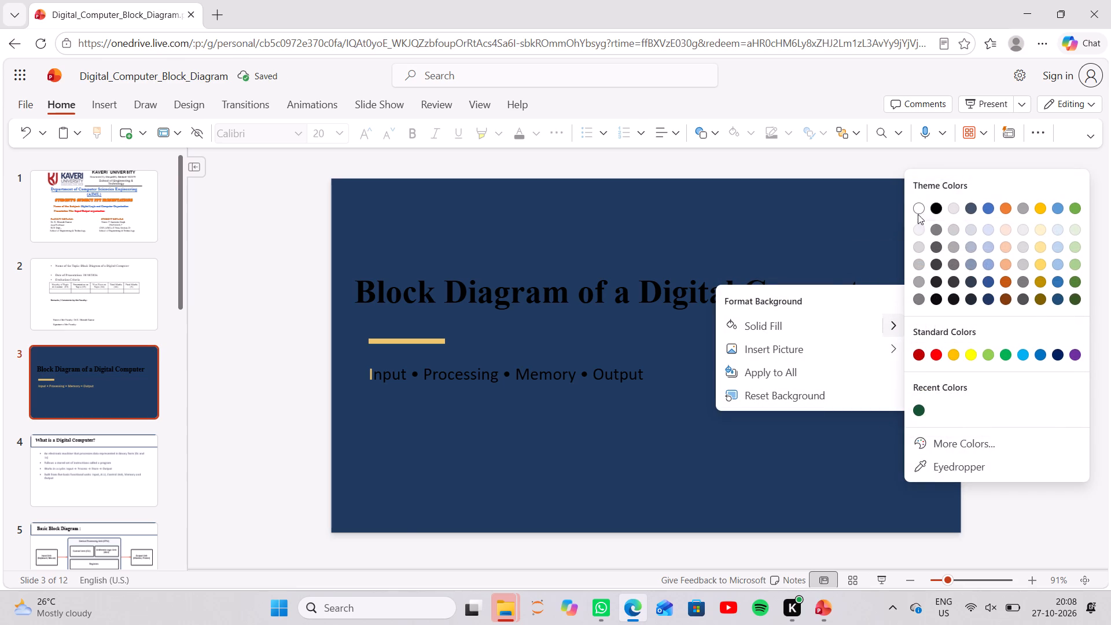
click(921, 208)
click(735, 332)
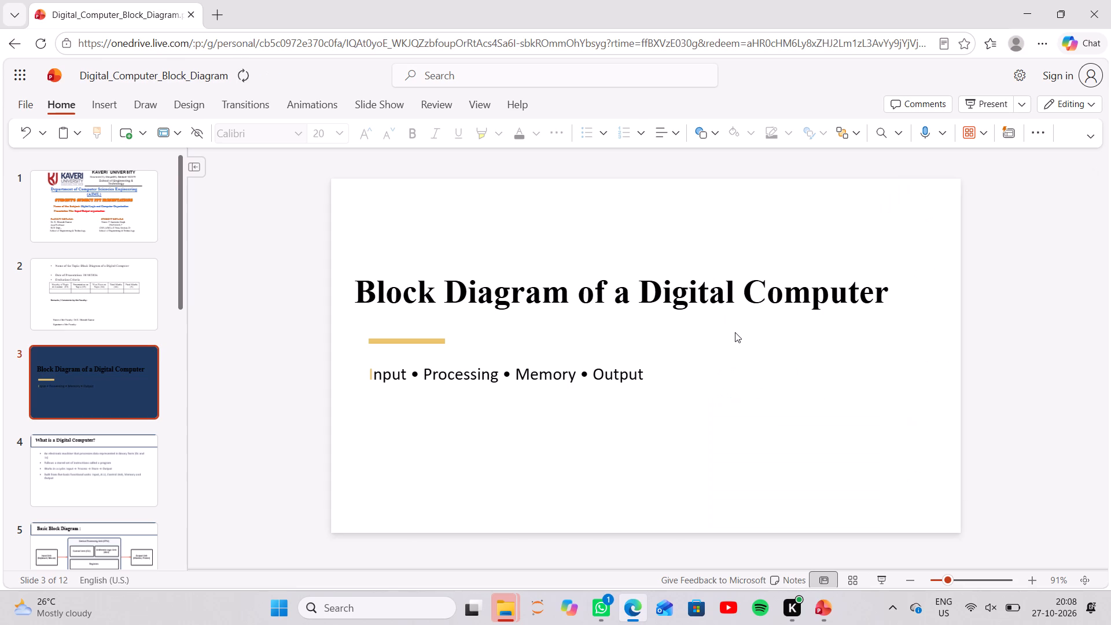
right_click(412, 336)
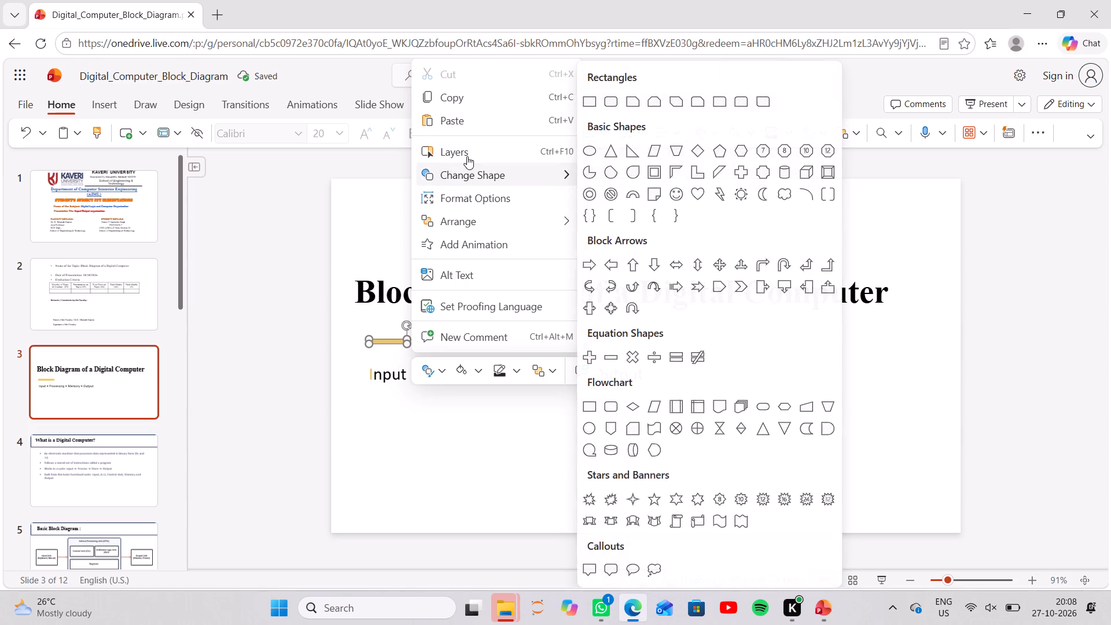
click(498, 367)
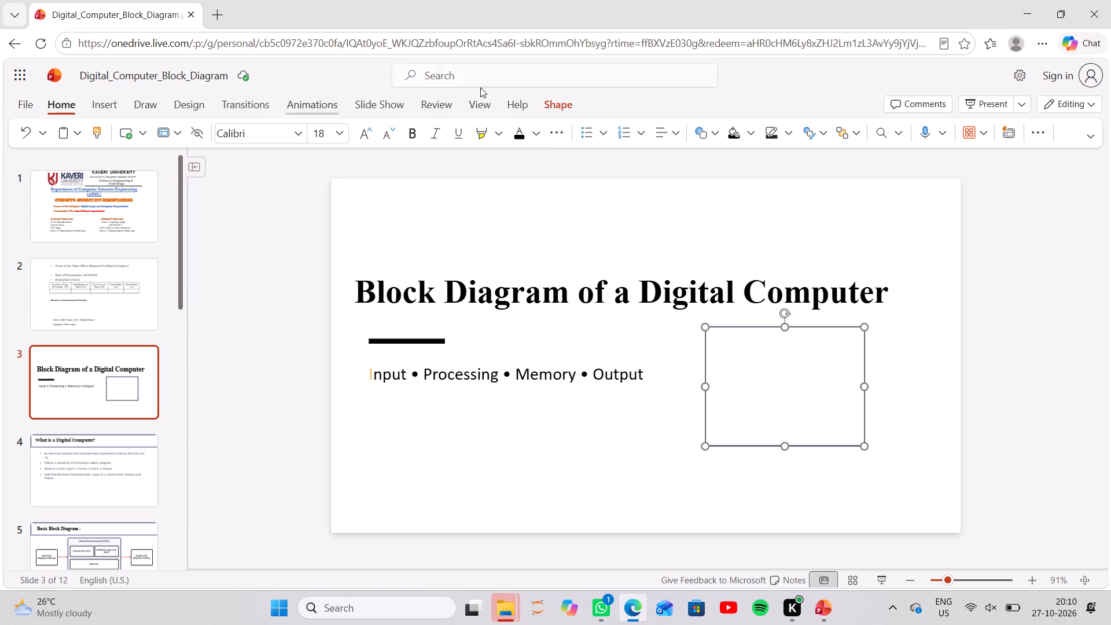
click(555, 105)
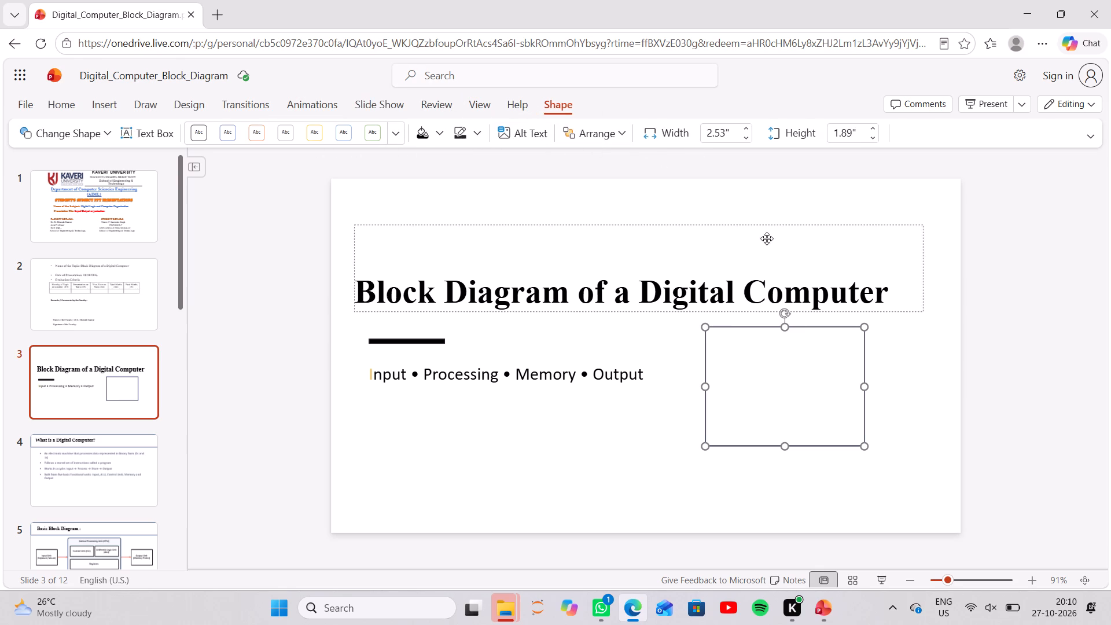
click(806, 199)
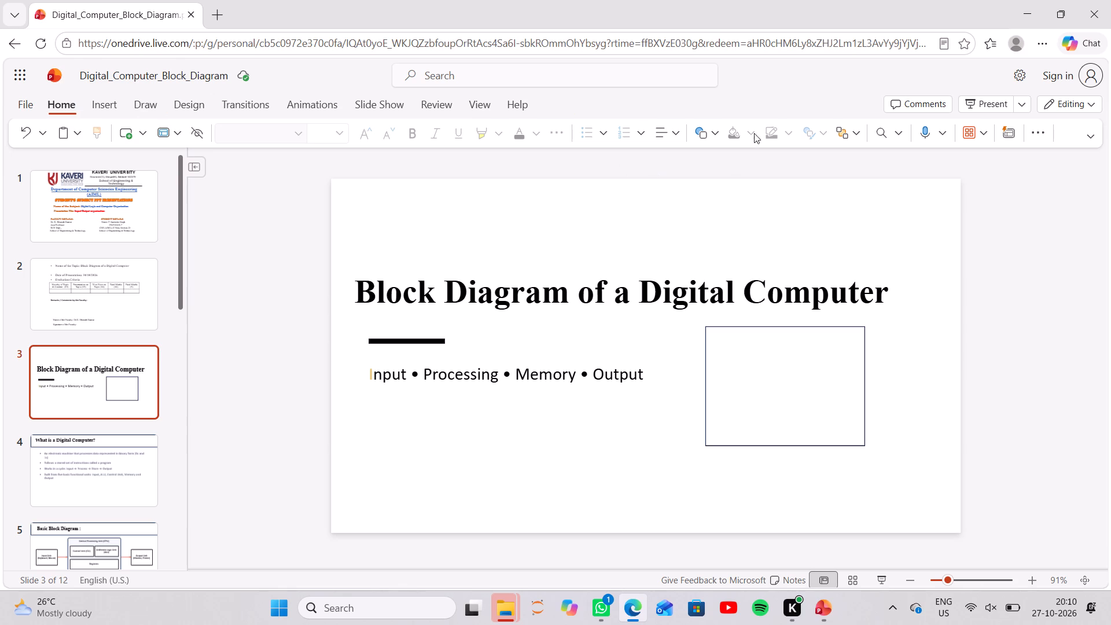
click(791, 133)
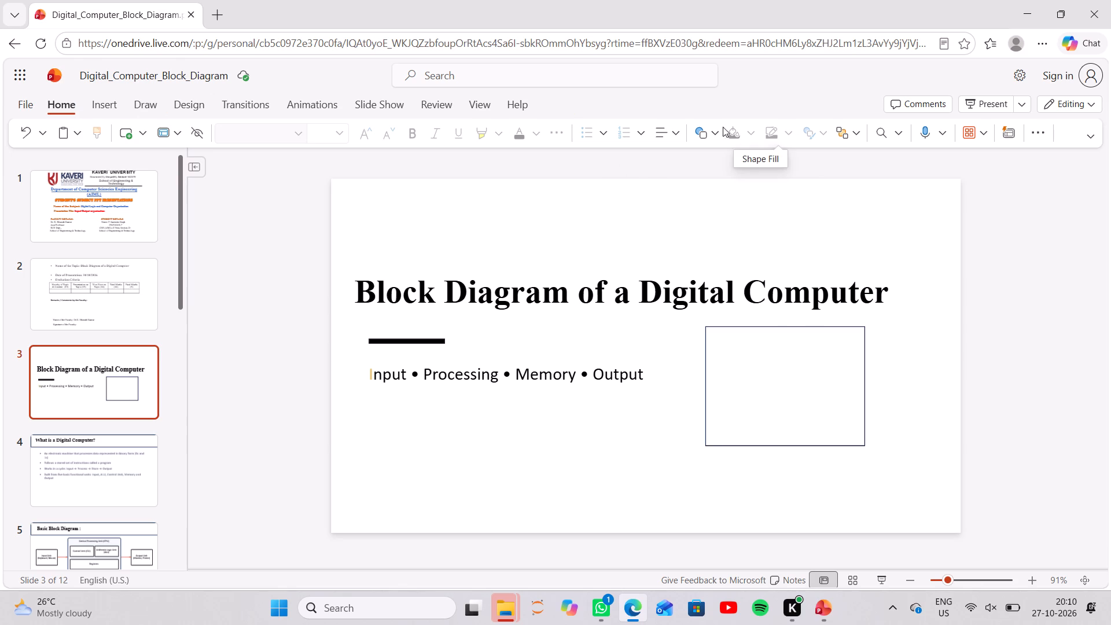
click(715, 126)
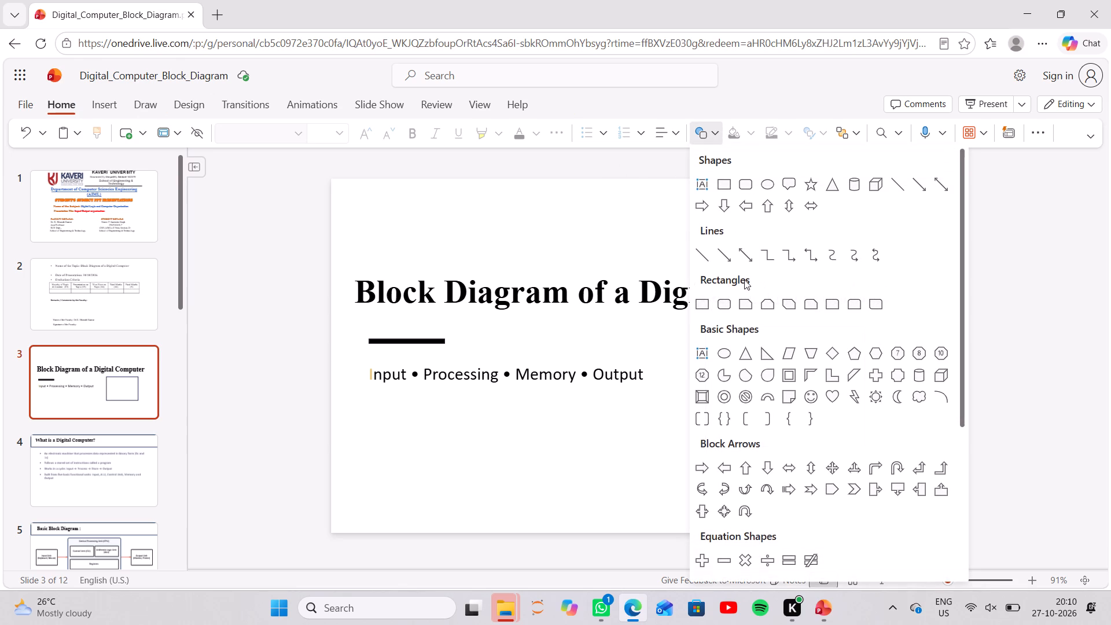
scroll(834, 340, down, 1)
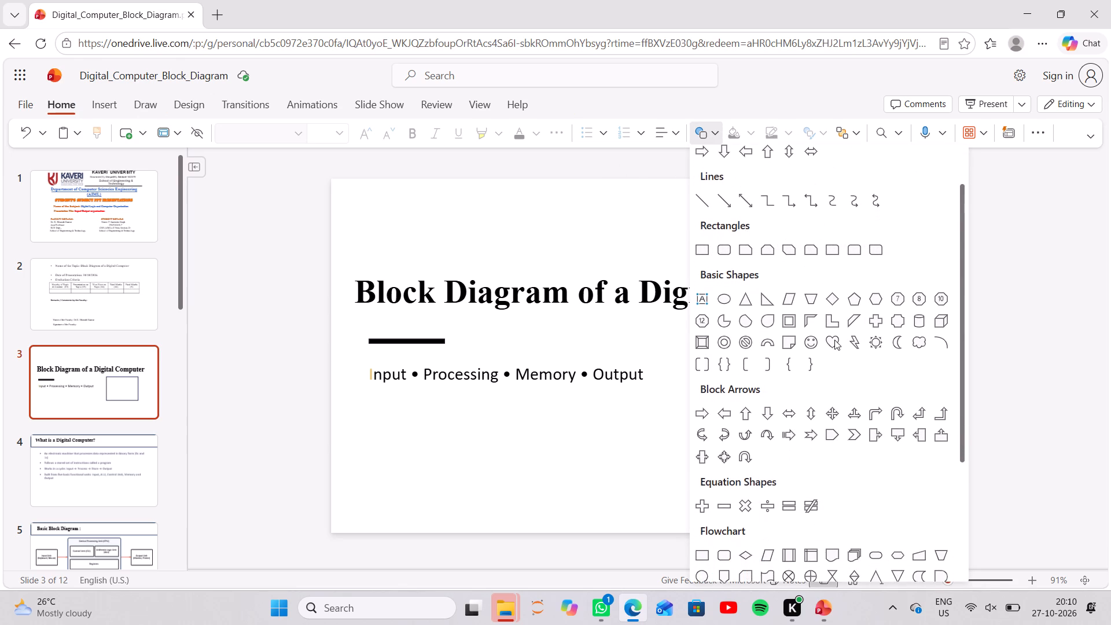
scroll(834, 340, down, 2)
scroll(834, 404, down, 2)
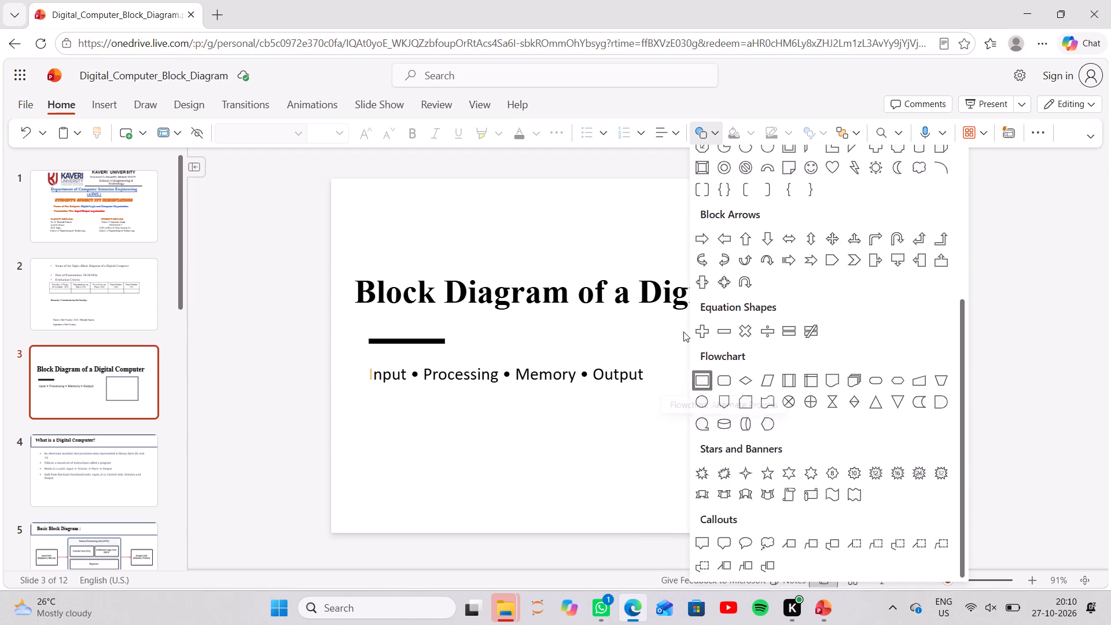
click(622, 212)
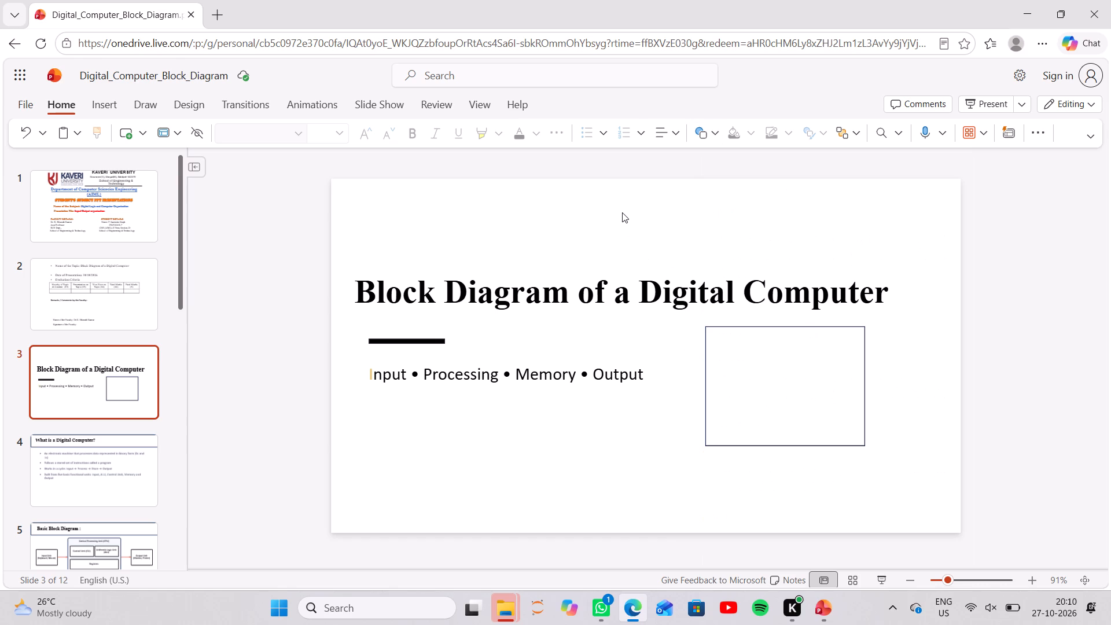
Apply the solid gray shape style with a dark outline to the white rectangle.
right_click(802, 396)
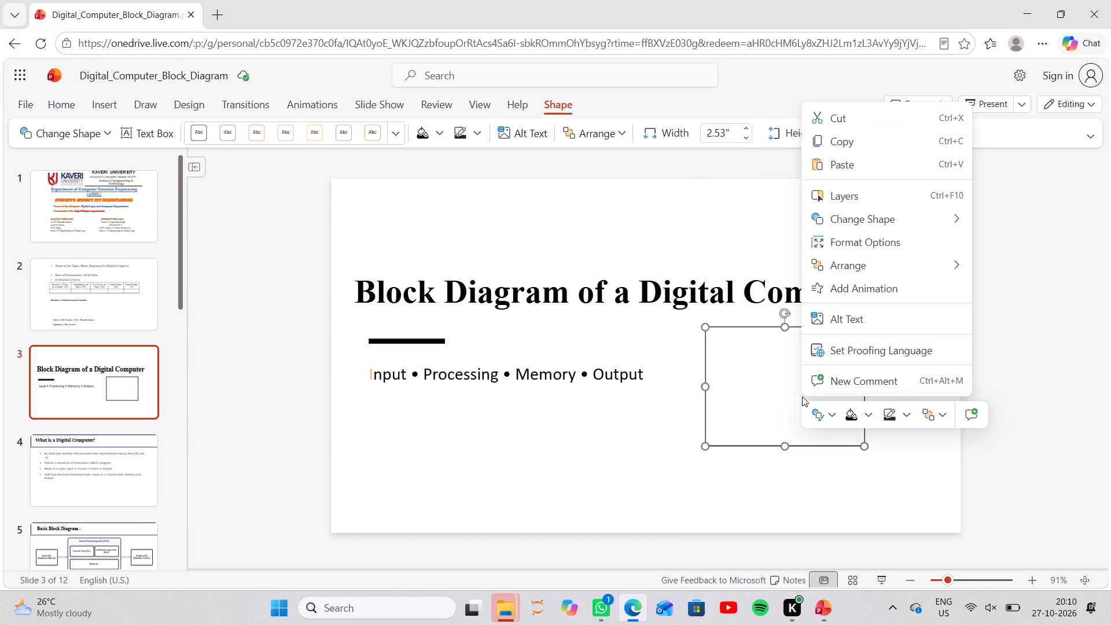
click(835, 413)
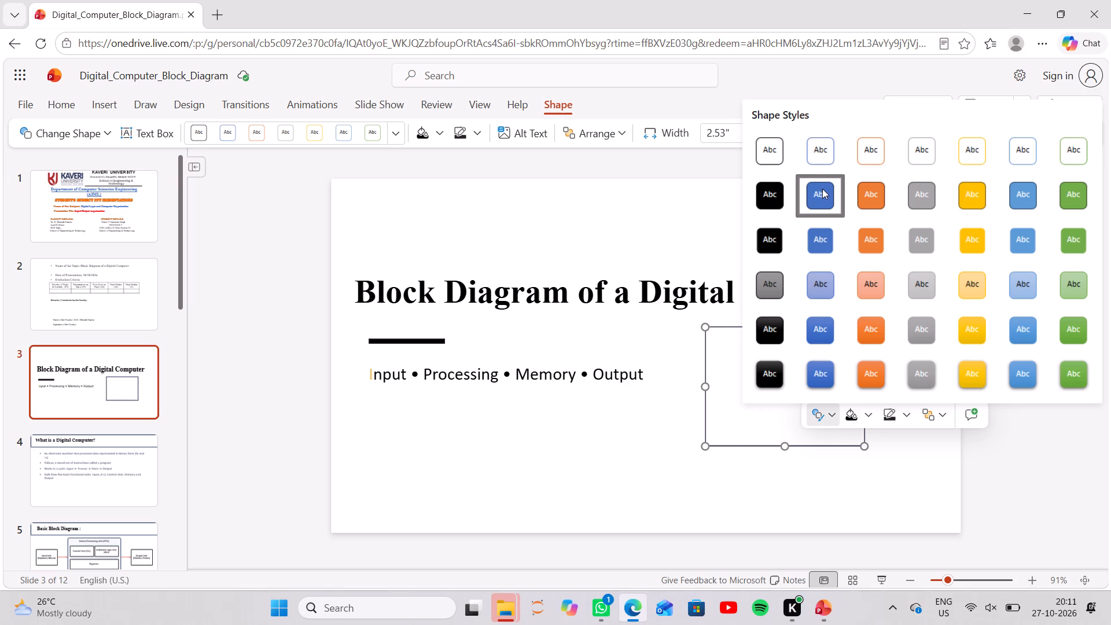
click(936, 198)
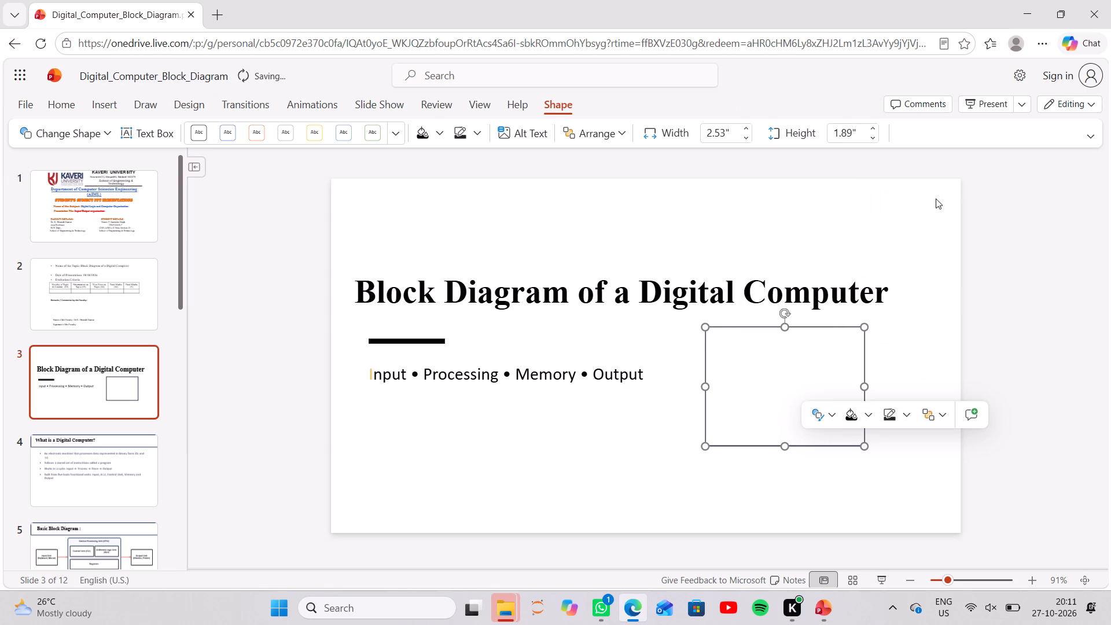
Move the gray rectangle down and to the right, into the slide's lower-right area clear of the title.
click(818, 358)
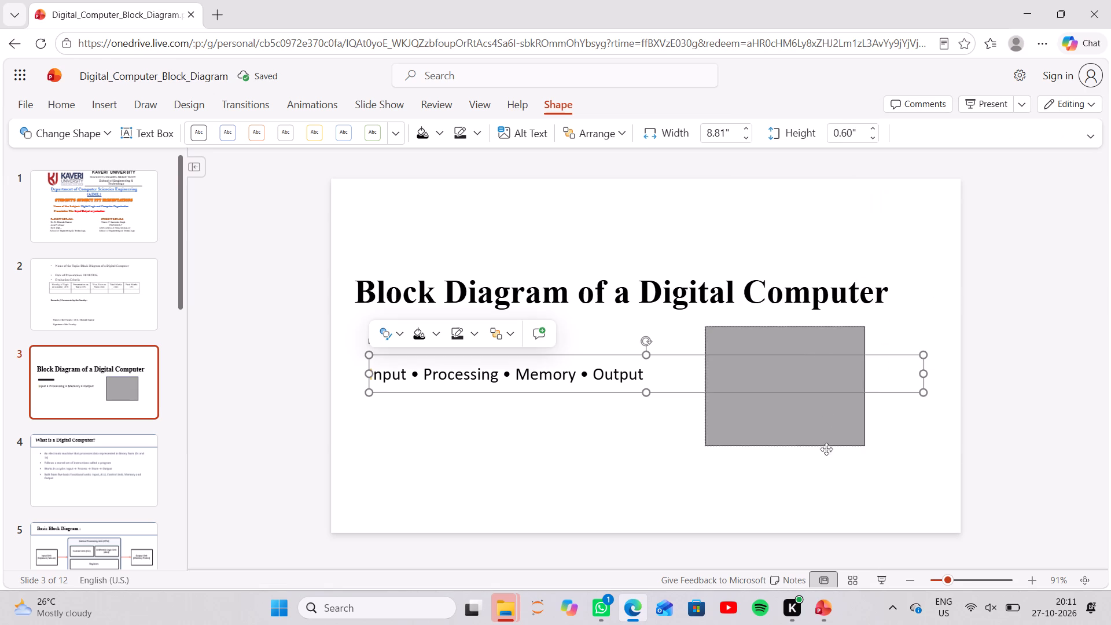
click(826, 450)
drag(775, 374, 811, 417)
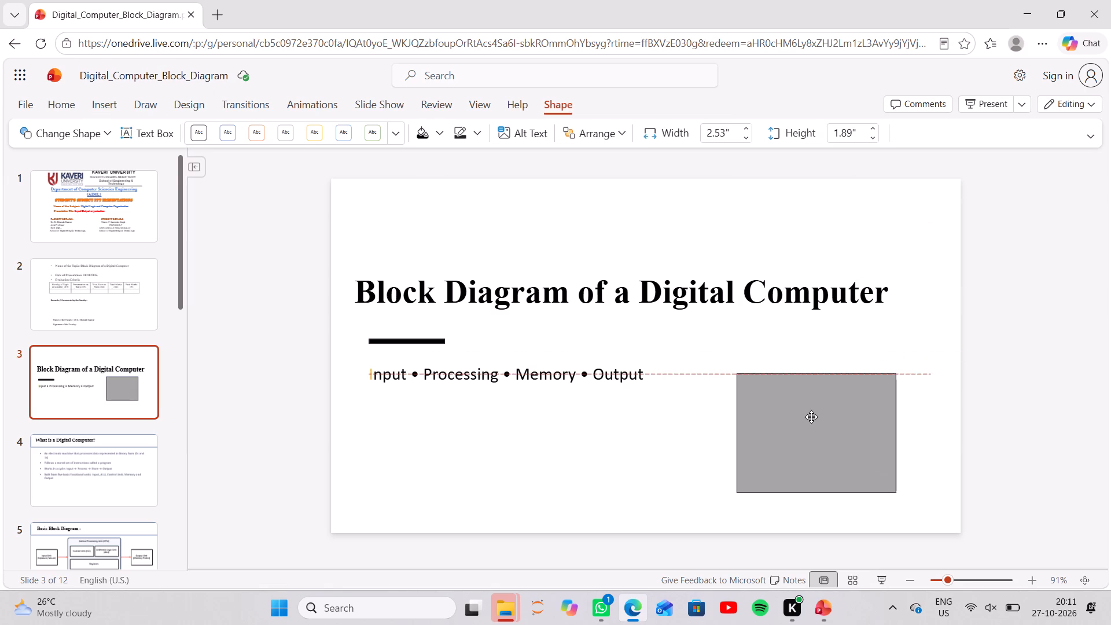
drag(811, 417, 827, 411)
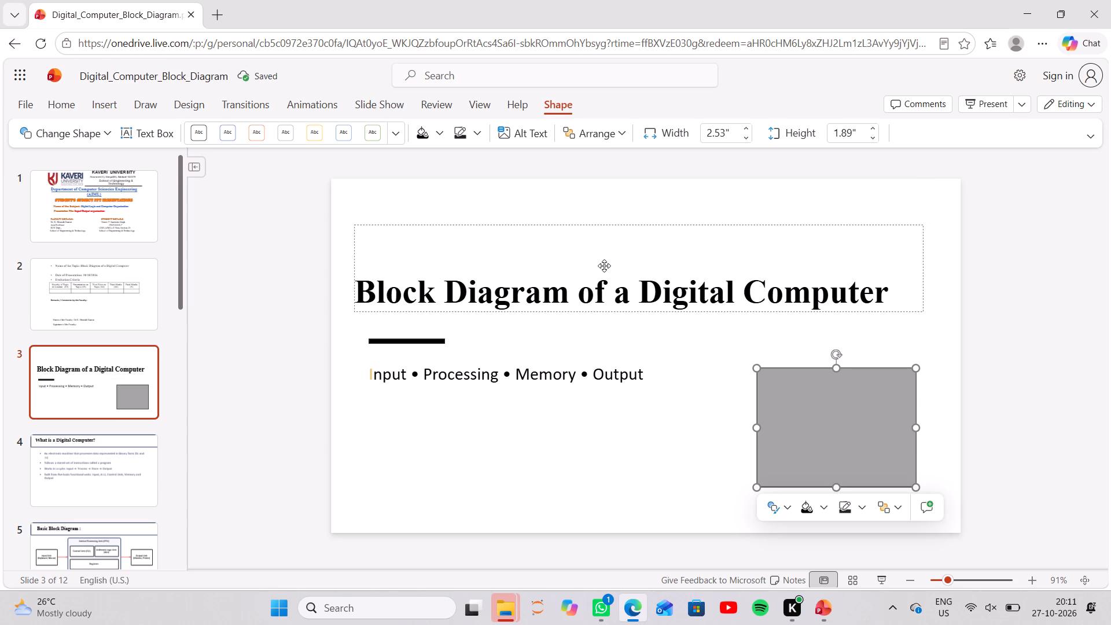
click(1021, 331)
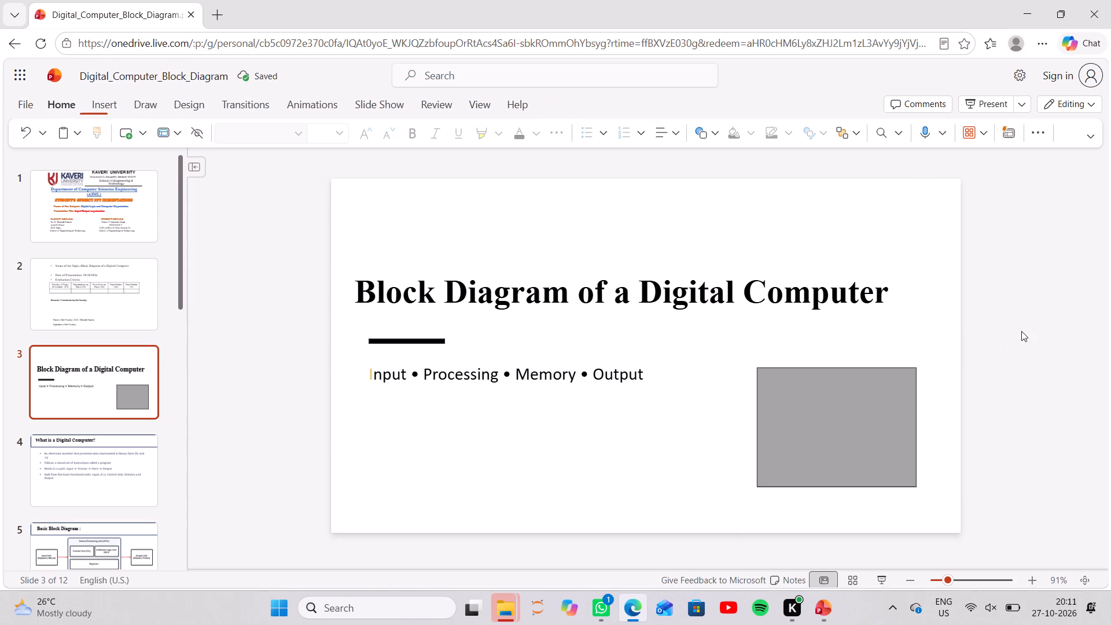
Review slides 4 to 11 for their current styling and return to slide 3.
key(Down)
key(Down)
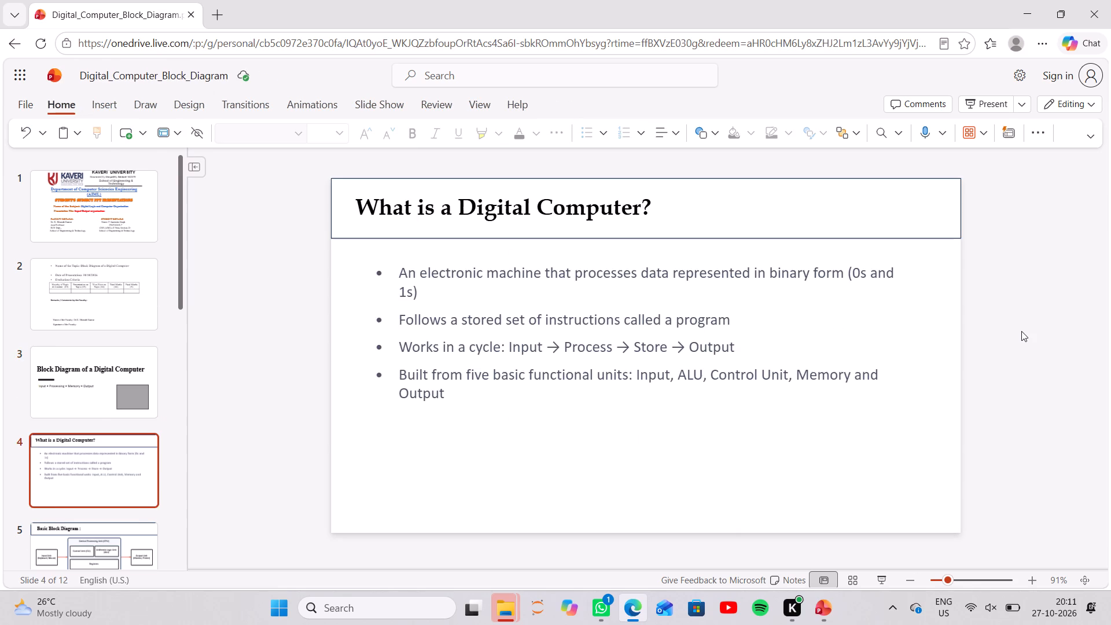
key(Down)
key(Down)
key(Down)
key(Down)
key(Down)
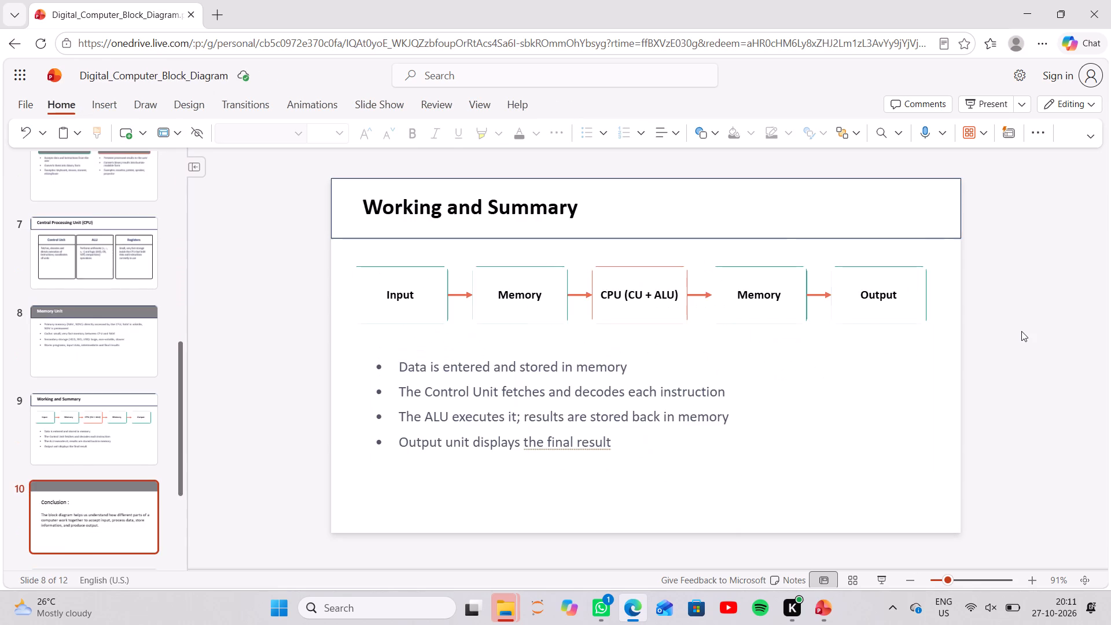
key(Down)
key(Up)
key(Up)
key(Up)
key(Up)
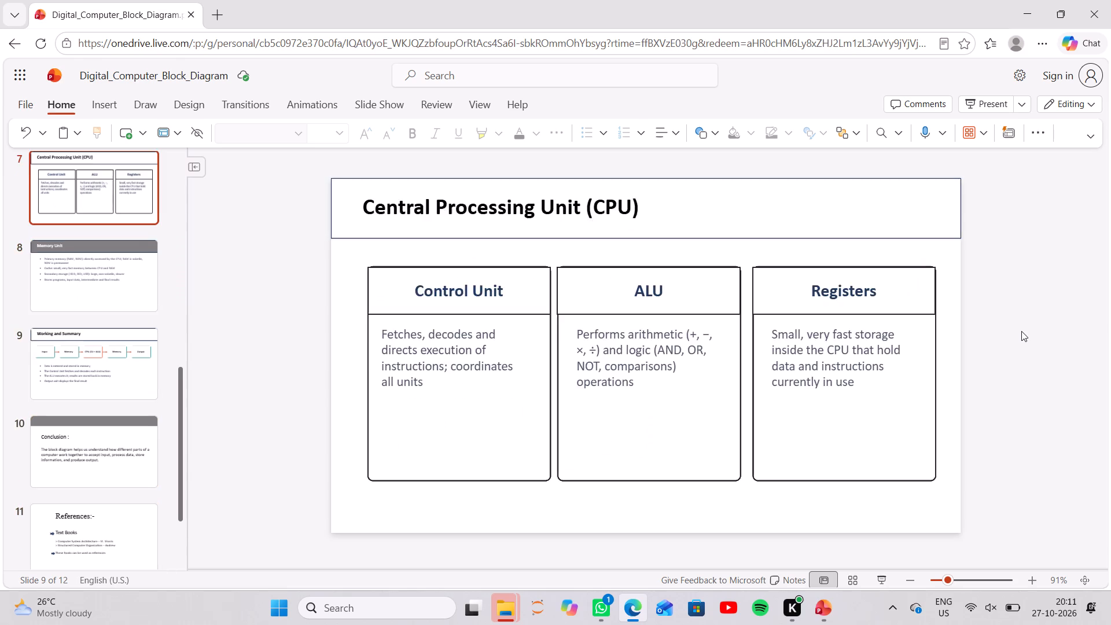
key(Up)
key(Up)
key(Down)
key(Down)
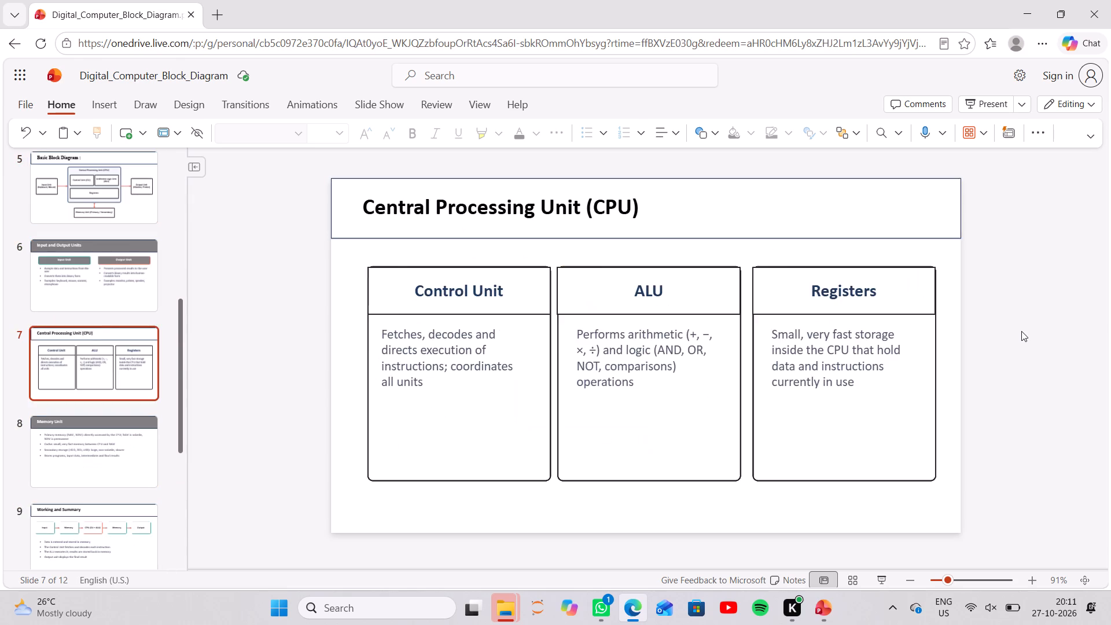
key(Down)
key(Down)
key(Down)
key(Up)
key(Up)
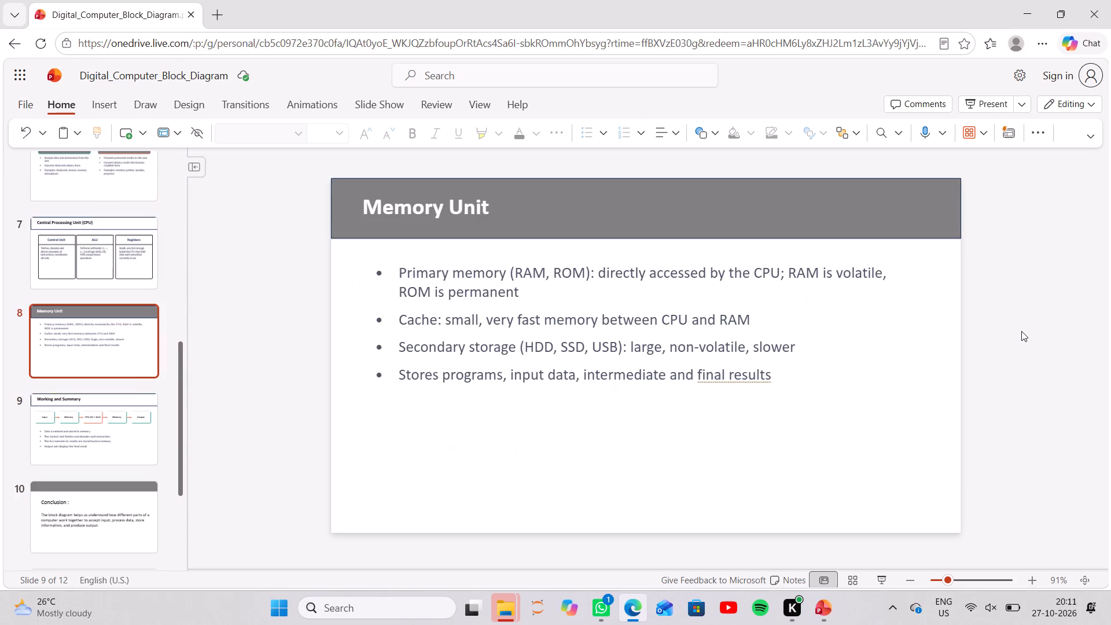
key(Up)
key(Up)
key(Up)
key(Up)
key(Up)
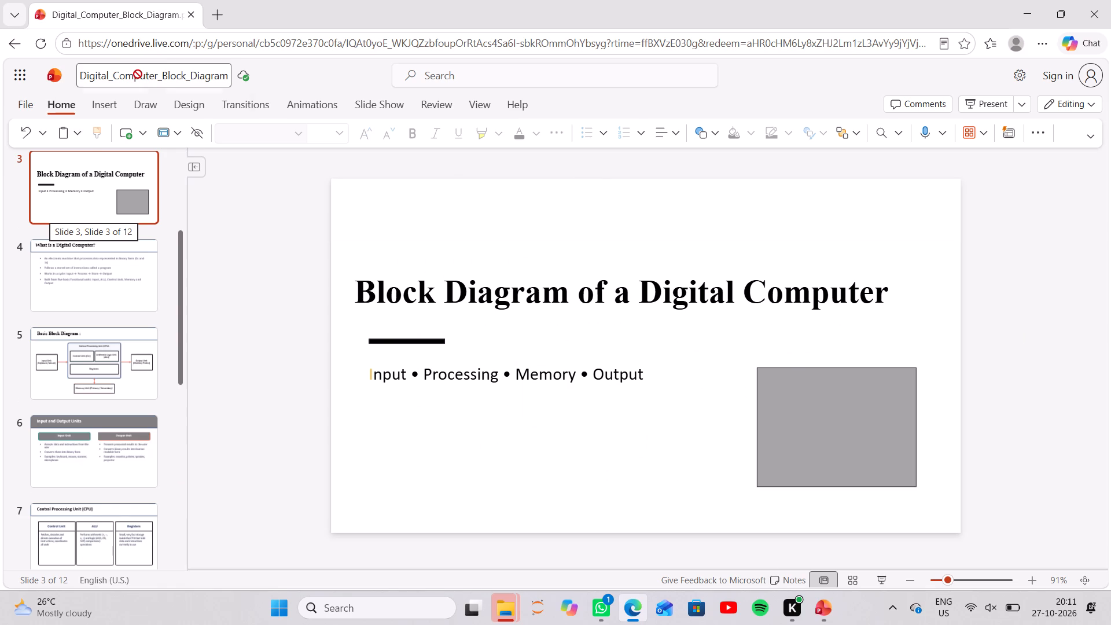
Download a copy of the presentation as a PowerPoint file.
click(20, 105)
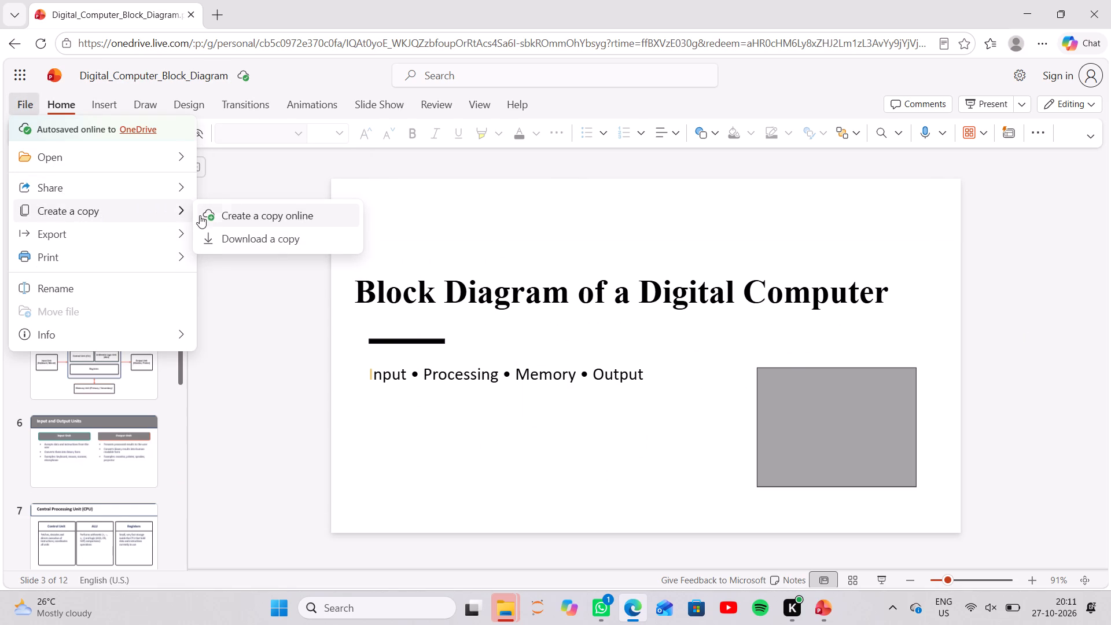
click(222, 237)
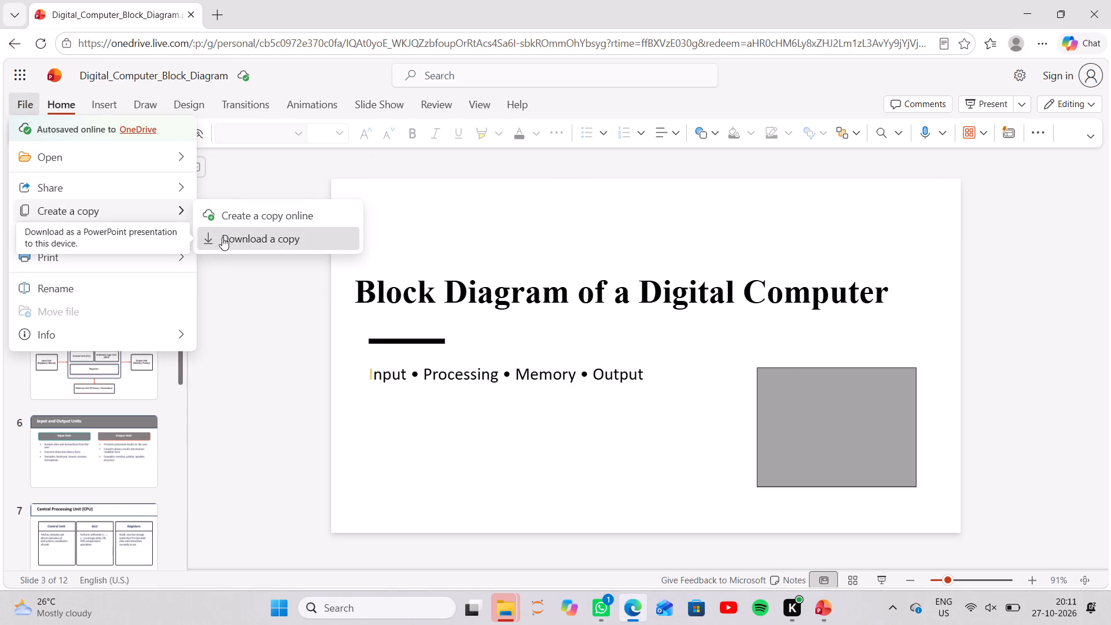
click(521, 340)
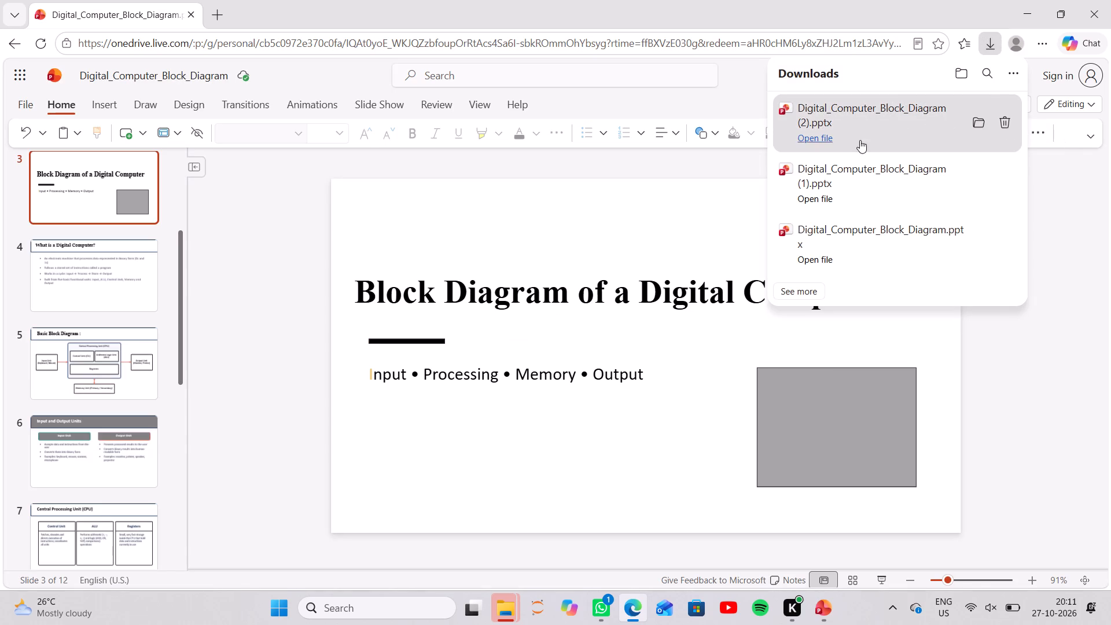
Locate the downloaded Digital_Computer_Block_Diagram (2) file in the Downloads folder and share it using WhatsApp.
click(983, 120)
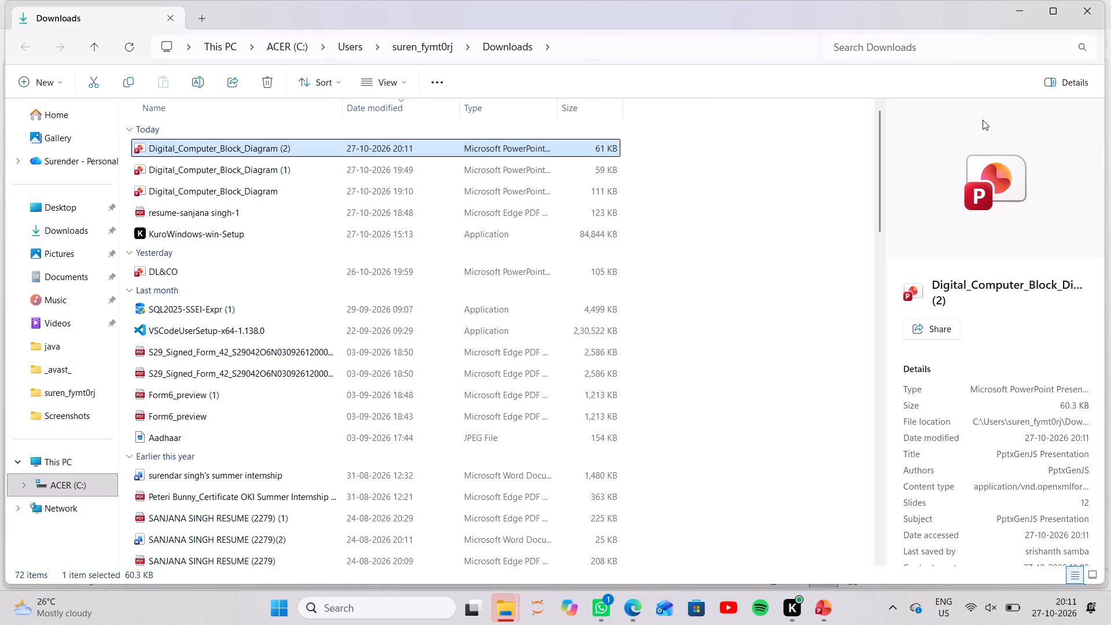
right_click(430, 146)
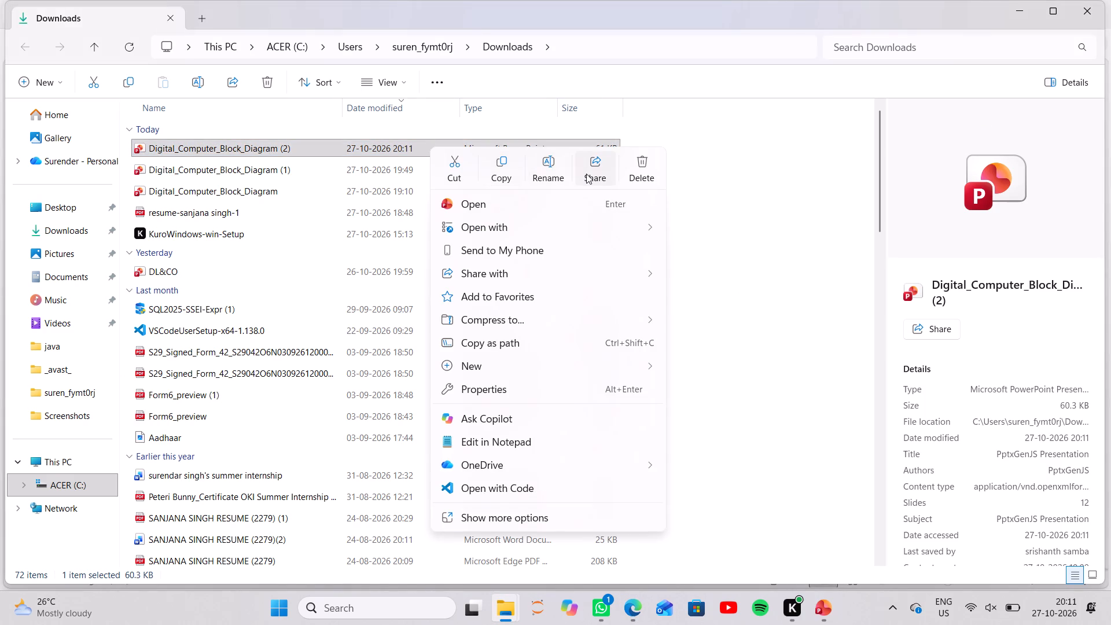
click(586, 174)
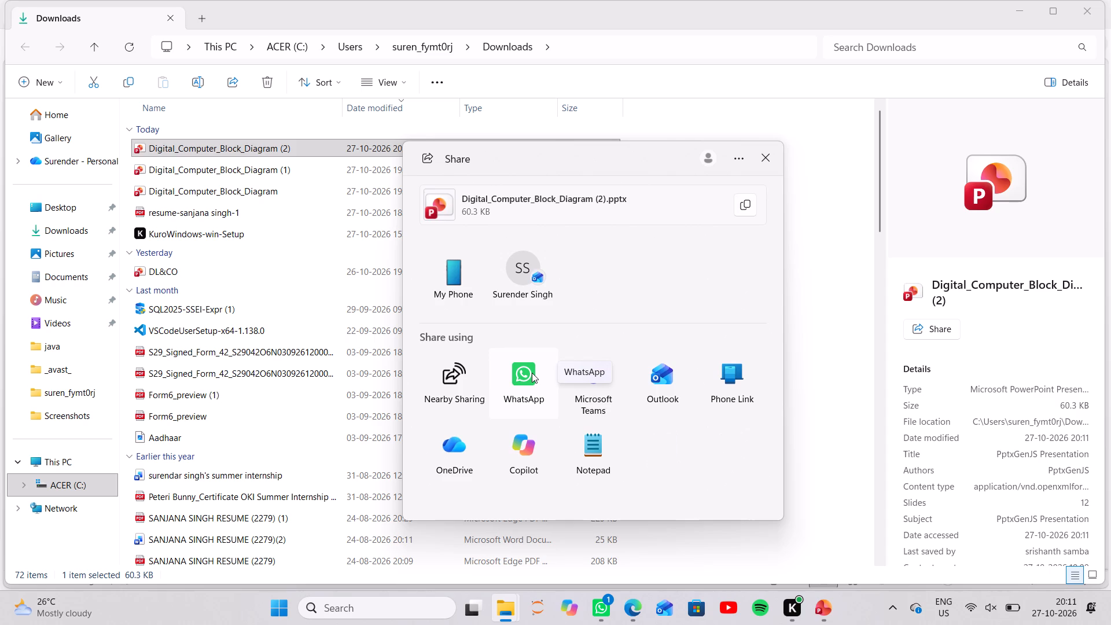
click(532, 373)
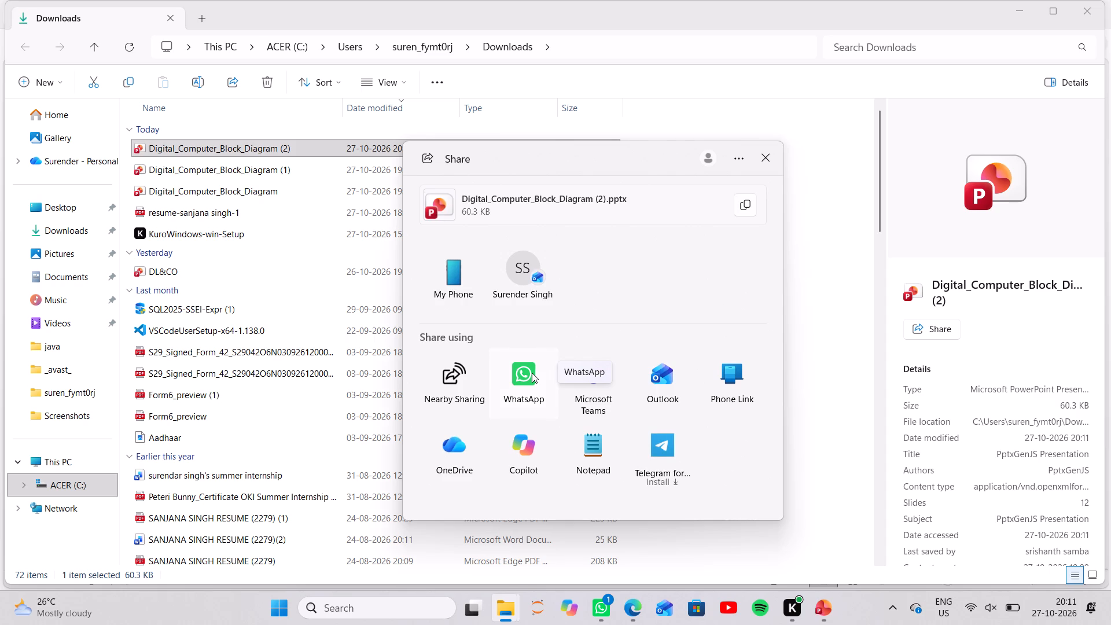
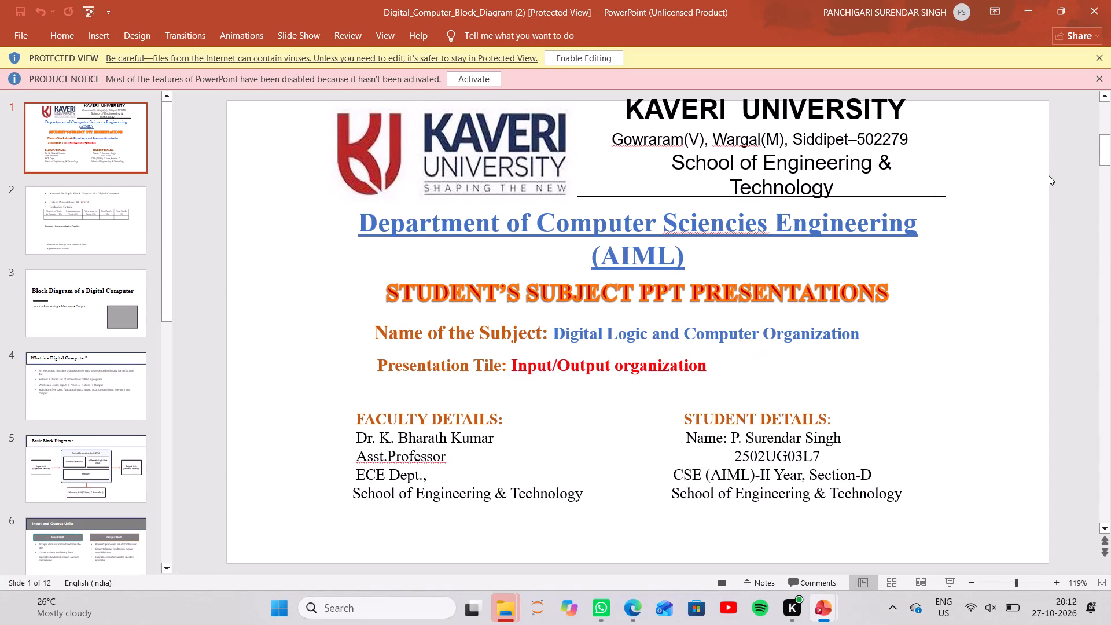
Dismiss the protected view and product notice bars above the downloaded presentation.
click(1101, 60)
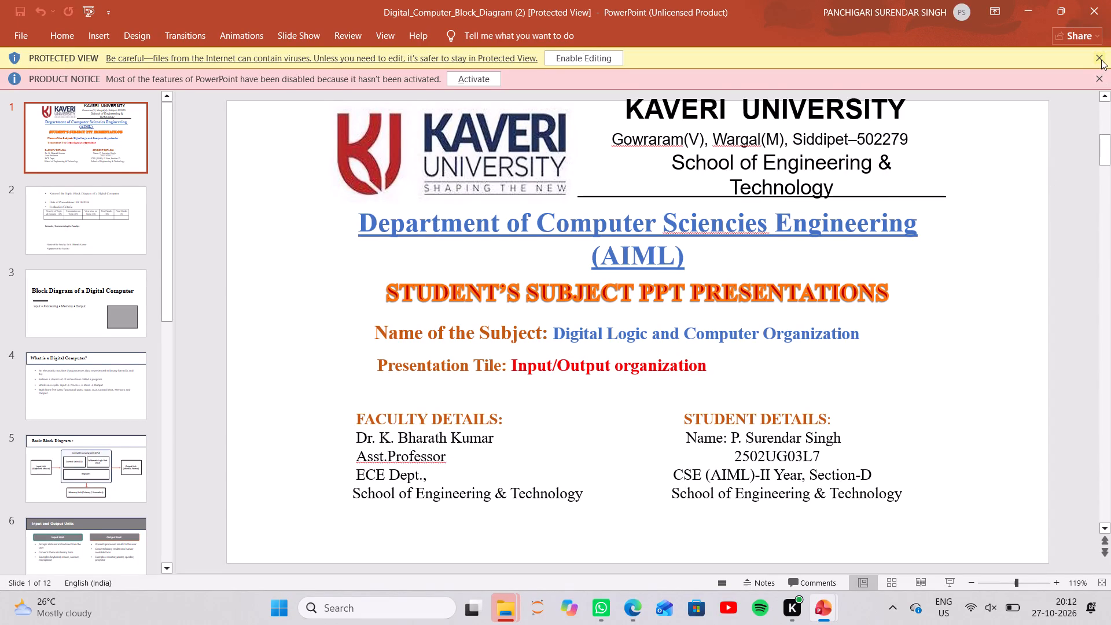
click(1101, 60)
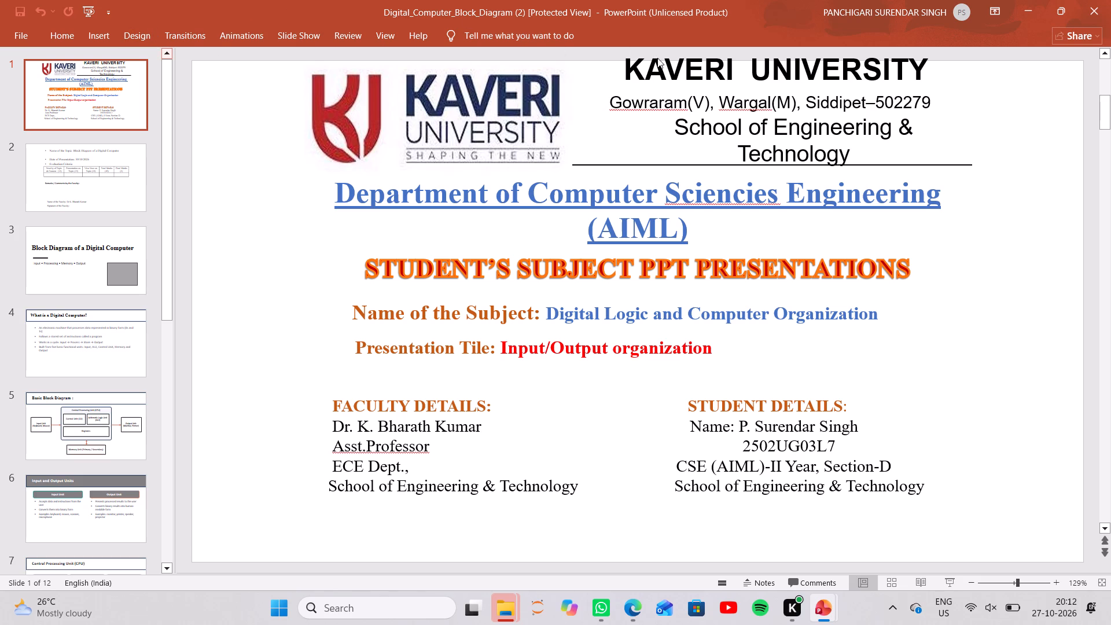
Start the slide show from the first slide and bring up the overview of all slides.
click(85, 8)
ctrl+scroll(270, 112, down, 1)
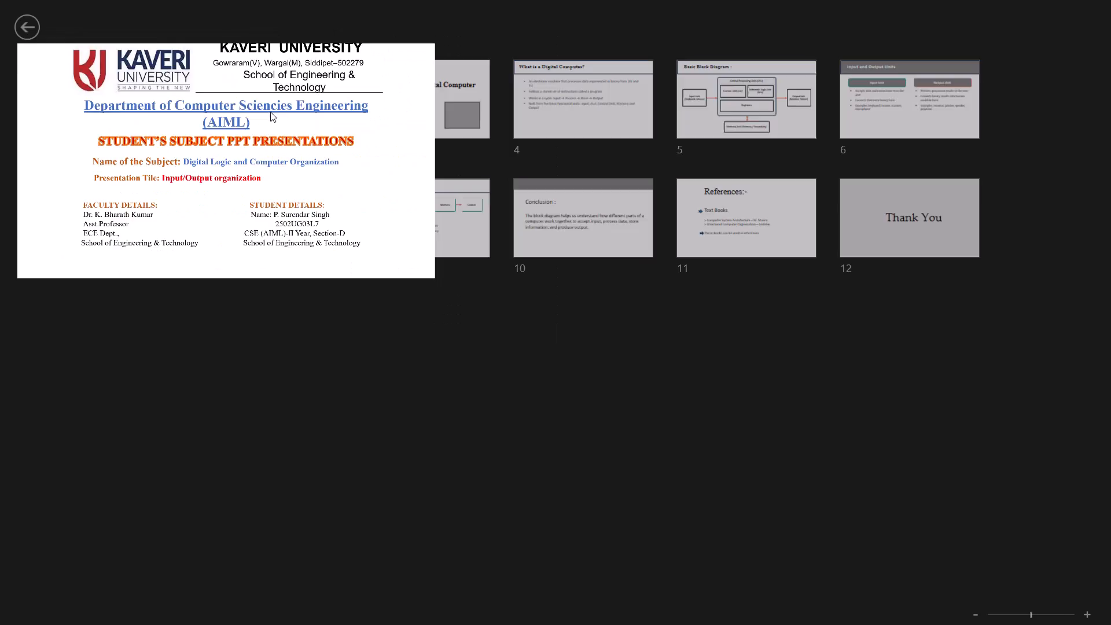
Run through the downloaded presentation as a slide show from slide 1 to the closing Thank You slide.
ctrl+scroll(270, 112, down, 1)
ctrl+scroll(270, 112, up, 6)
click(270, 112)
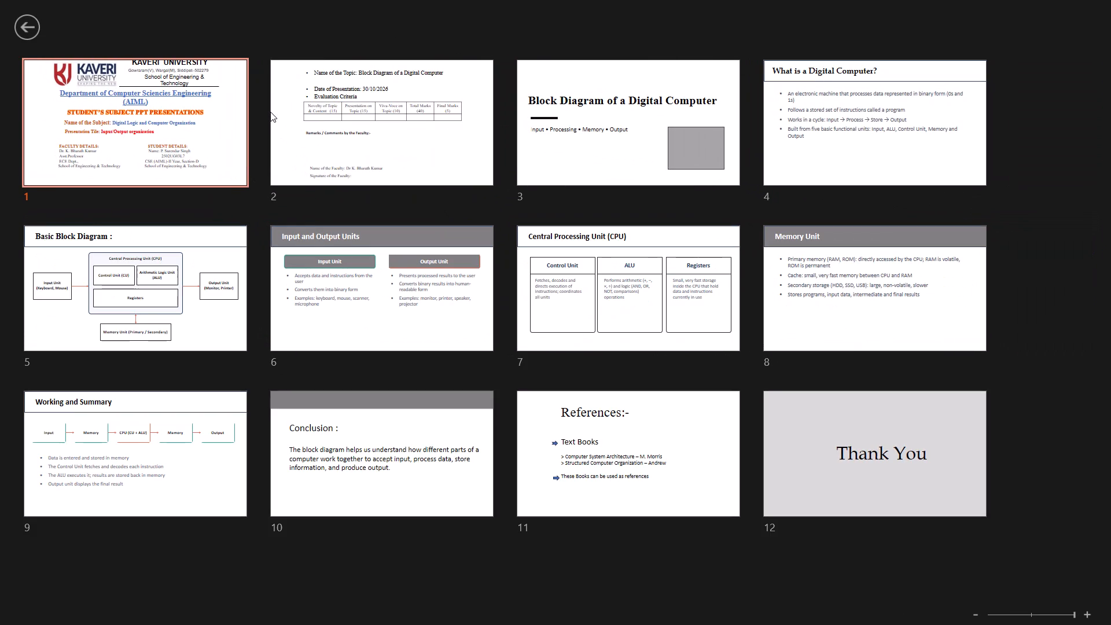
click(227, 120)
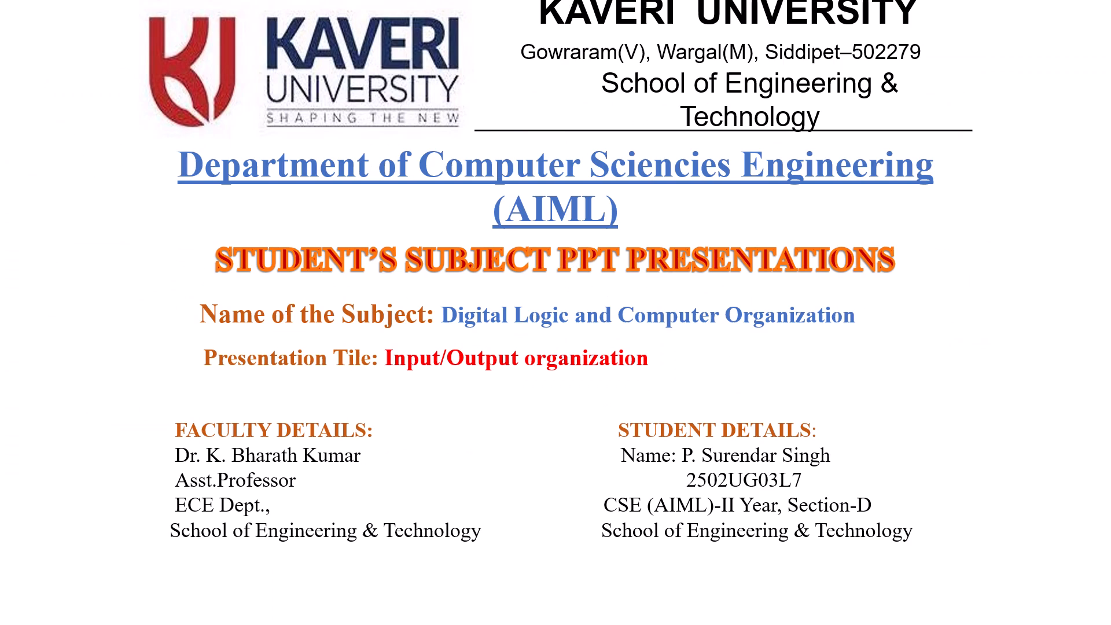
key(Right)
key(Right)
key(Right)
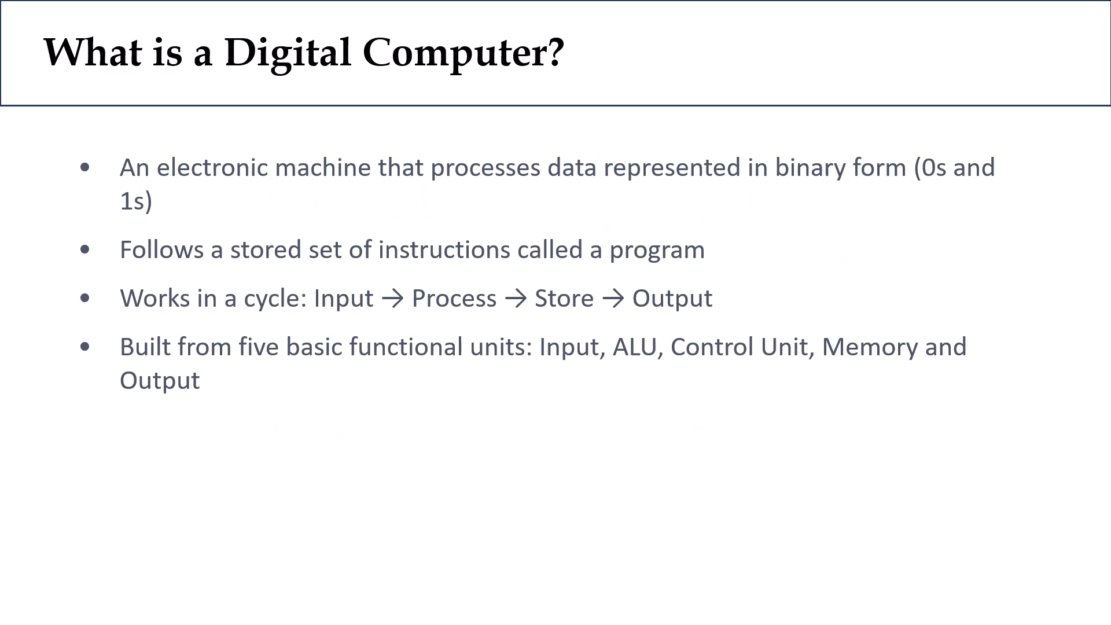
key(Right)
key(Right)
key(Right)
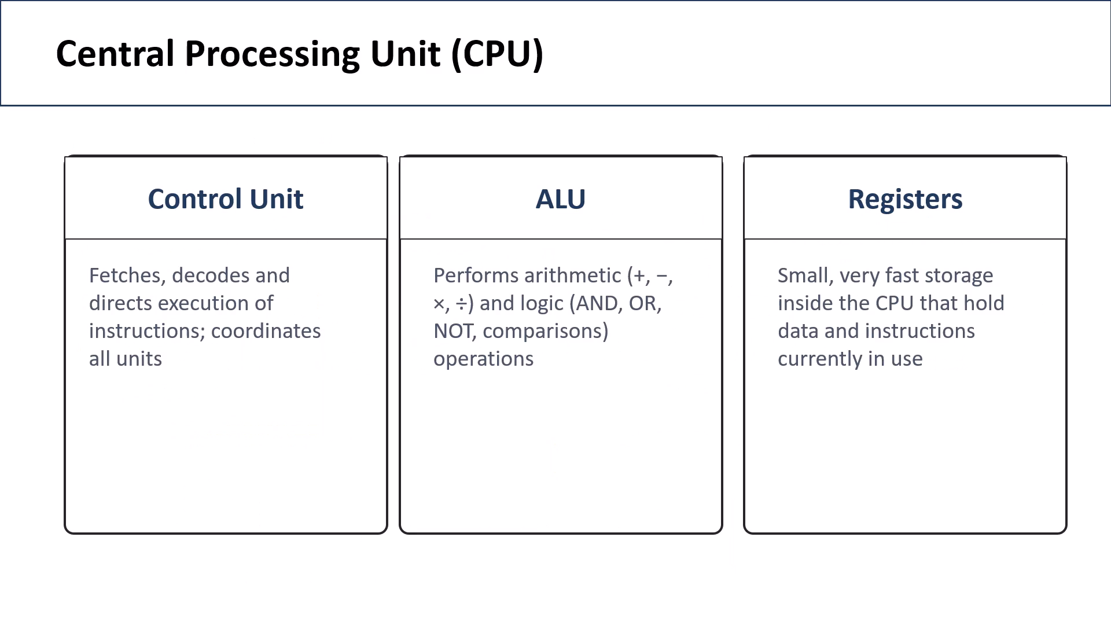
key(Right)
key(Right)
key(Right)
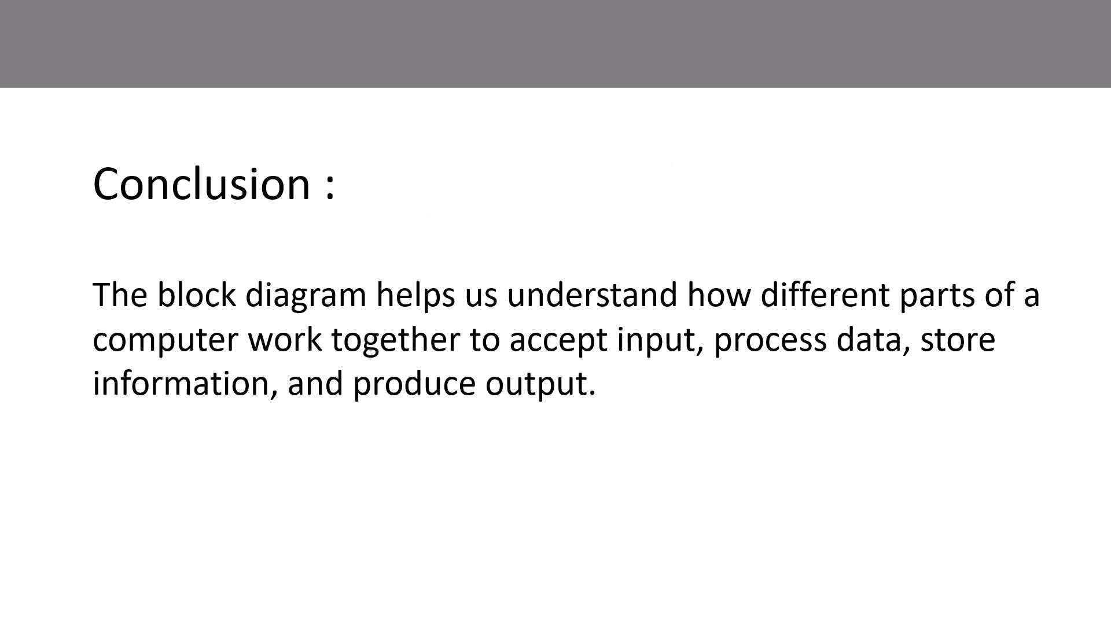
key(Right)
key(Right)
key(Right)
key(Right)
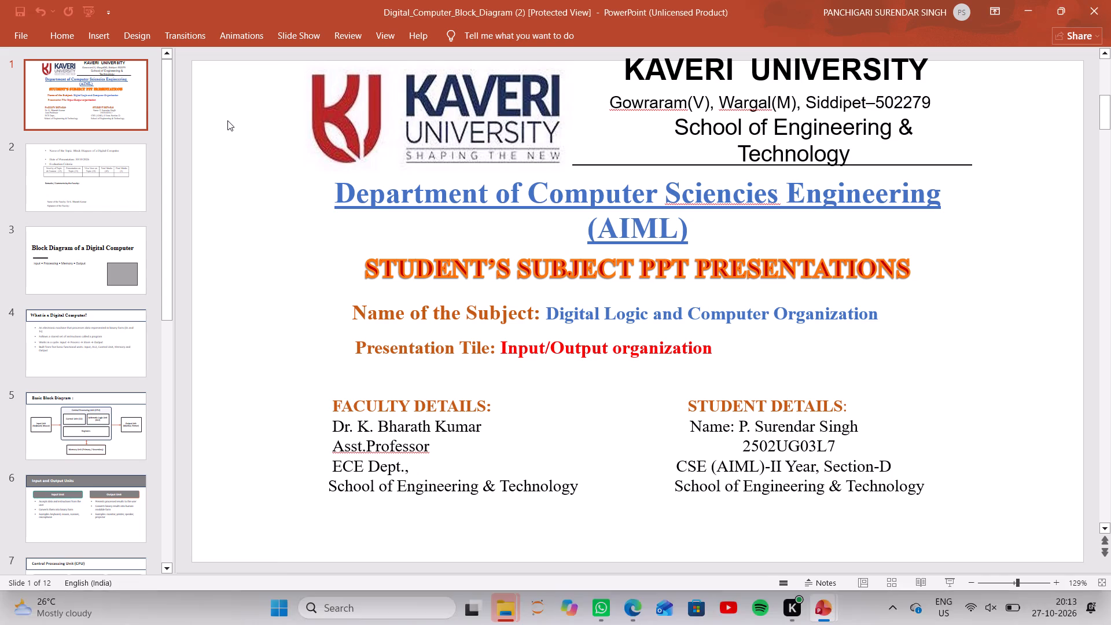
Examine slides 3 to 6 in the editing view for their titles, diagram and header styling.
click(108, 260)
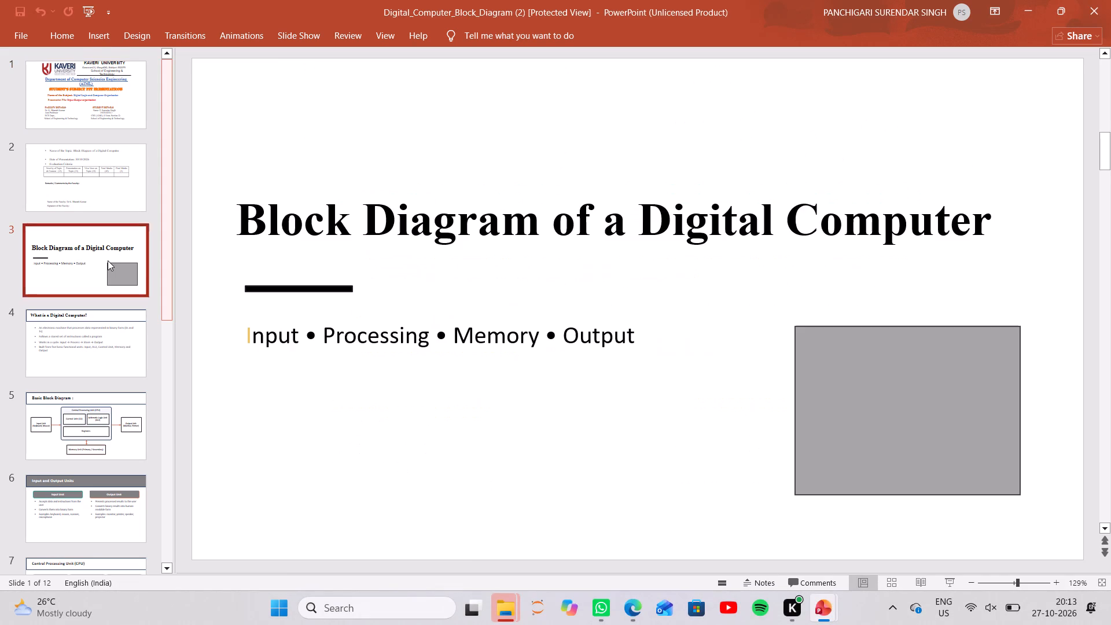
click(104, 351)
click(113, 440)
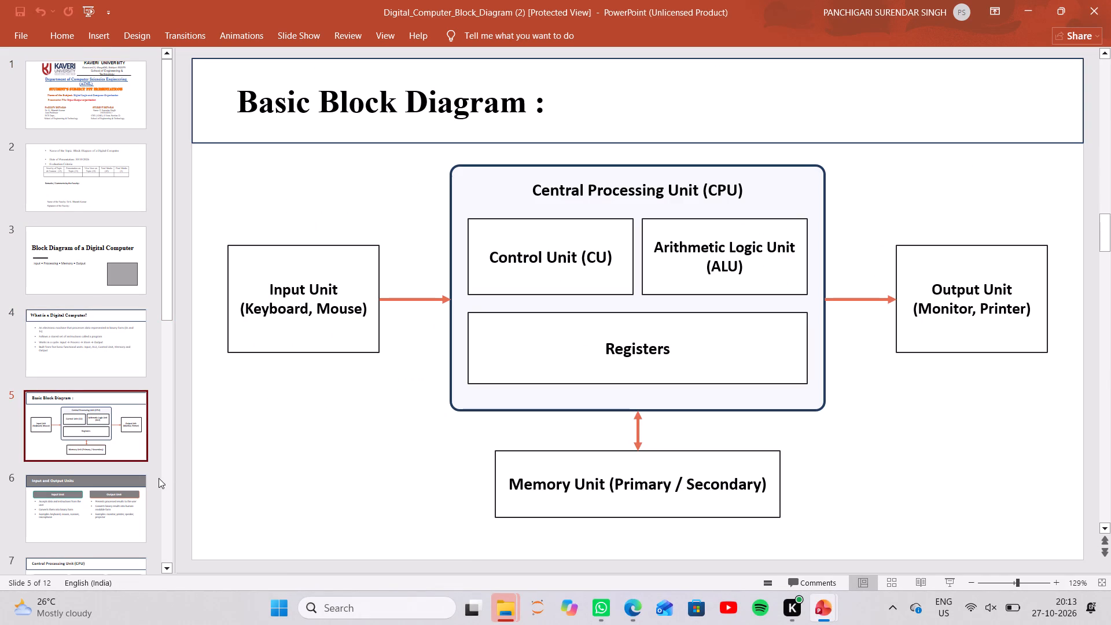
click(91, 520)
scroll(91, 520, down, 1)
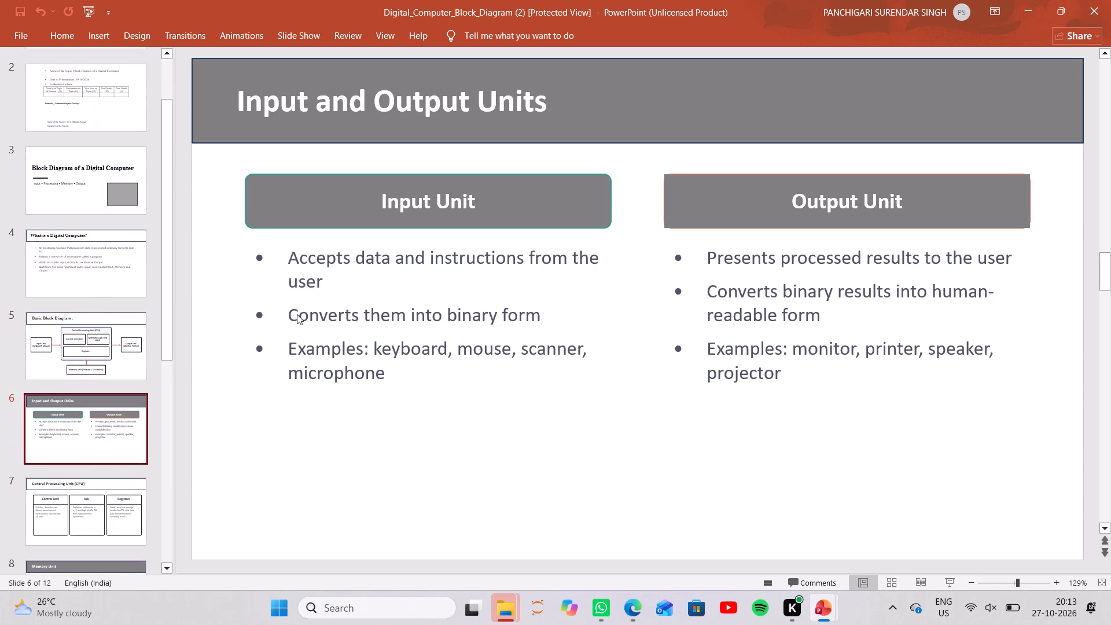
scroll(442, 250, up, 1)
scroll(442, 250, down, 1)
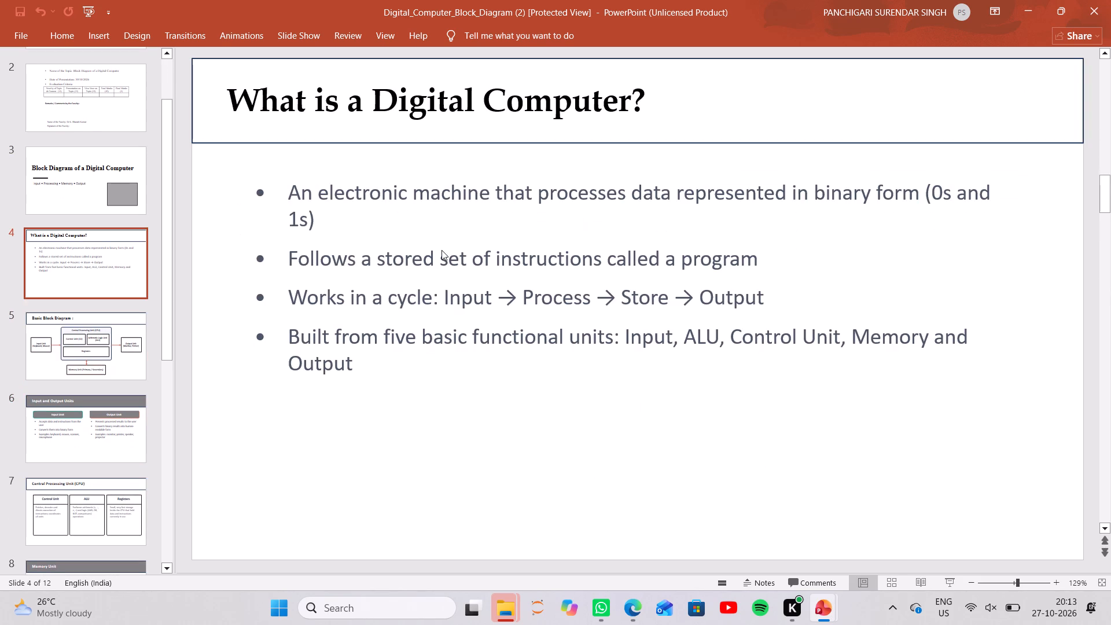
scroll(442, 250, down, 1)
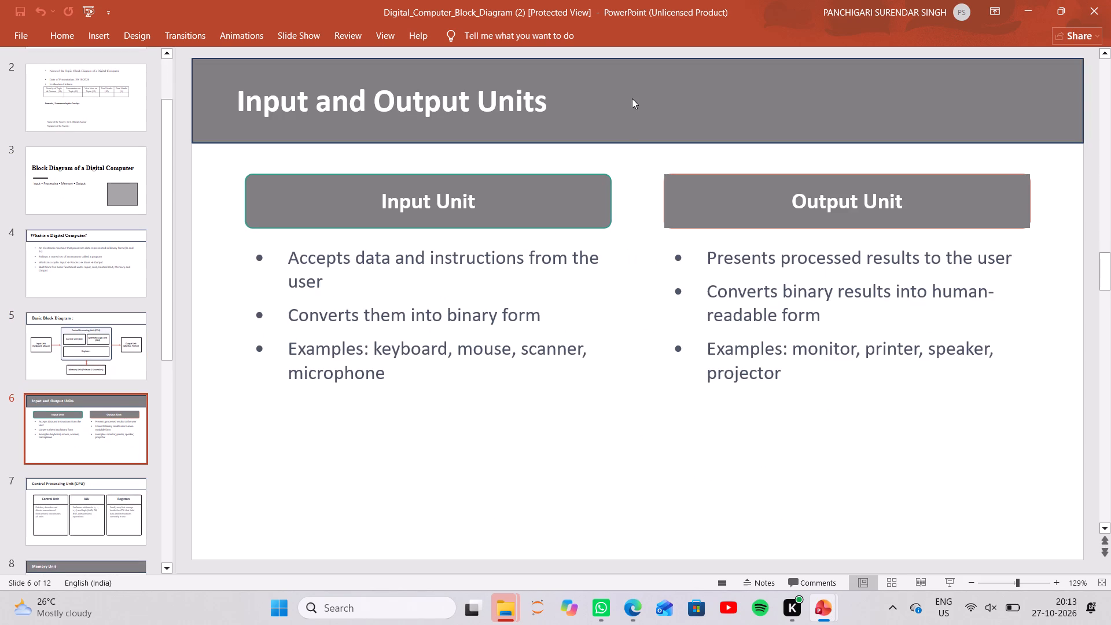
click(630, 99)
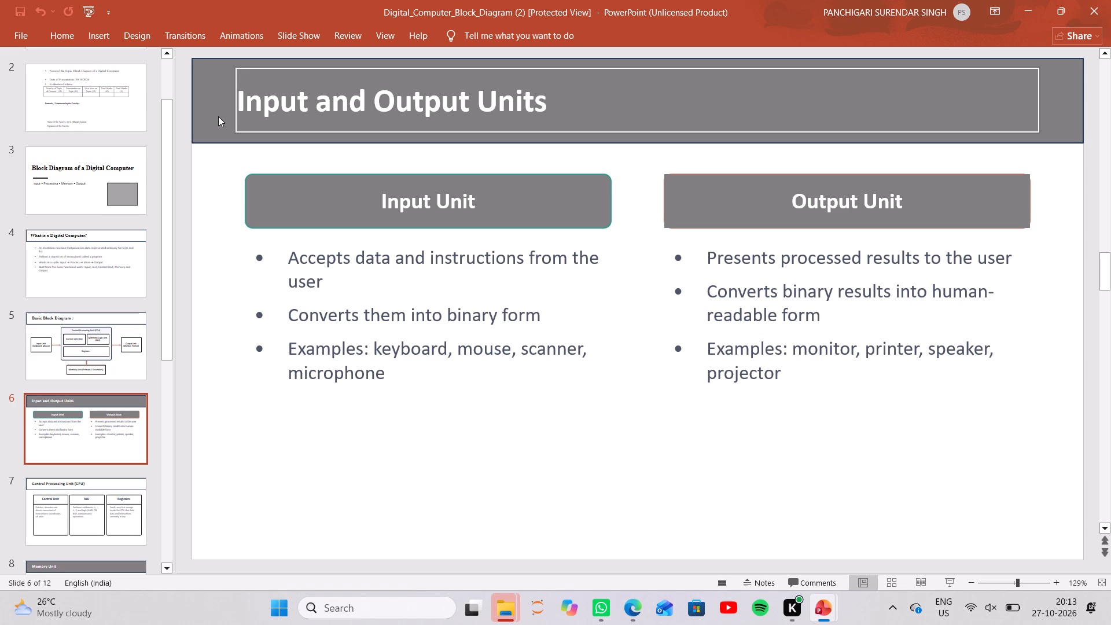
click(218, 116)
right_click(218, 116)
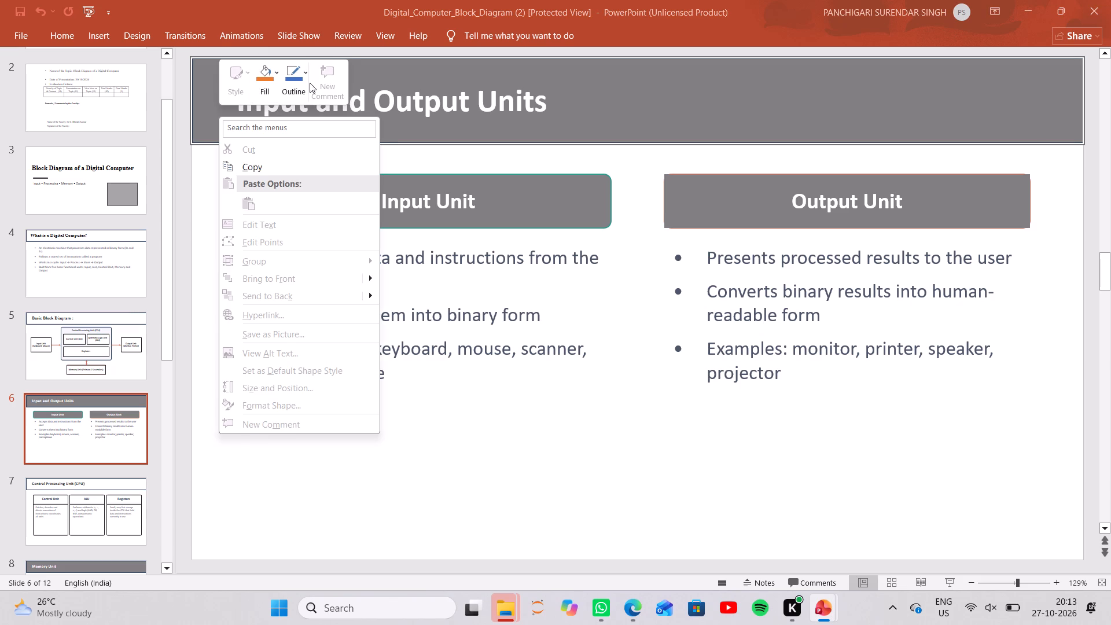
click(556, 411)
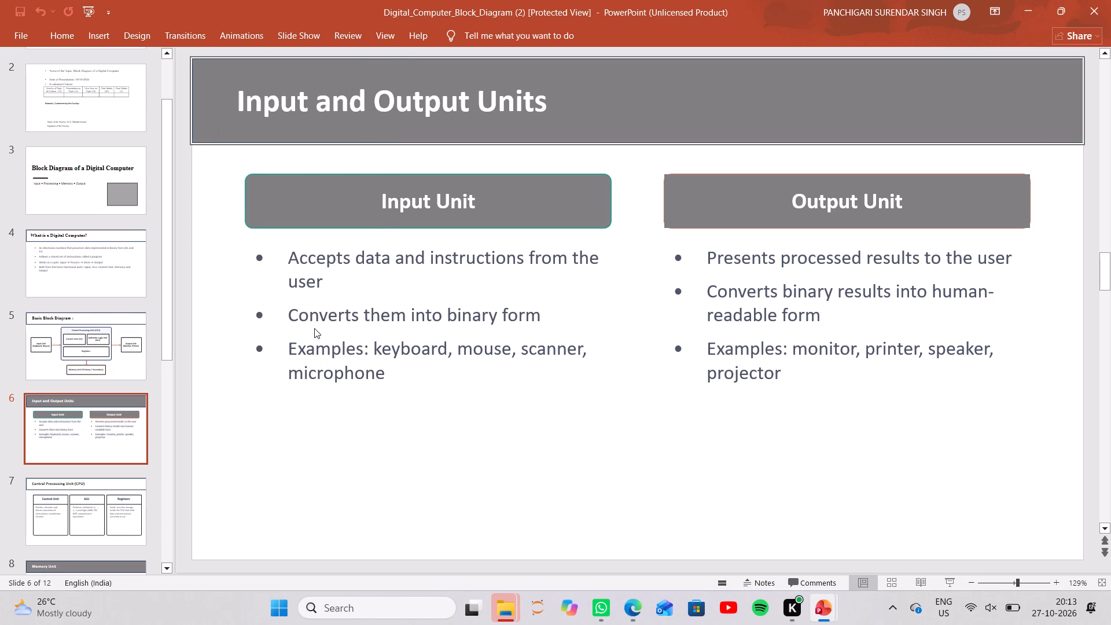
Go back through slides 5 to 1, checking each slide's layout and text.
click(109, 410)
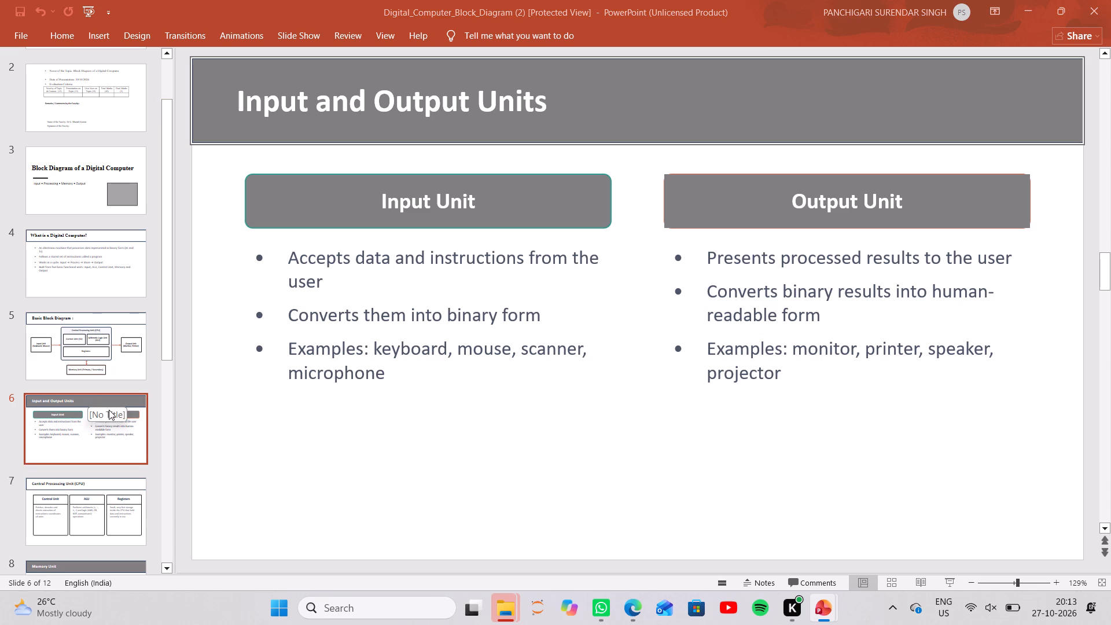
click(128, 333)
click(119, 274)
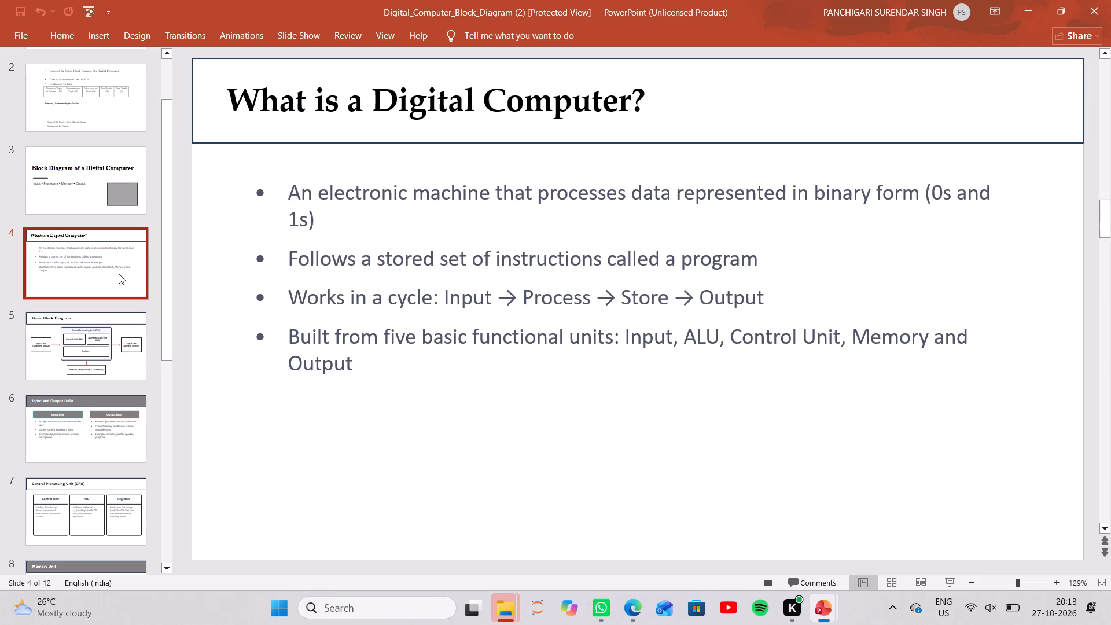
scroll(119, 274, up, 1)
click(119, 274)
scroll(119, 274, up, 1)
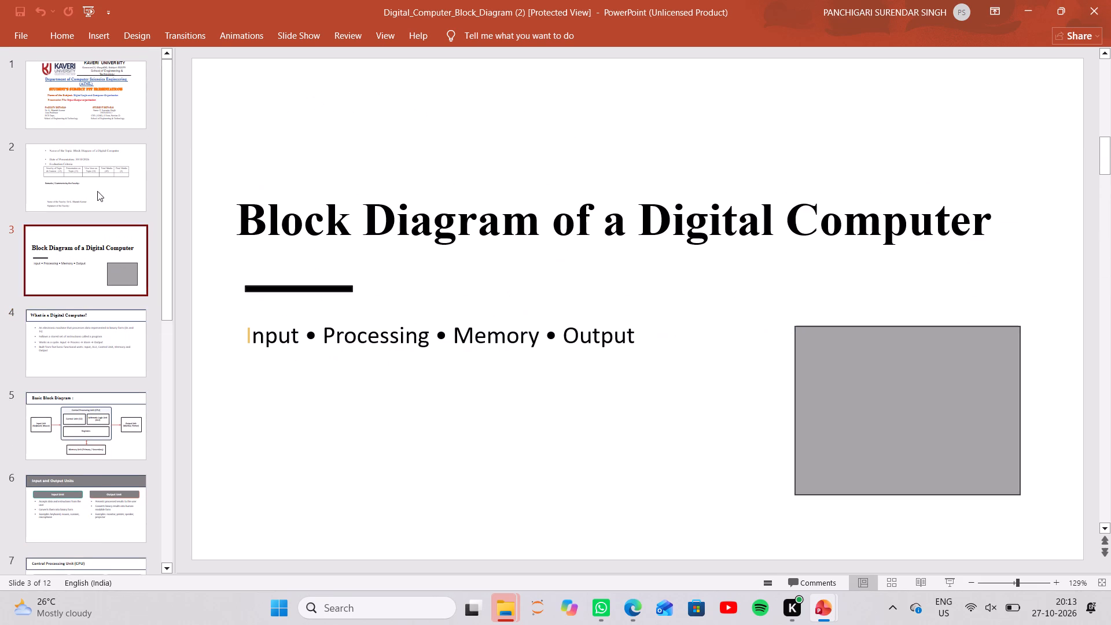
click(97, 179)
click(106, 115)
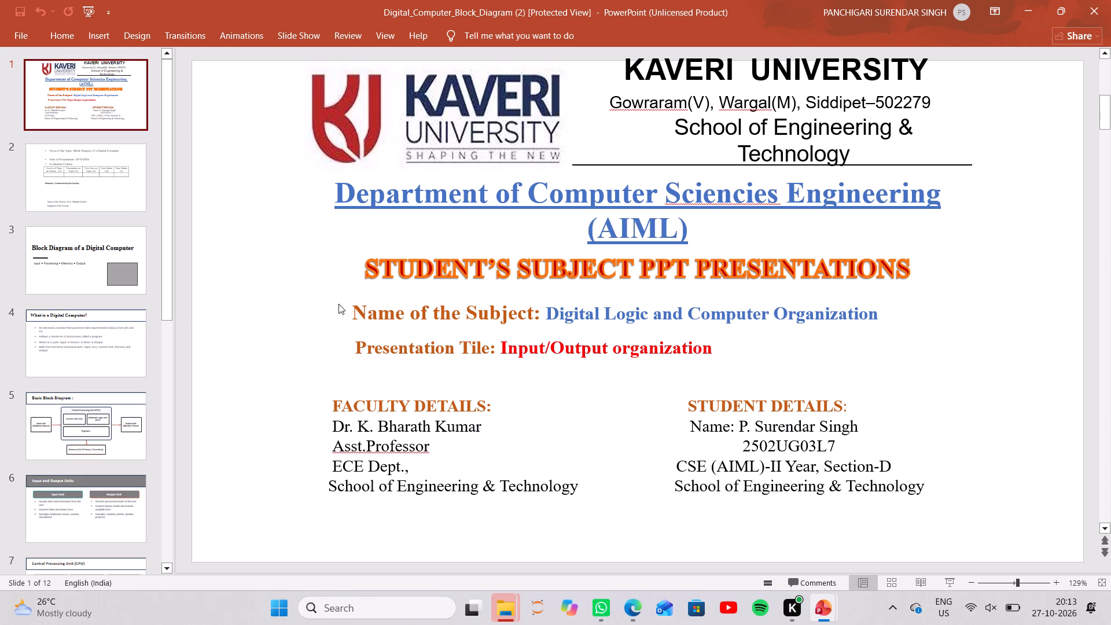
Review slides 10 to 12 from the Conclusion to the Thank You slide, and go back through the earlier slides to slide 1.
scroll(70, 350, down, 3)
click(70, 350)
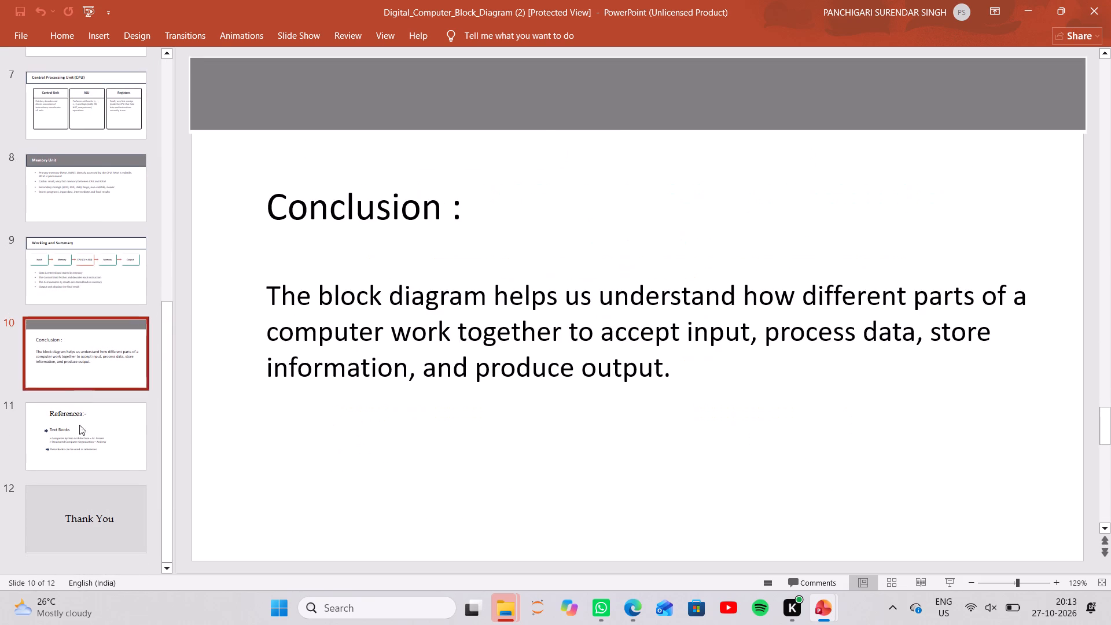
click(80, 436)
scroll(80, 436, down, 1)
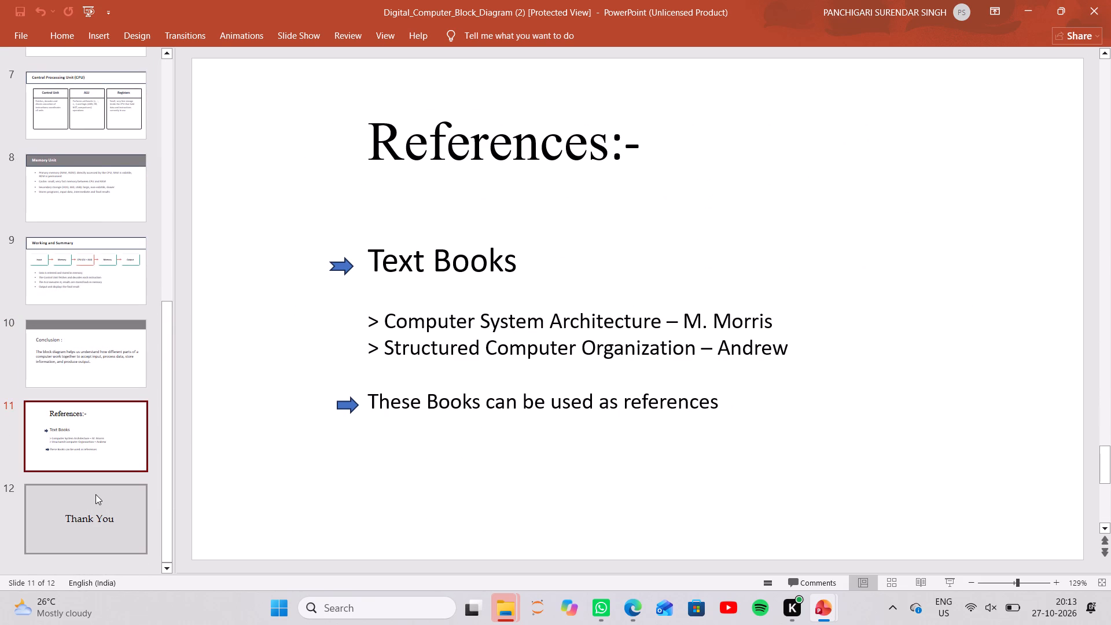
click(95, 494)
click(95, 392)
scroll(80, 330, up, 1)
click(80, 330)
scroll(80, 330, up, 1)
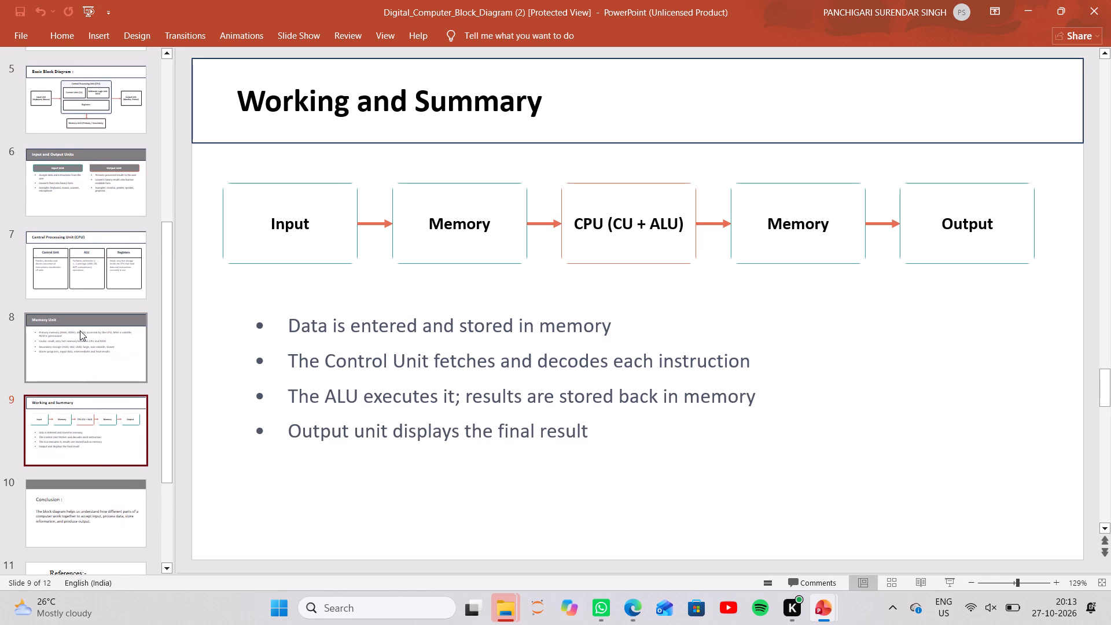
scroll(80, 330, up, 2)
click(80, 330)
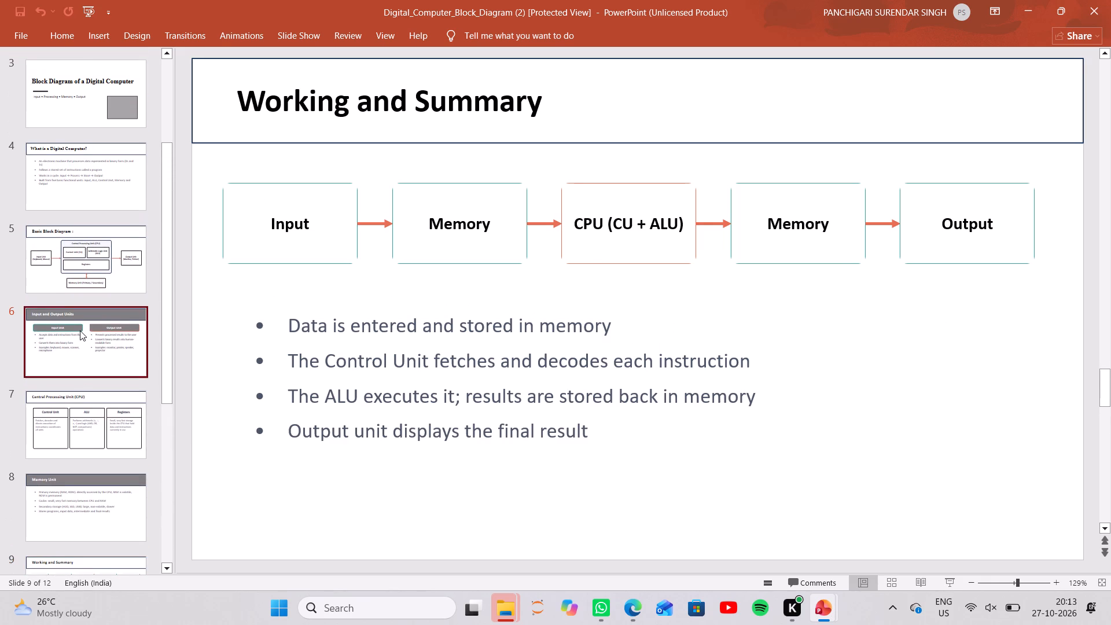
scroll(80, 330, up, 1)
click(80, 330)
scroll(80, 330, up, 2)
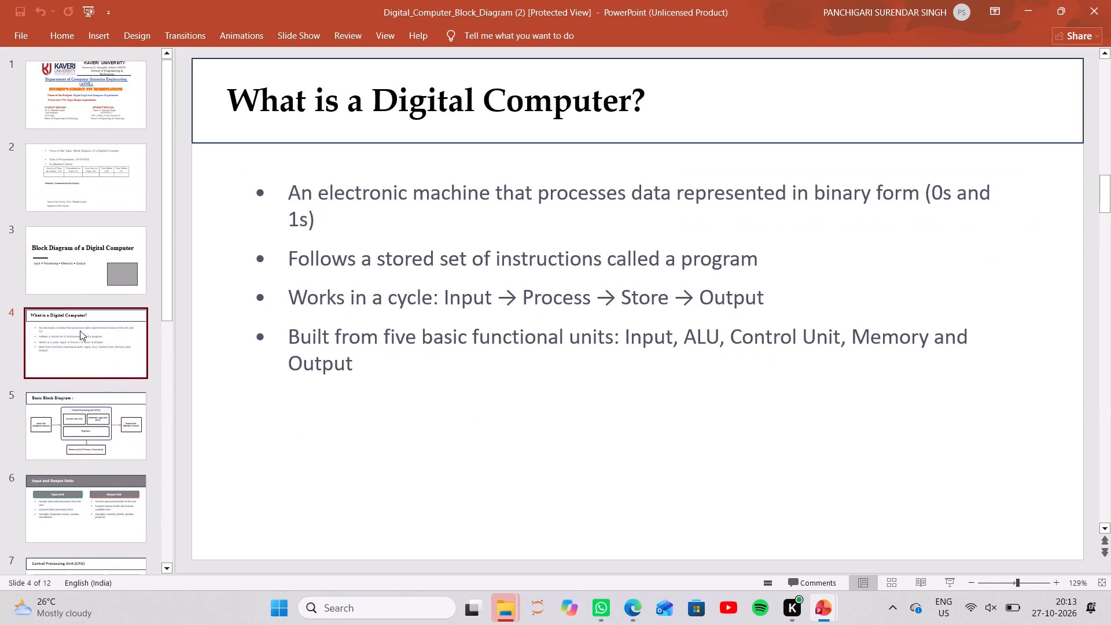
click(82, 289)
click(65, 183)
click(105, 89)
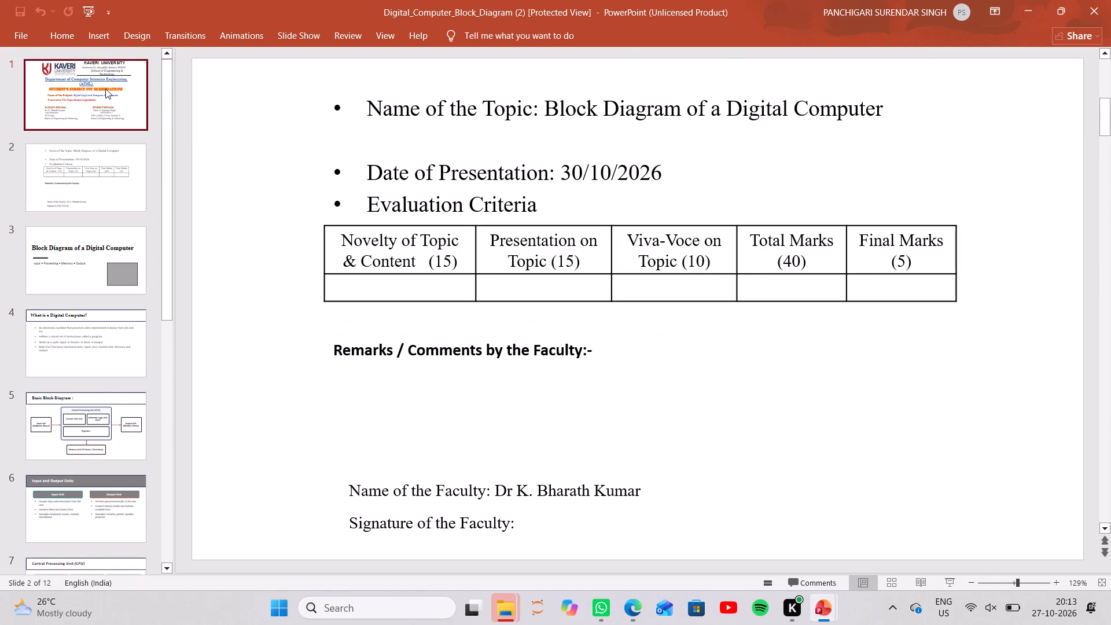
Check the opening slides 1 and 2 and the closing slides 11 and 12.
scroll(146, 183, down, 3)
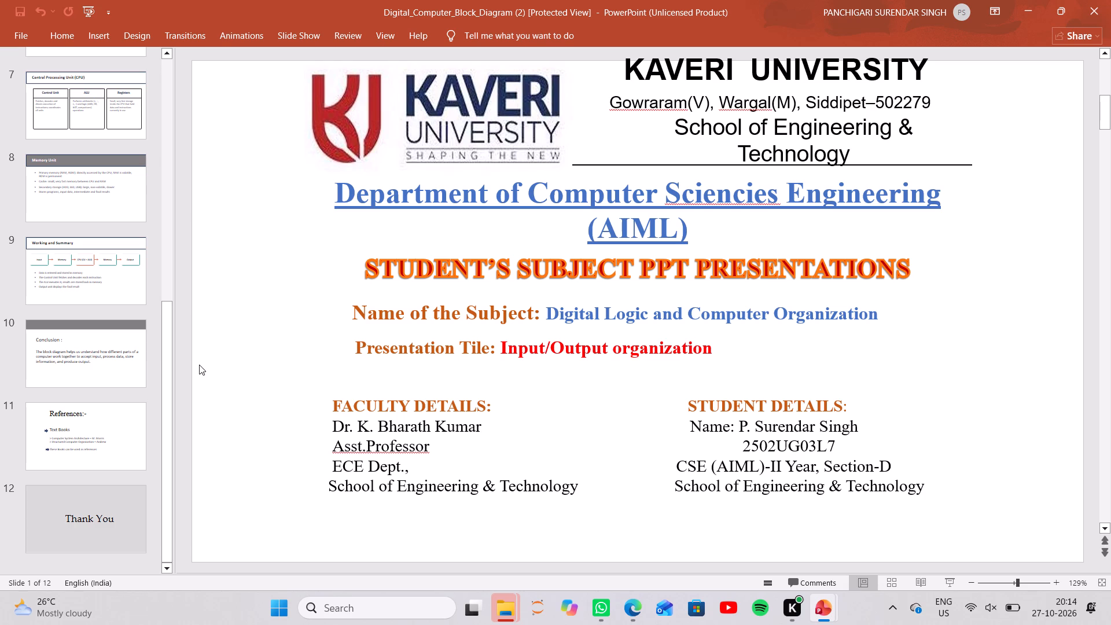
scroll(69, 338, up, 13)
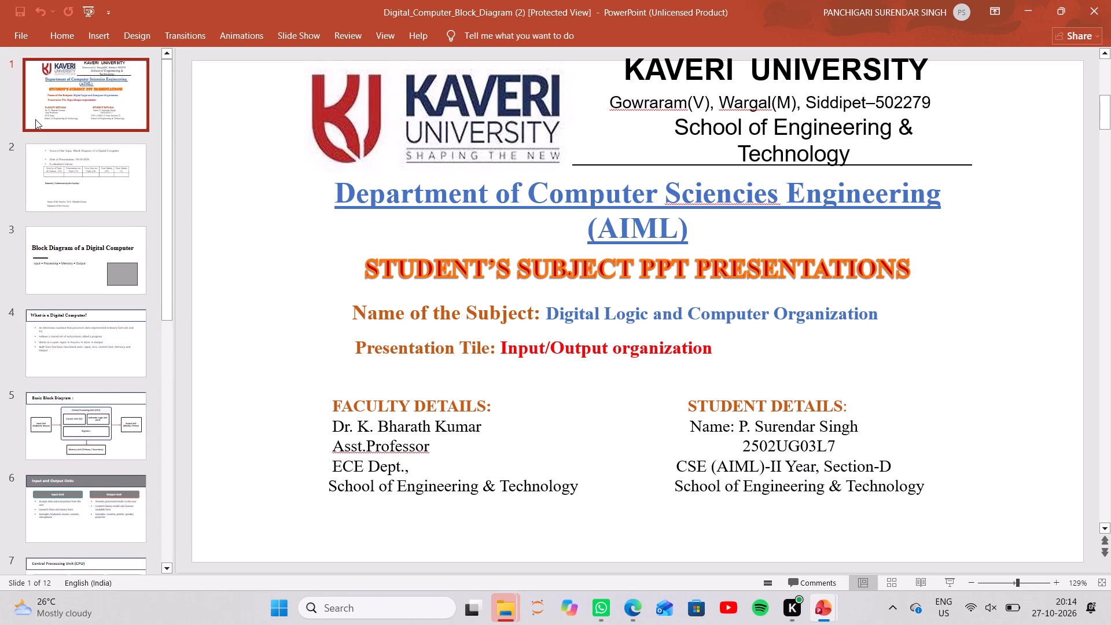
click(35, 119)
click(56, 159)
scroll(56, 159, down, 8)
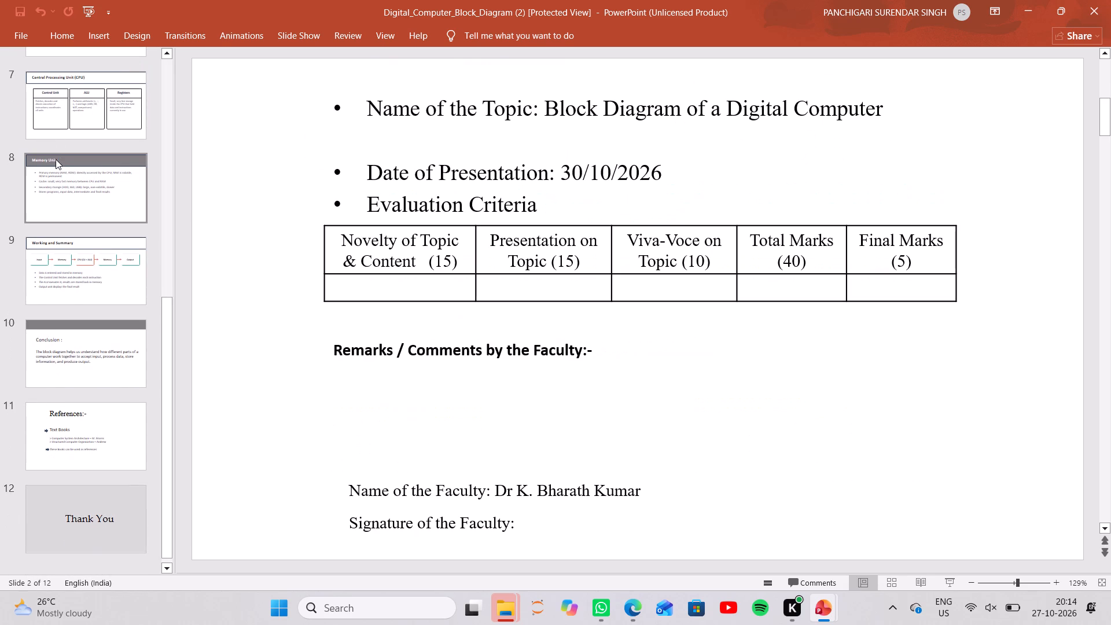
scroll(56, 159, down, 4)
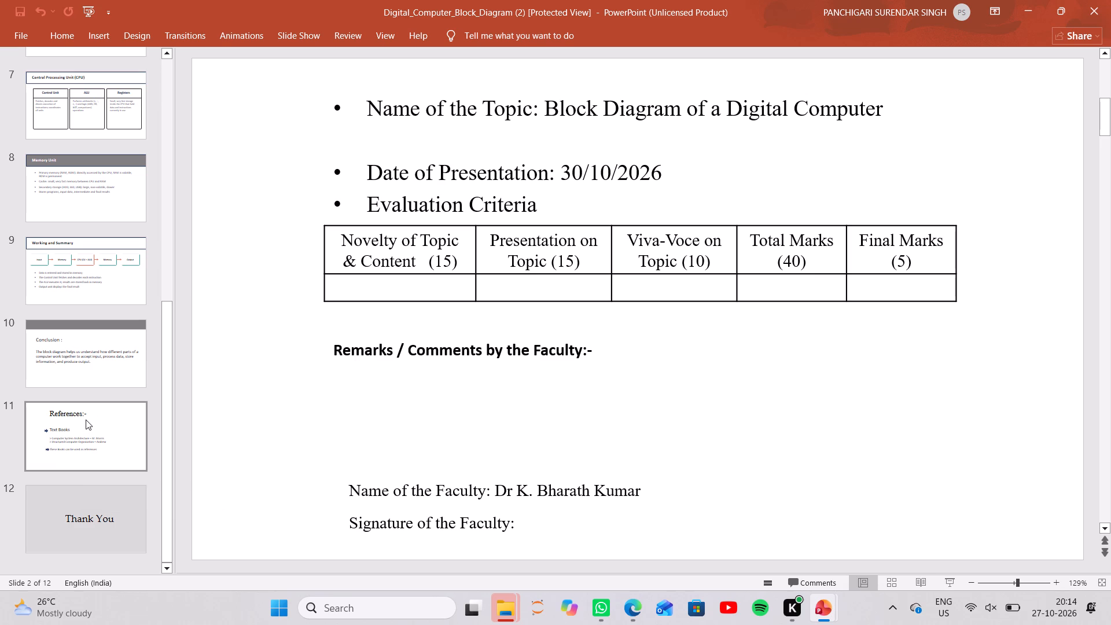
click(86, 420)
click(86, 525)
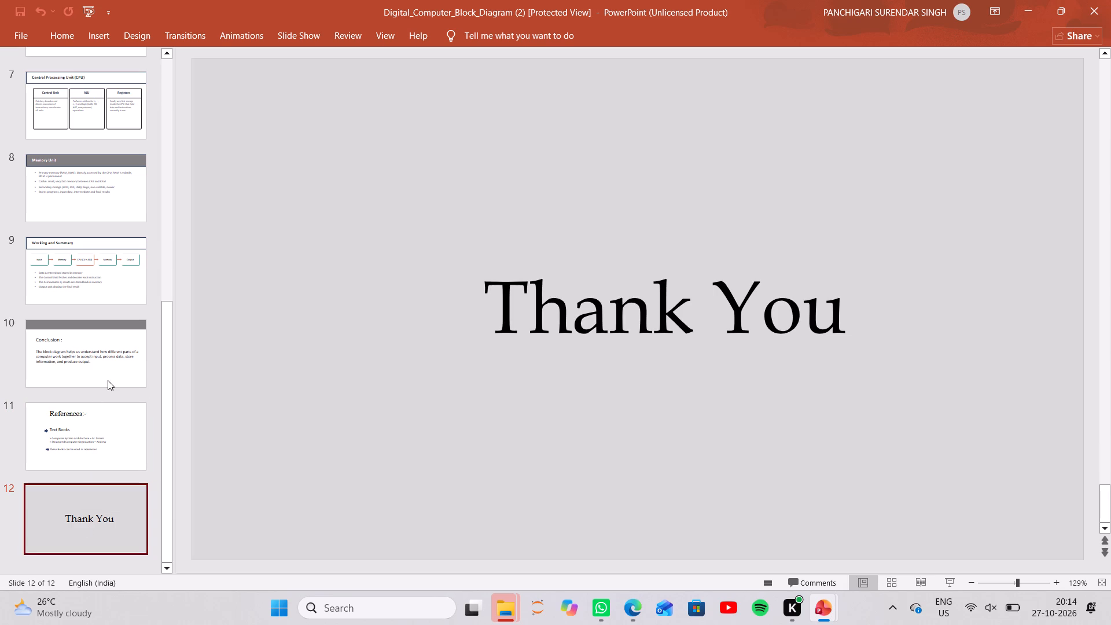
Review the slides in reverse order from the References slide back to the title page on slide 1.
scroll(108, 380, up, 17)
scroll(108, 380, down, 2)
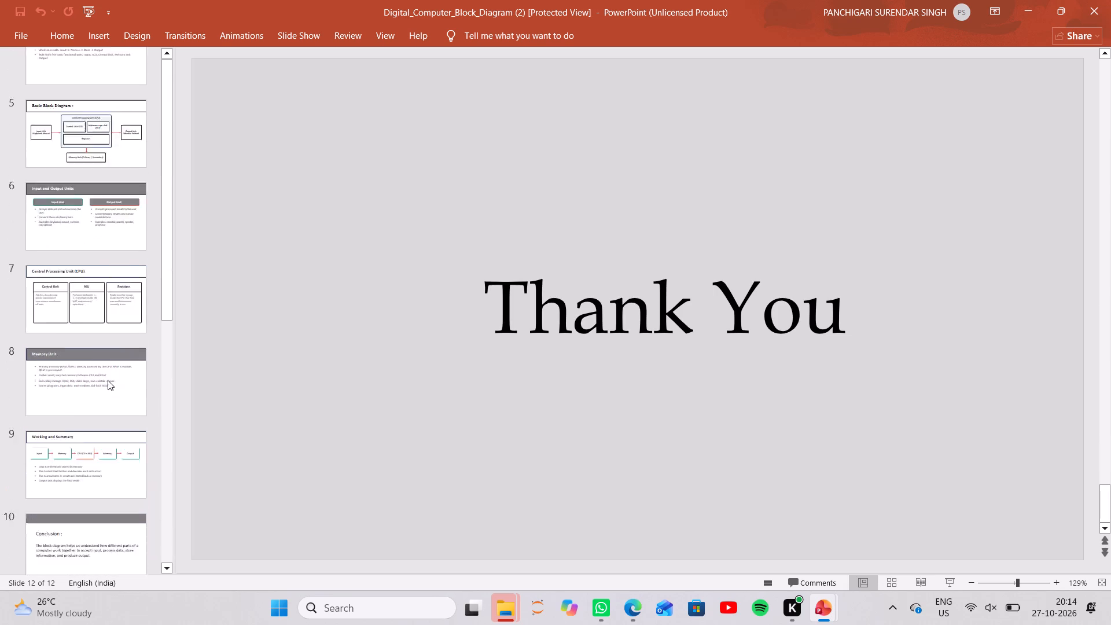
scroll(108, 380, down, 6)
click(96, 427)
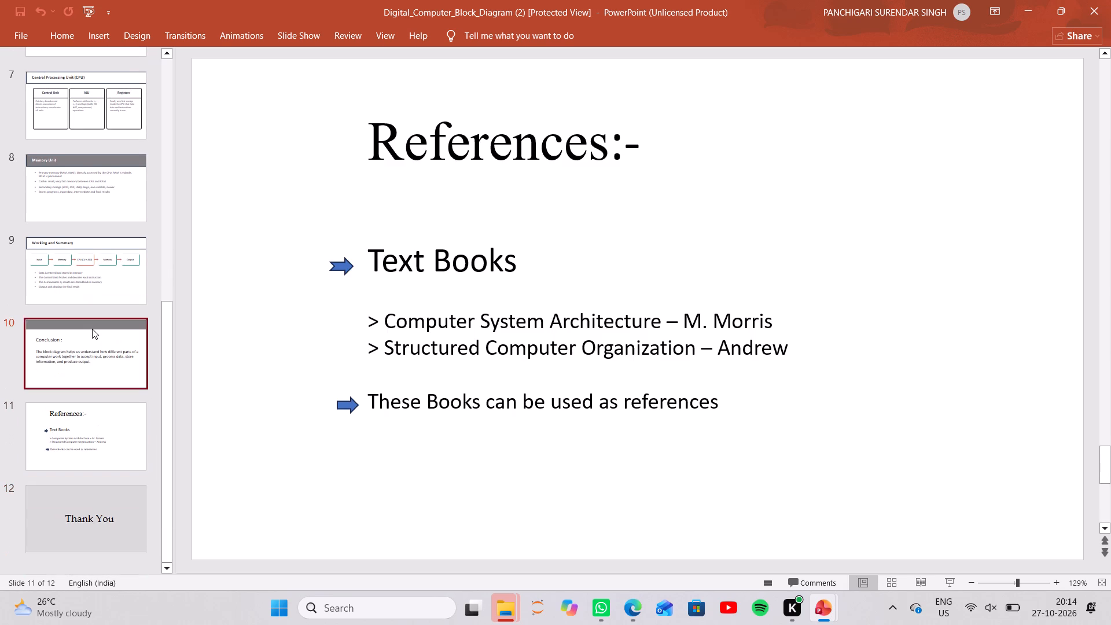
click(92, 329)
click(93, 282)
click(87, 173)
scroll(87, 173, up, 1)
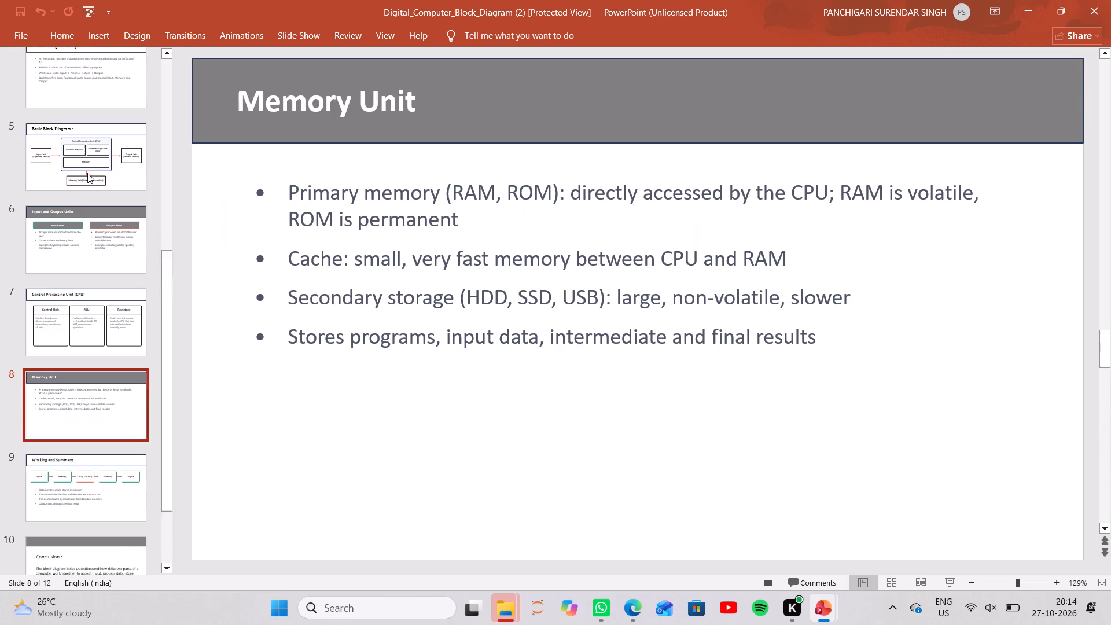
scroll(87, 173, up, 1)
click(87, 173)
click(109, 262)
click(130, 335)
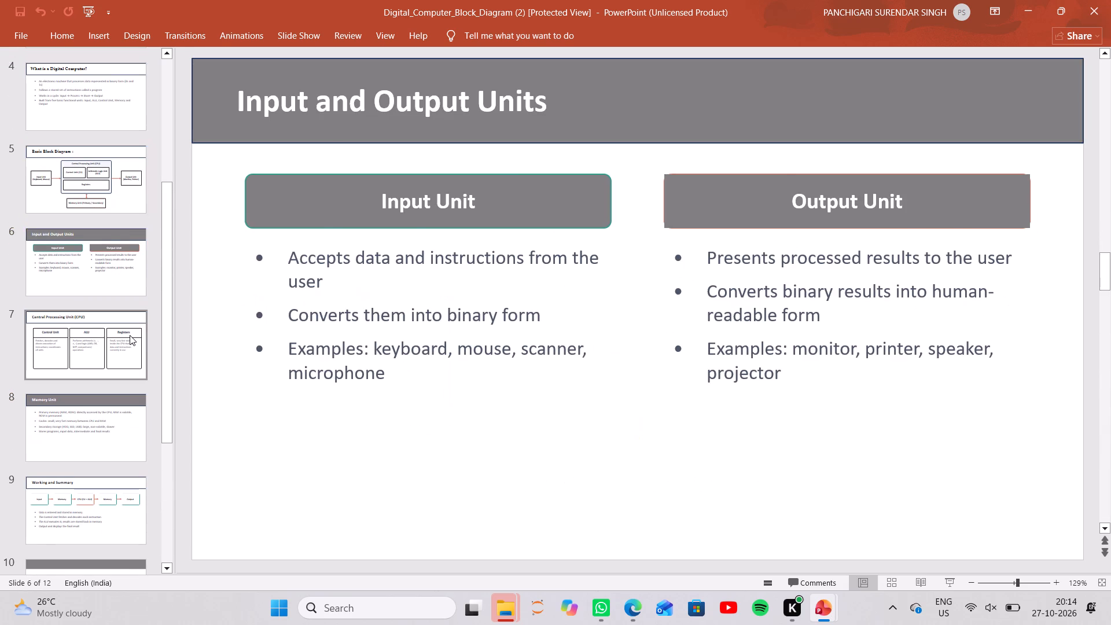
scroll(130, 335, up, 2)
click(130, 335)
scroll(130, 335, up, 1)
click(130, 335)
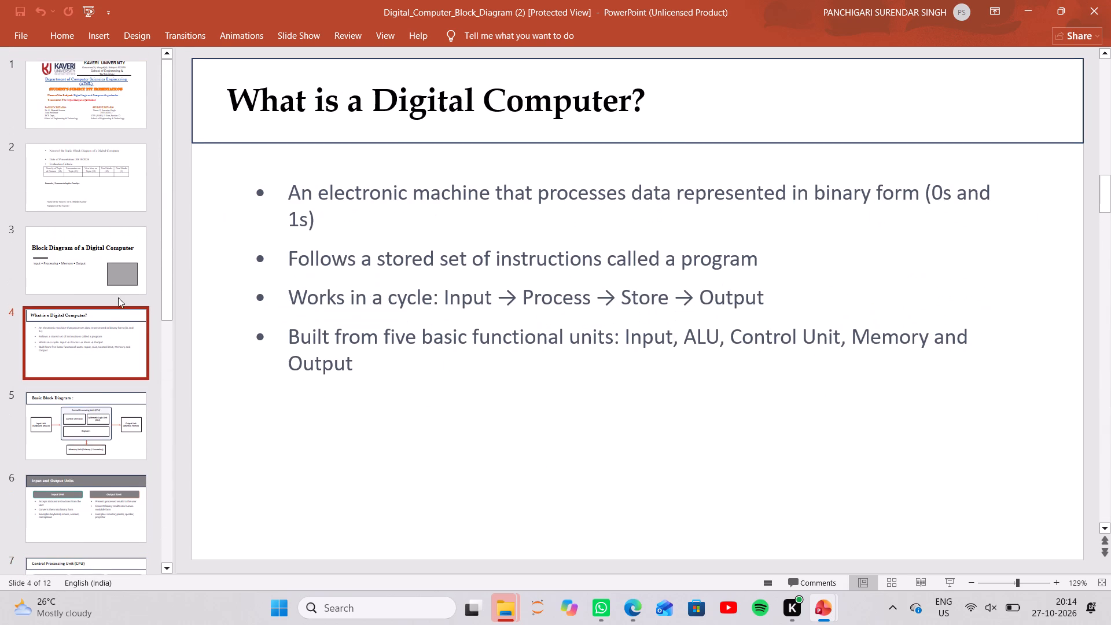
click(107, 259)
click(101, 200)
scroll(101, 200, up, 2)
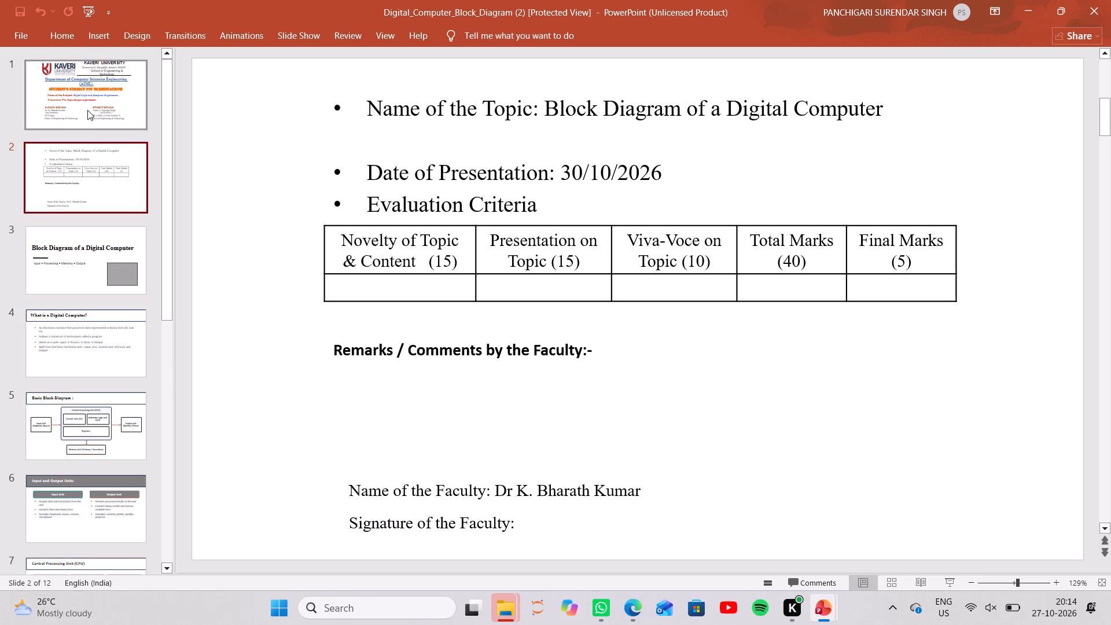
click(87, 110)
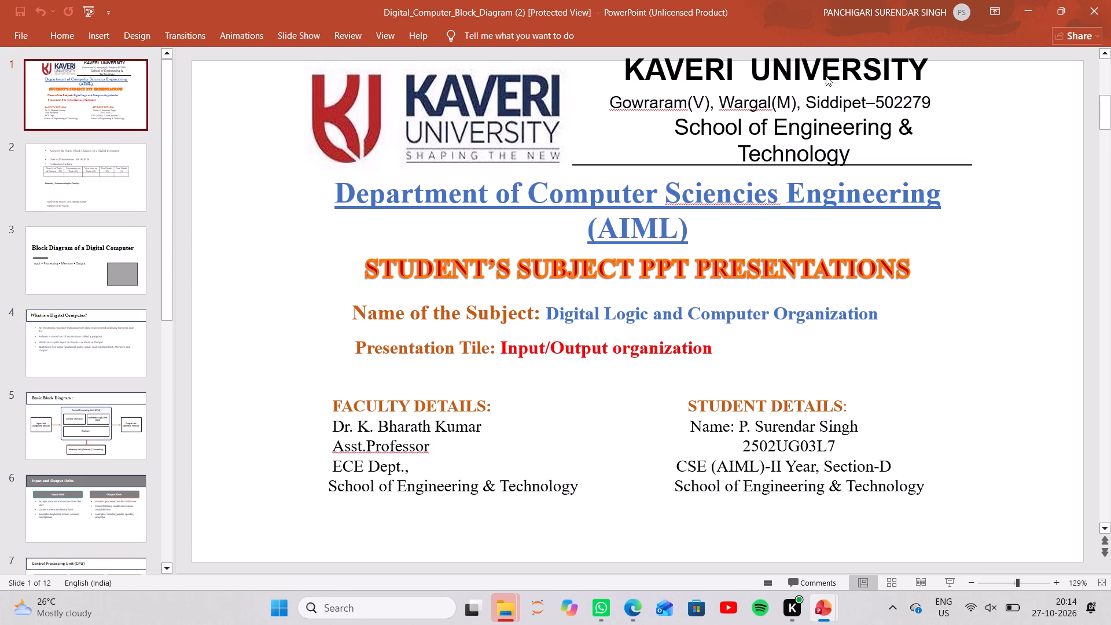
Play the presentation full screen from the first slide to check it, and return to the editing view.
click(89, 0)
scroll(554, 68, up, 4)
scroll(554, 68, right, 4)
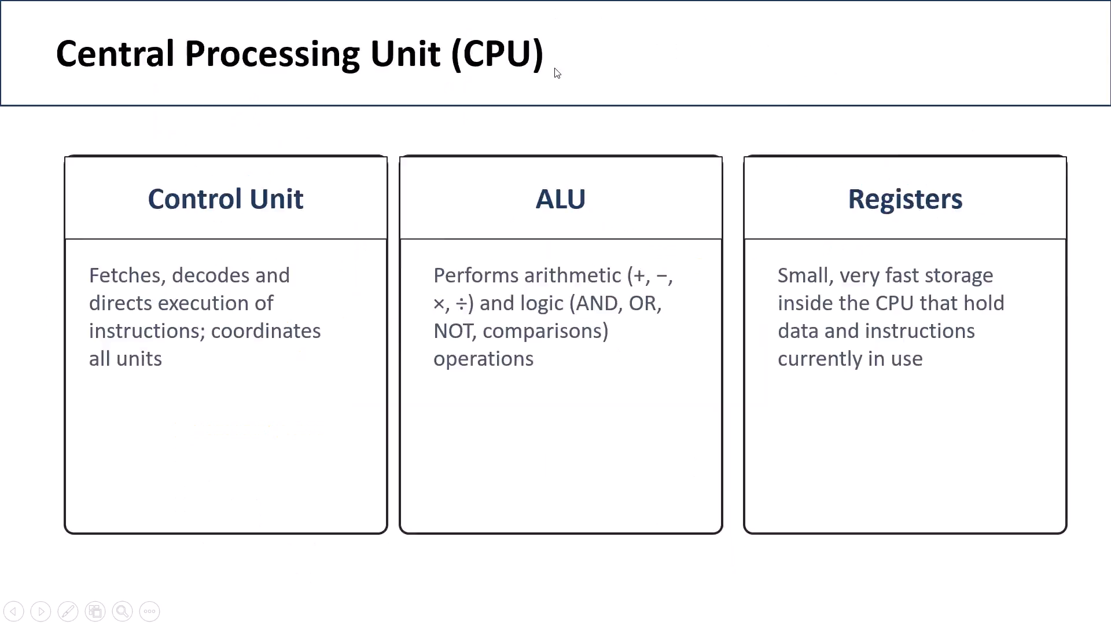
scroll(554, 68, right, 9)
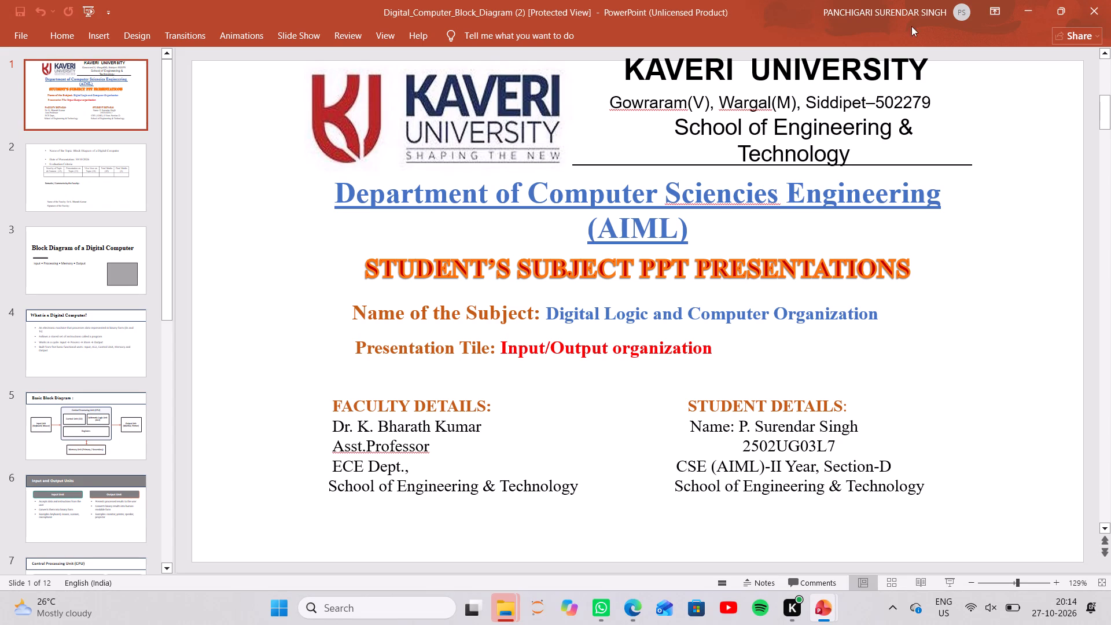
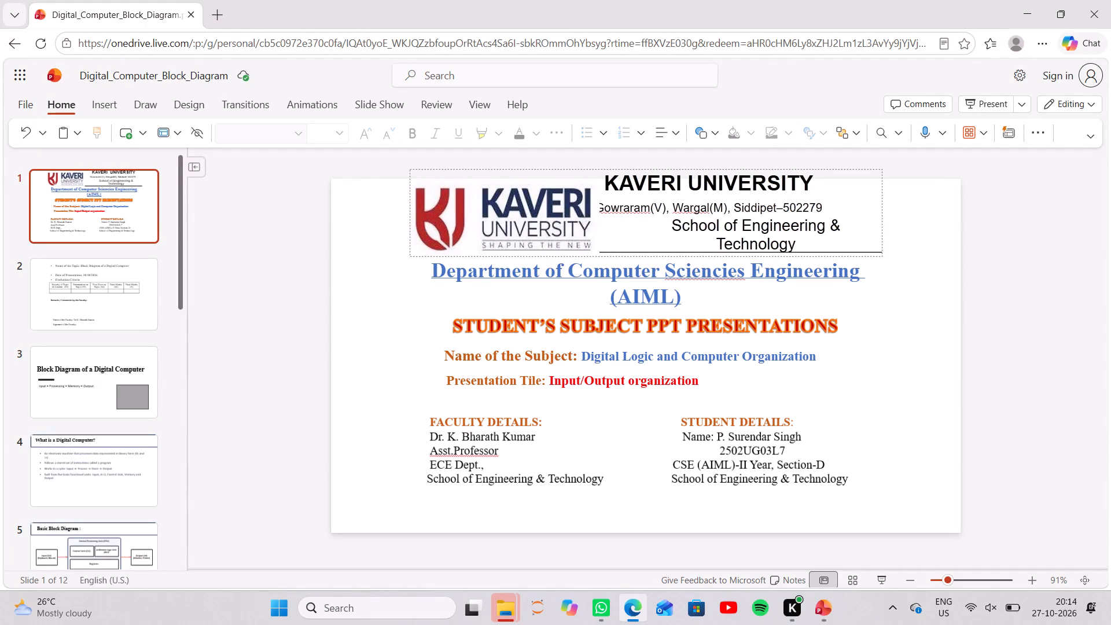
Move the Kaveri University logo on slide 1 toward the slide's left edge, clear of the university name and address text.
drag(579, 204, 554, 210)
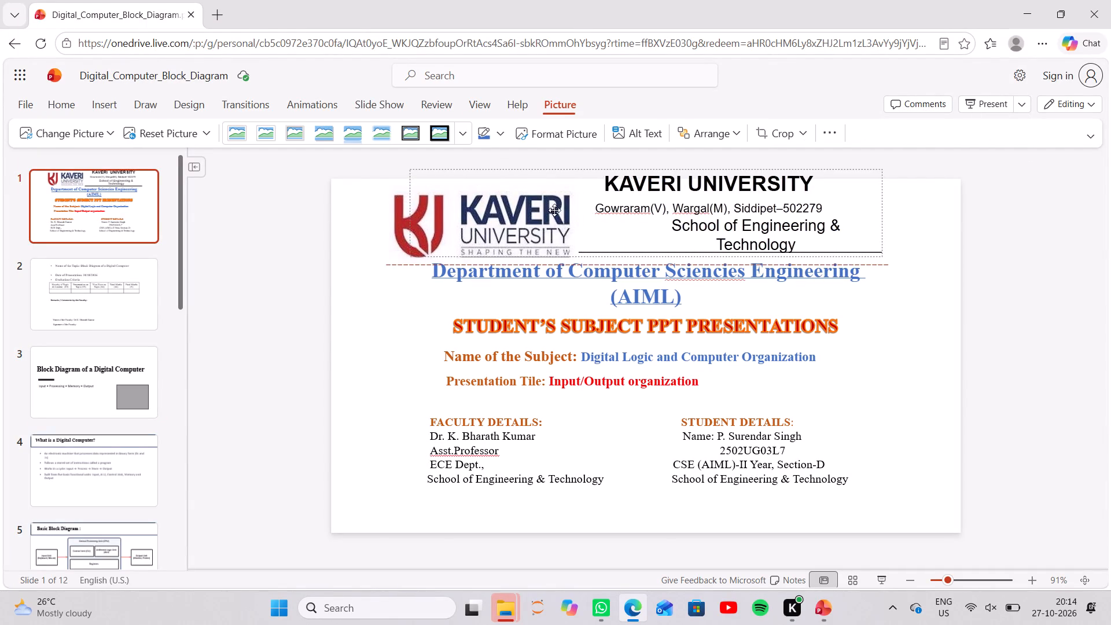
drag(554, 210, 508, 204)
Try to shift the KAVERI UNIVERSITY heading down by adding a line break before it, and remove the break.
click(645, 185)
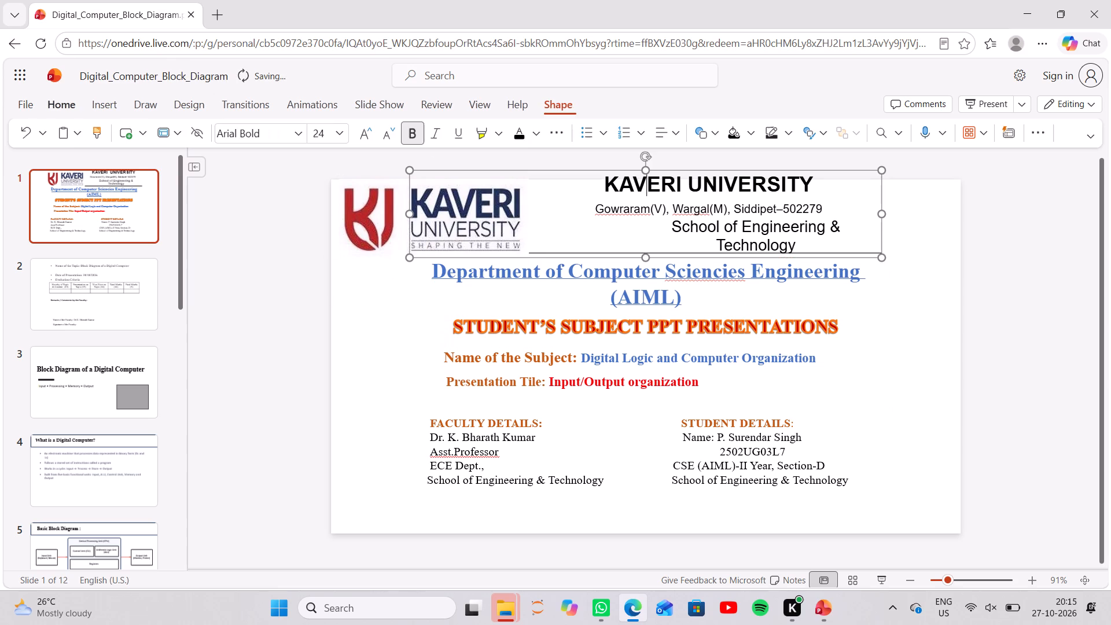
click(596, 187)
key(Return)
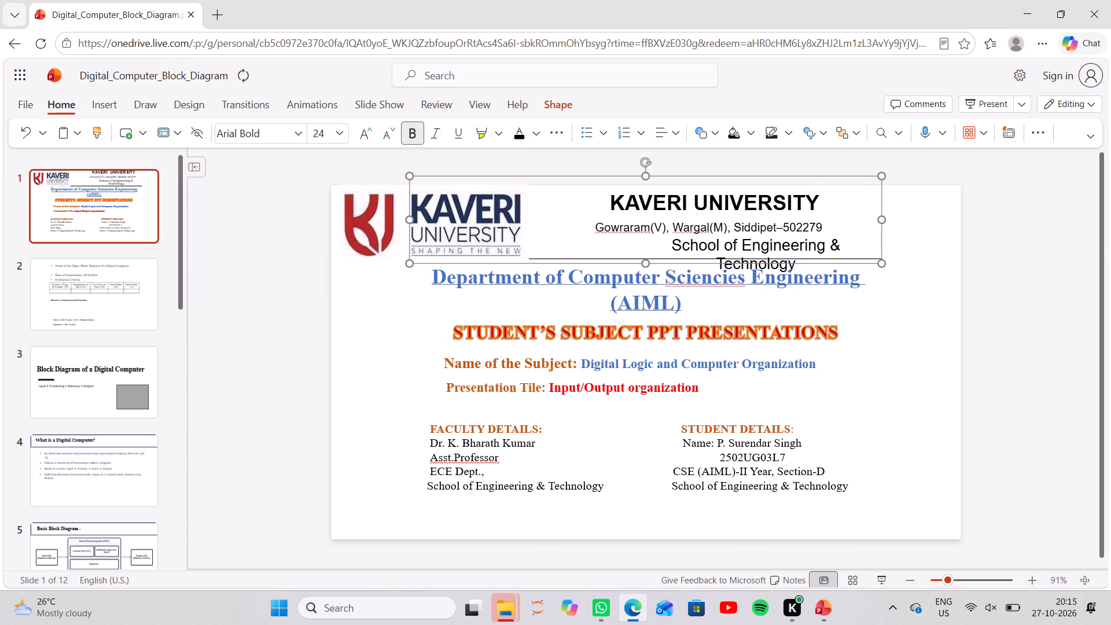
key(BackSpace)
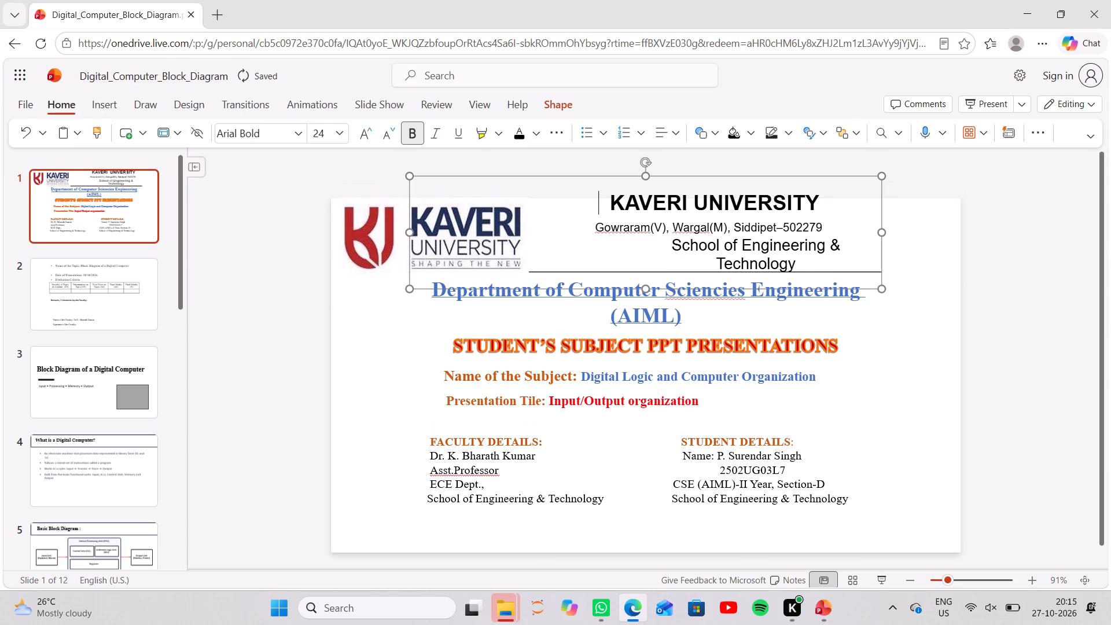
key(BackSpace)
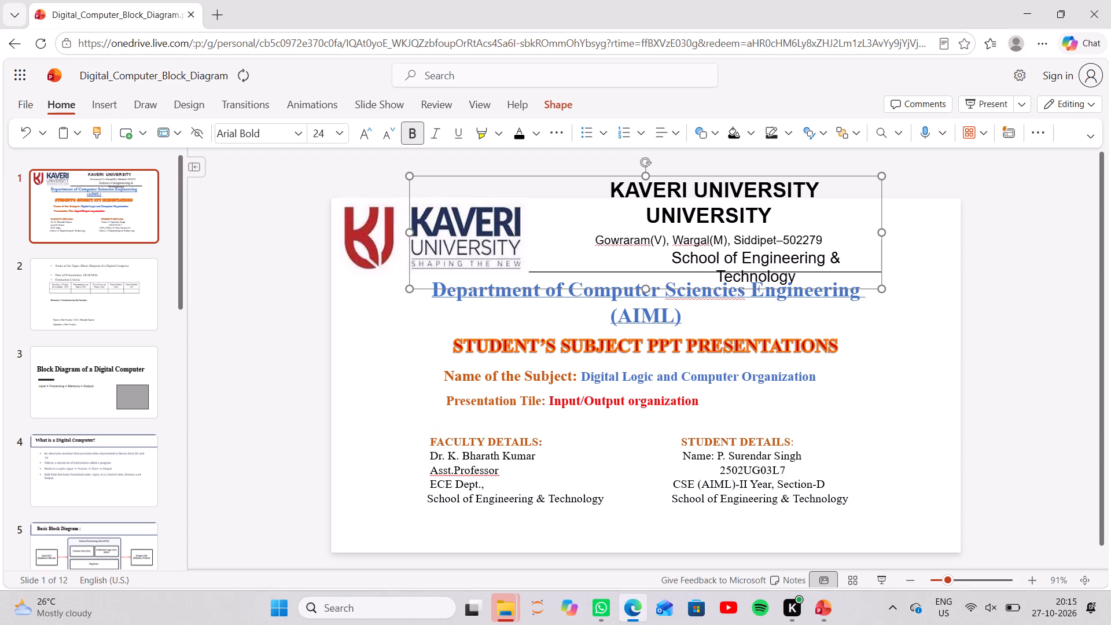
Close the browser window containing the presentation.
click(1110, 1)
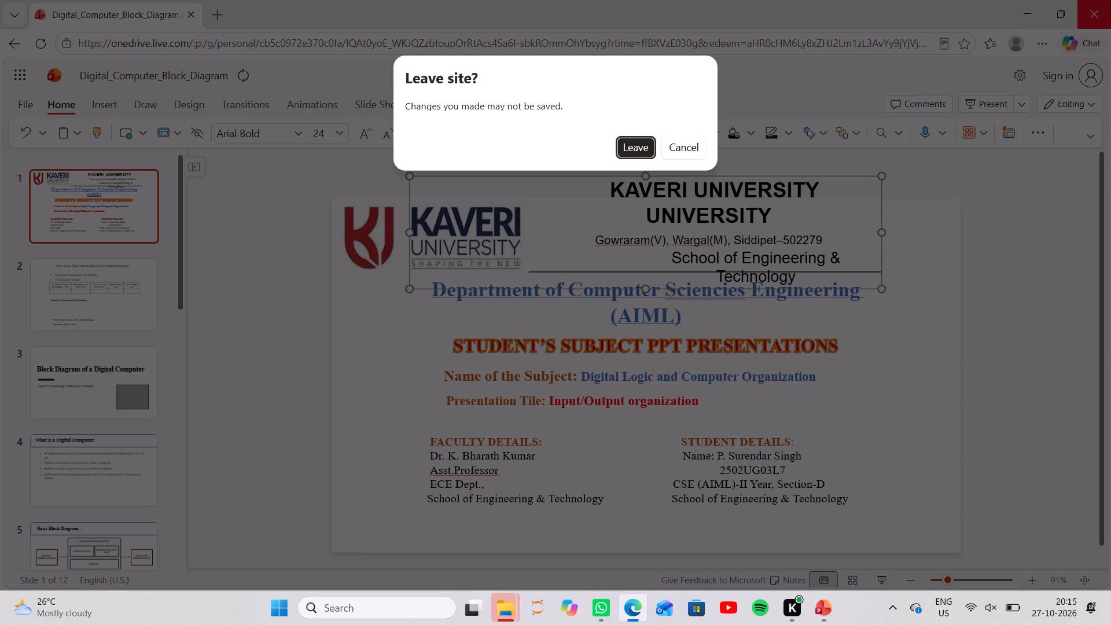
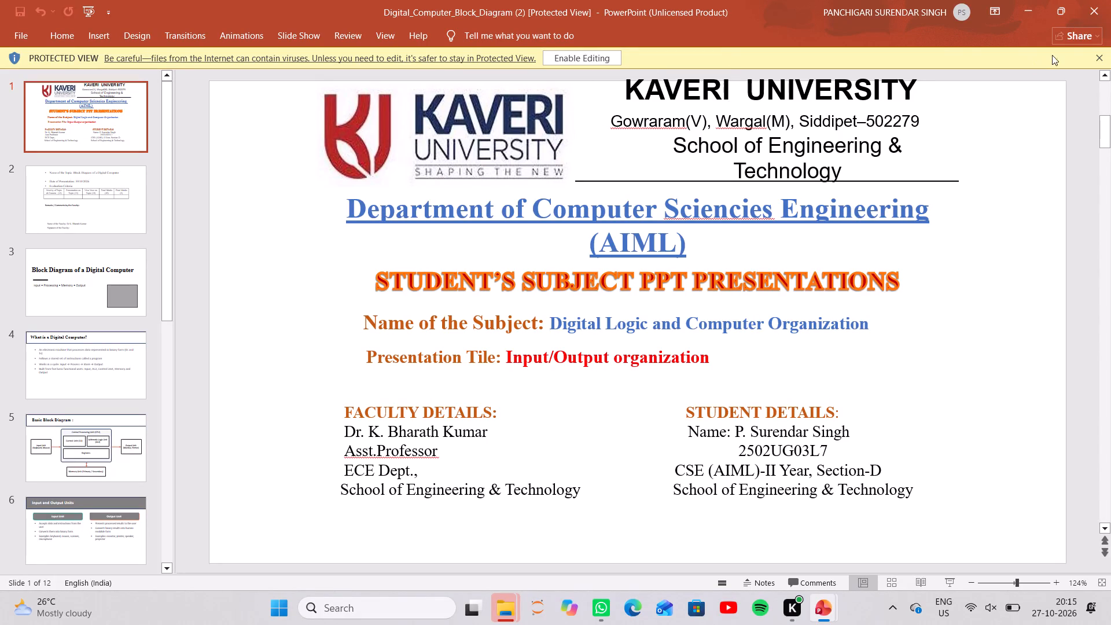
Dismiss the Protected View notice and review the downloaded Digital_Computer_Block_Diagram (2) presentation through to the Thank You slide.
click(1103, 54)
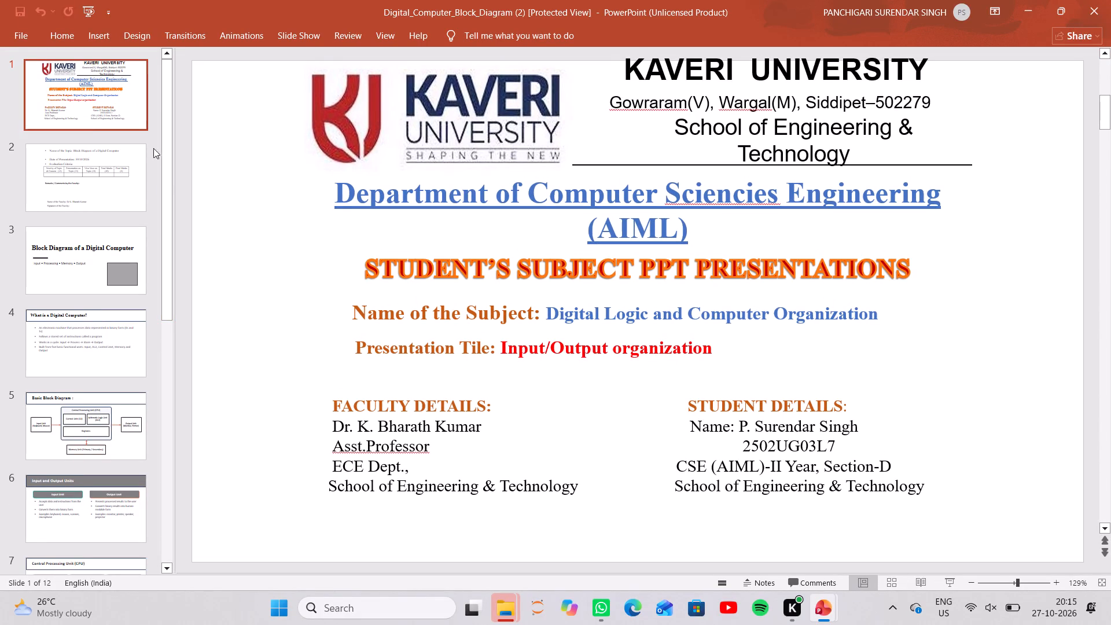
click(91, 150)
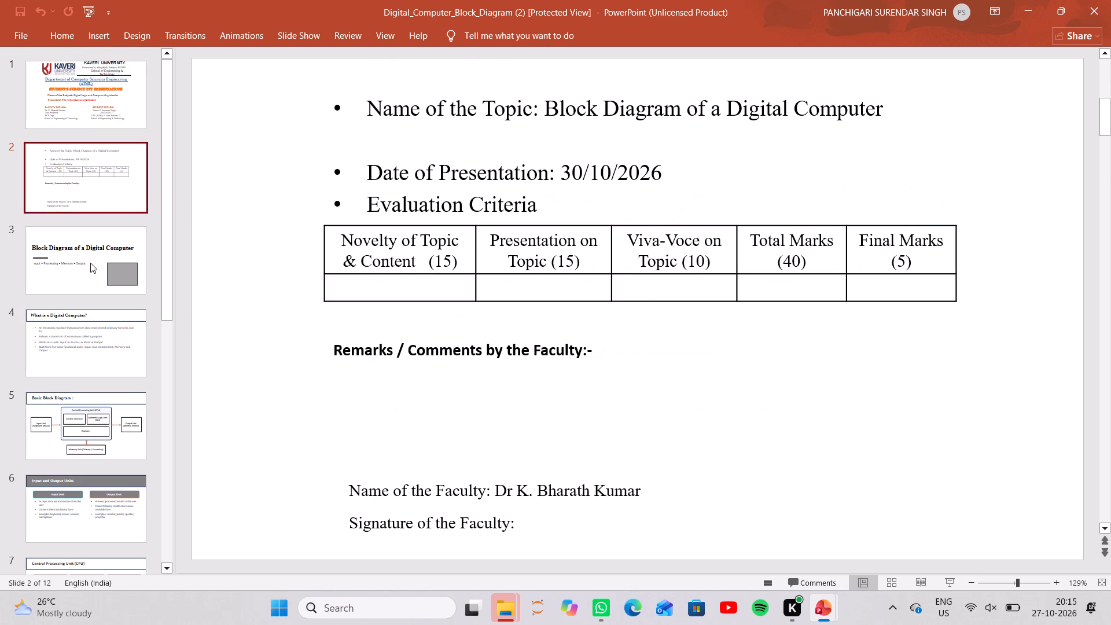
click(90, 263)
click(123, 358)
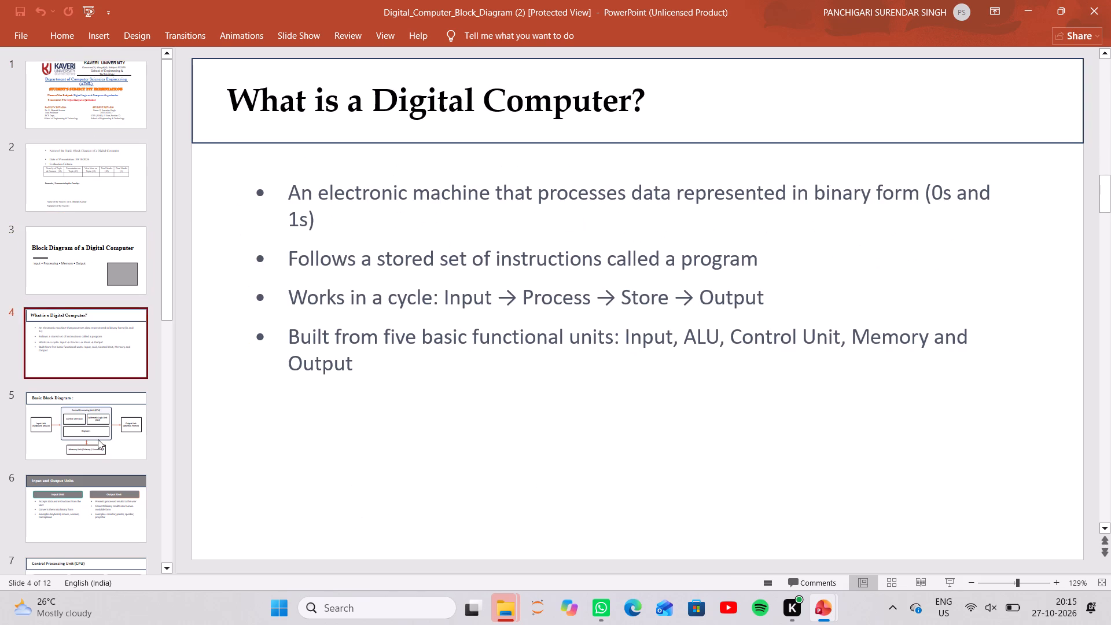
click(98, 439)
click(96, 512)
scroll(96, 512, down, 2)
click(96, 512)
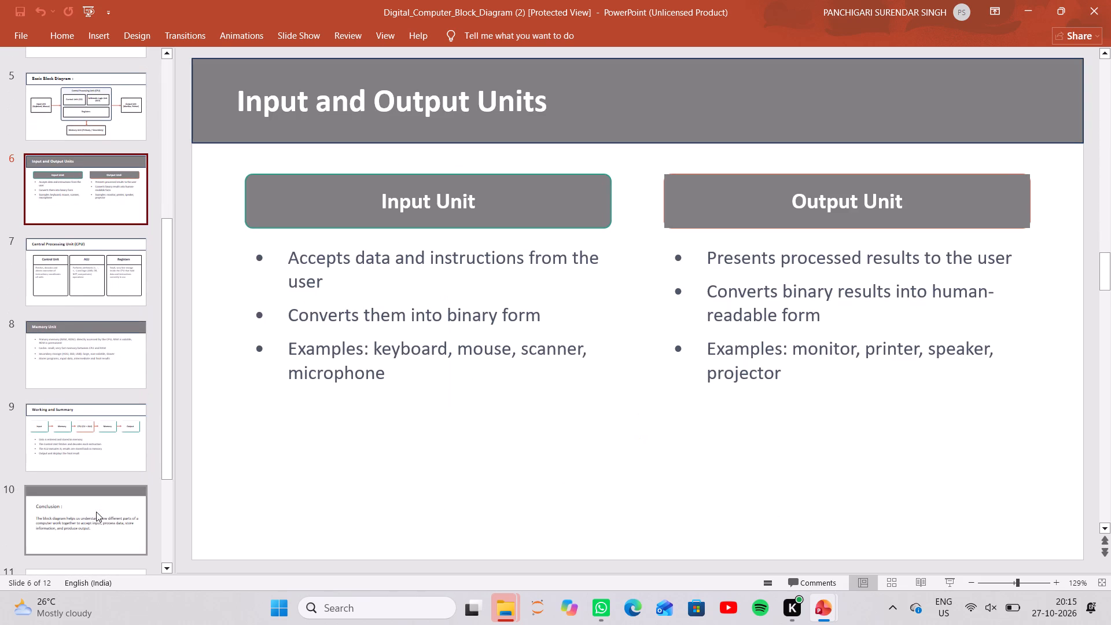
scroll(96, 512, down, 3)
click(96, 512)
scroll(96, 512, down, 3)
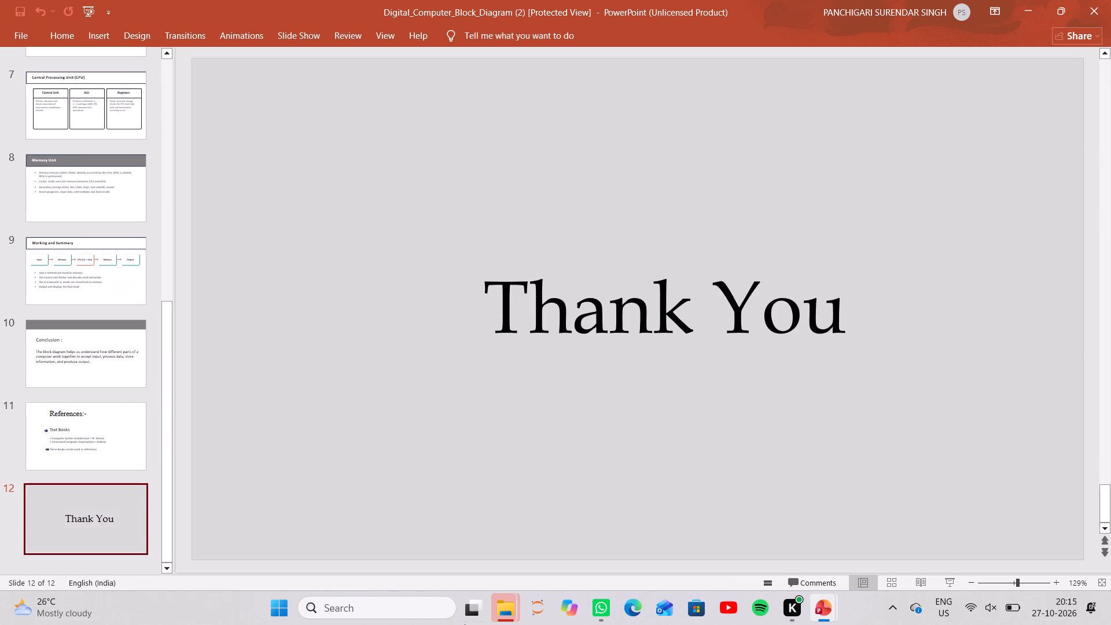
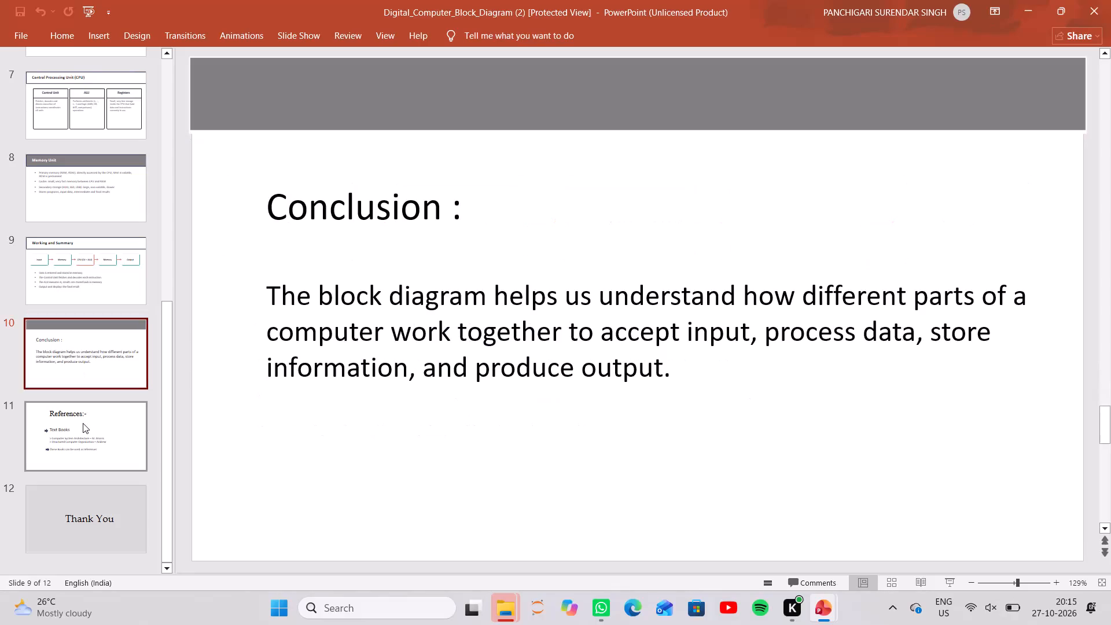
Review the slides backwards from References through Basic Block Diagram and What is a Digital Computer? to the university title slide.
click(83, 423)
scroll(83, 423, up, 1)
click(83, 423)
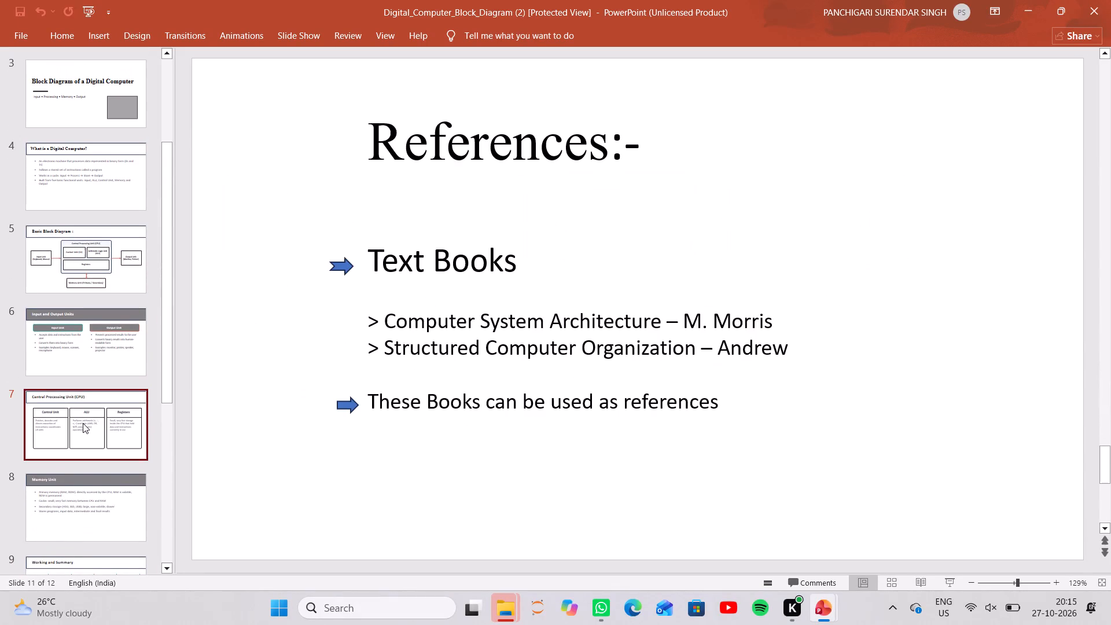
scroll(83, 423, up, 6)
click(83, 423)
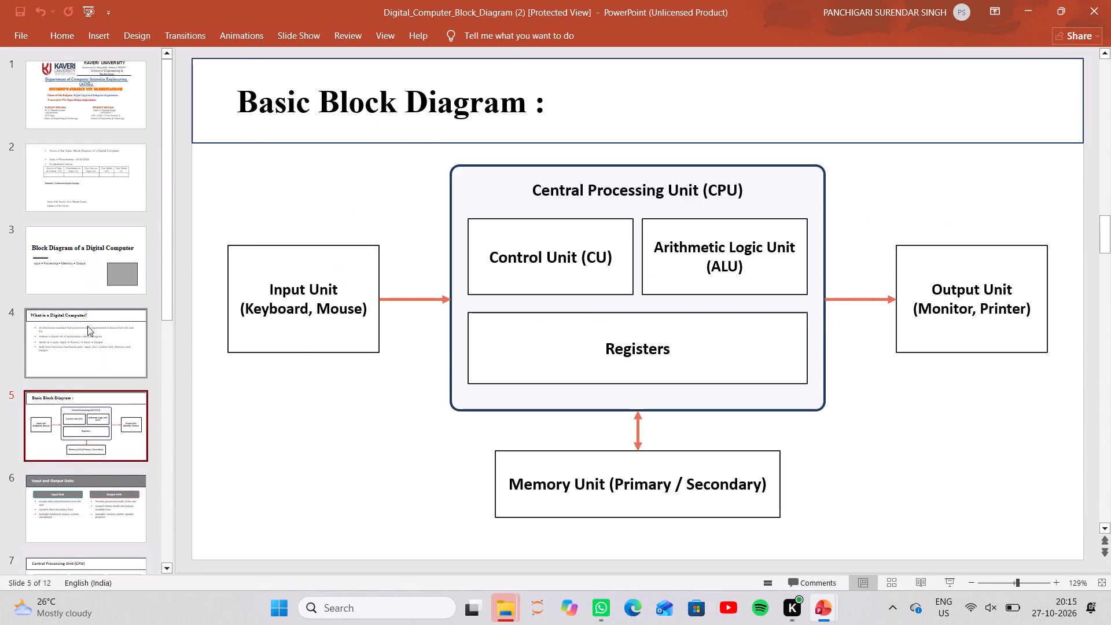
right_click(87, 326)
click(87, 326)
scroll(87, 326, up, 5)
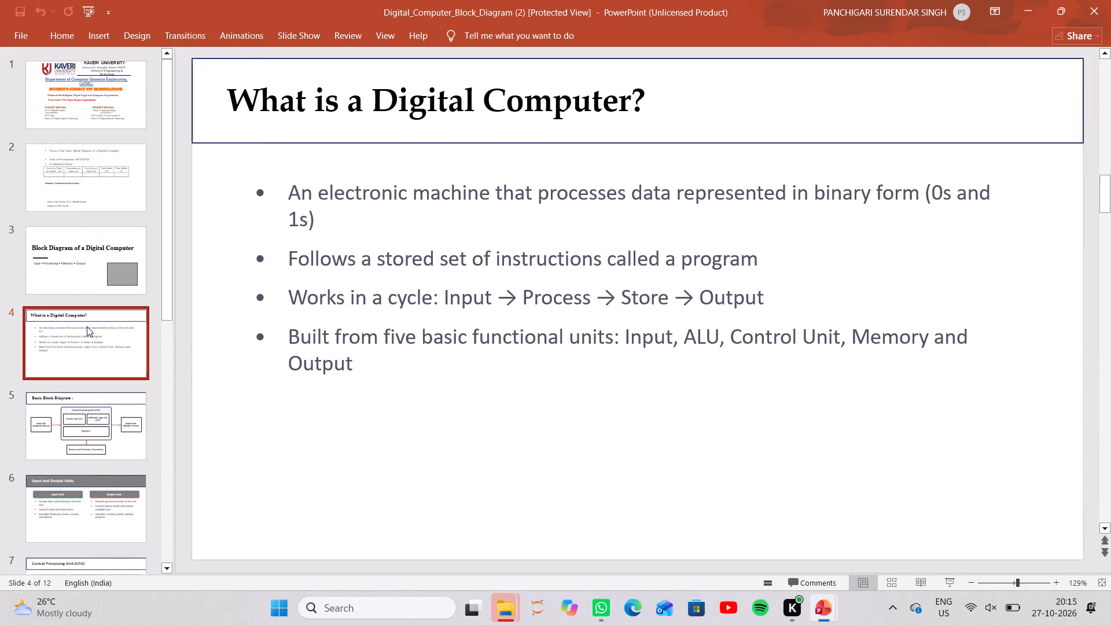
click(83, 275)
scroll(76, 176, up, 5)
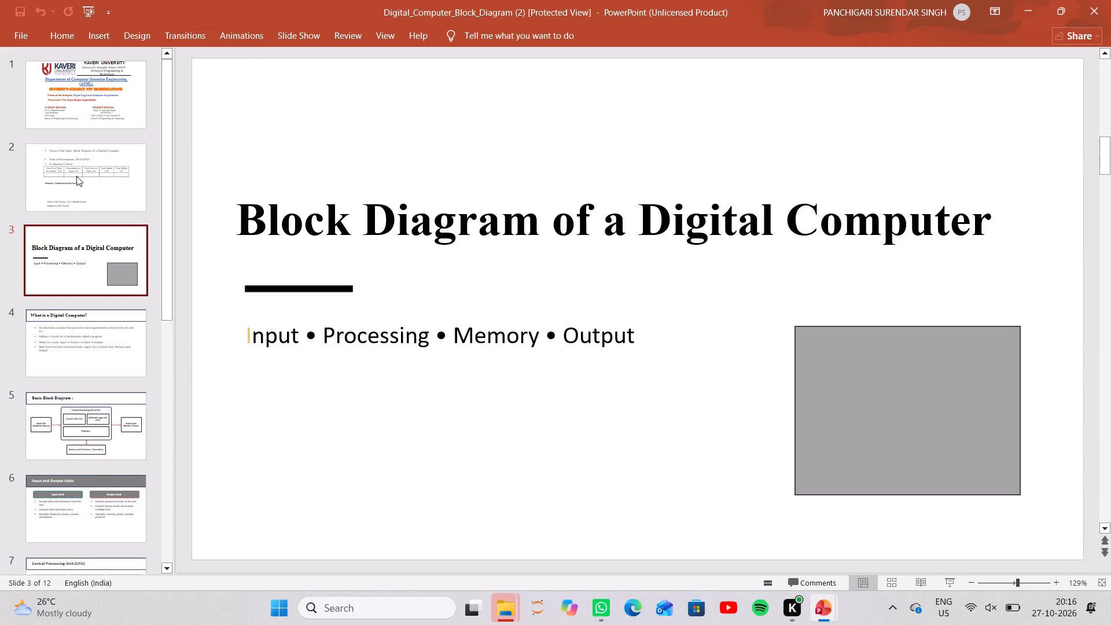
click(77, 83)
Recheck the closing slides of the presentation: Conclusion, References and Thank You.
scroll(94, 258, down, 12)
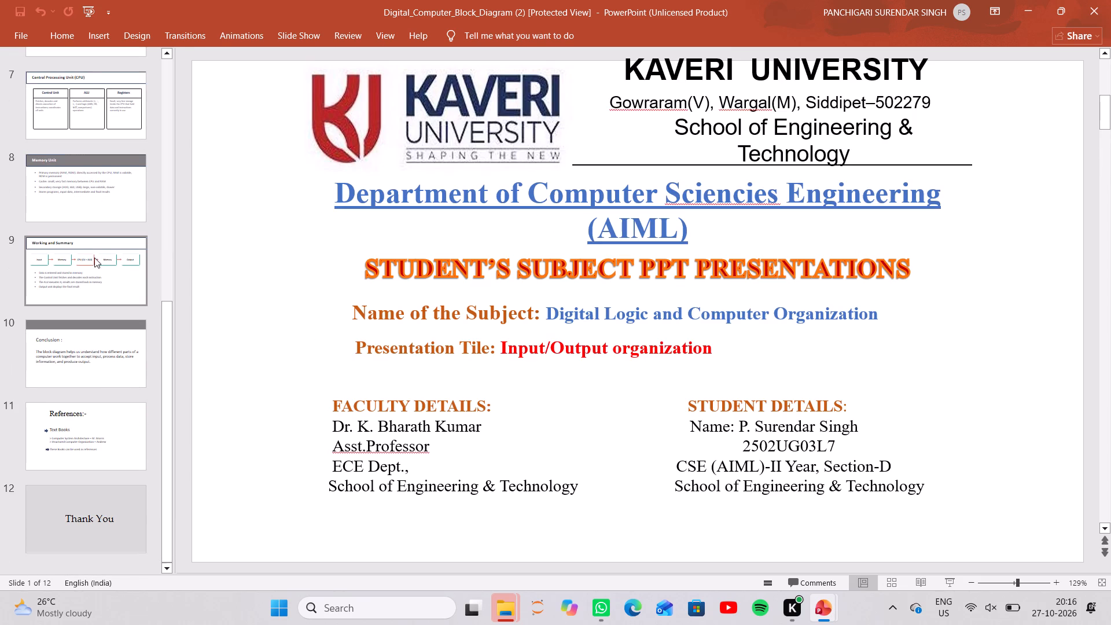
scroll(94, 258, down, 4)
click(100, 391)
click(105, 456)
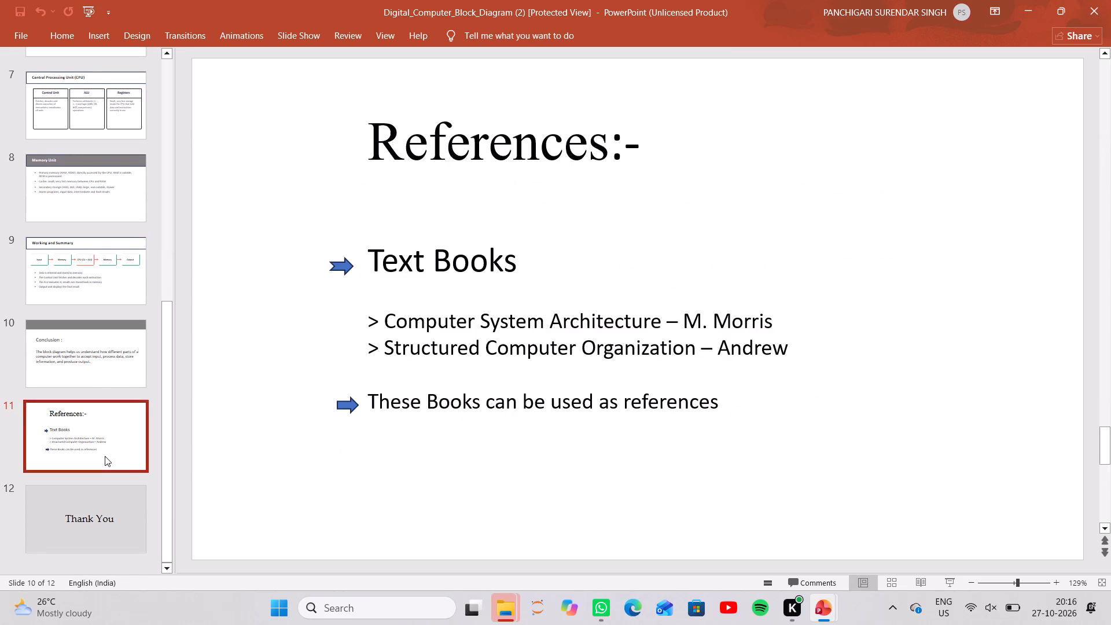
click(133, 541)
click(124, 373)
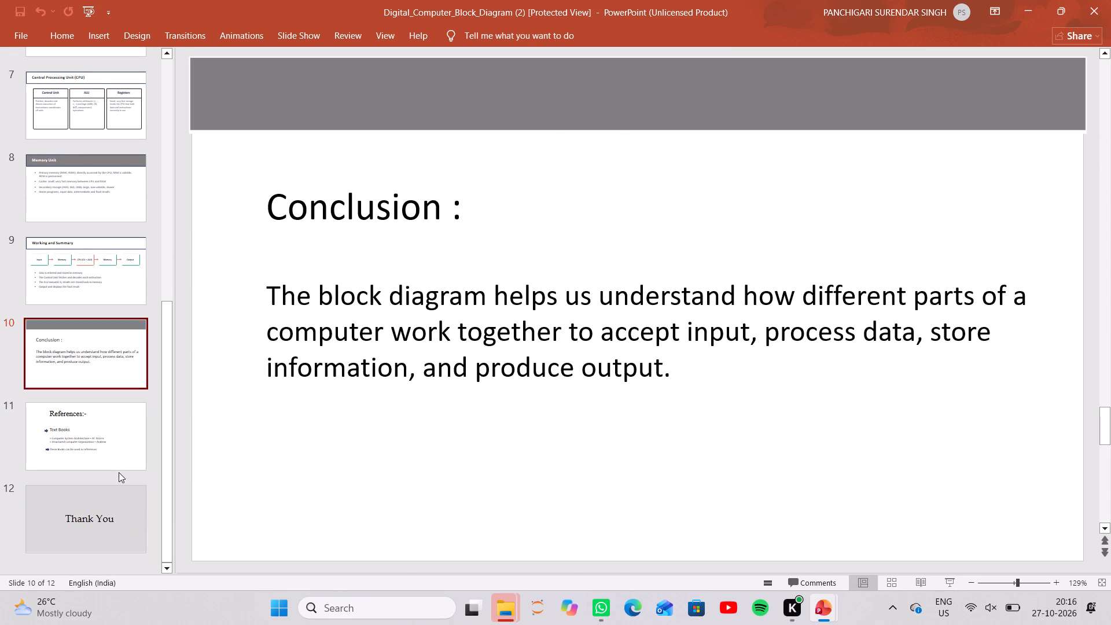
click(119, 472)
click(124, 532)
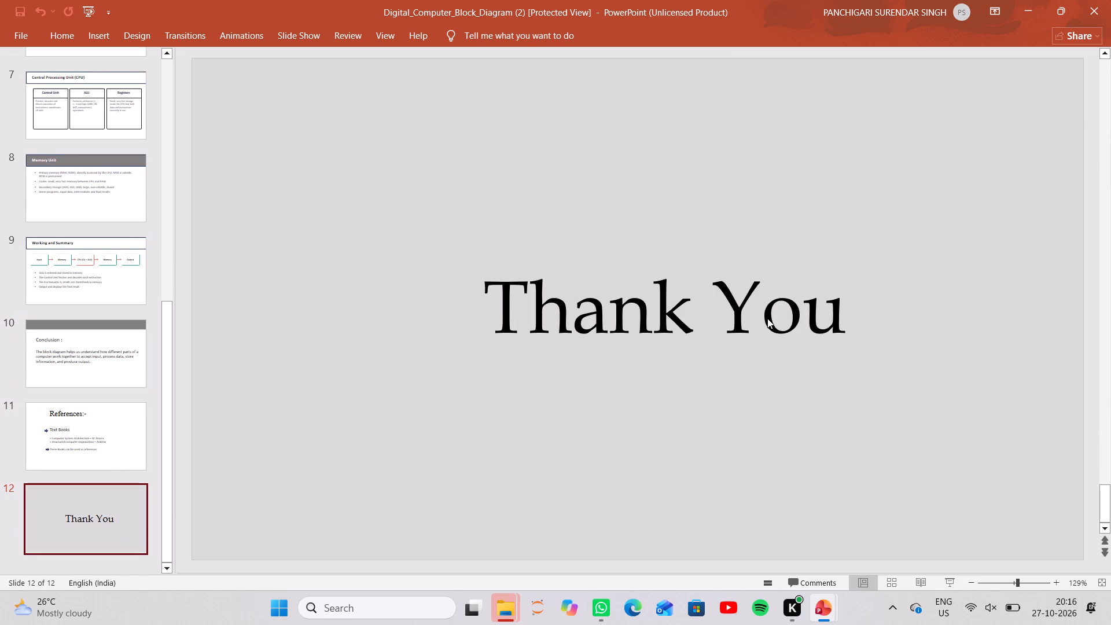